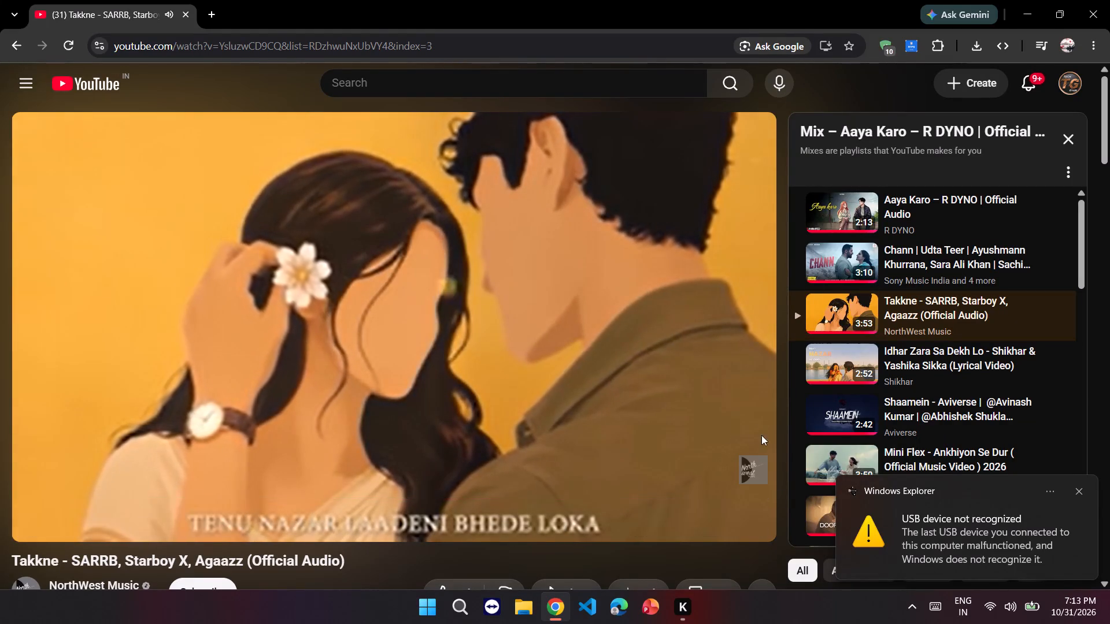
Open a blank new tab, then pause the playing YouTube video and close its tab.
left_click(213, 12)
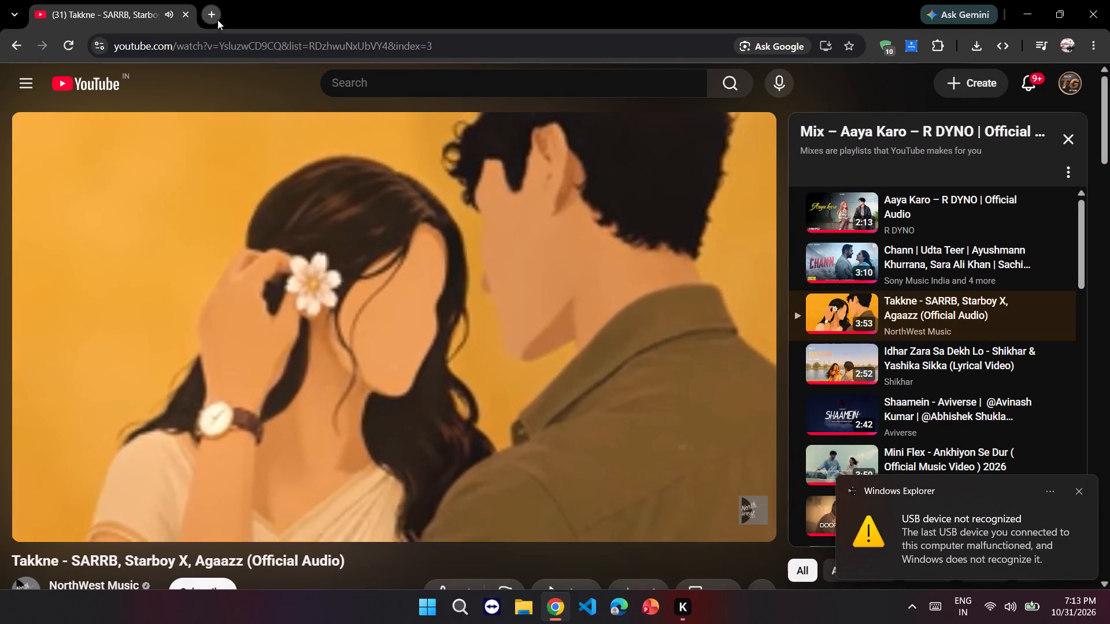
left_click(57, 5)
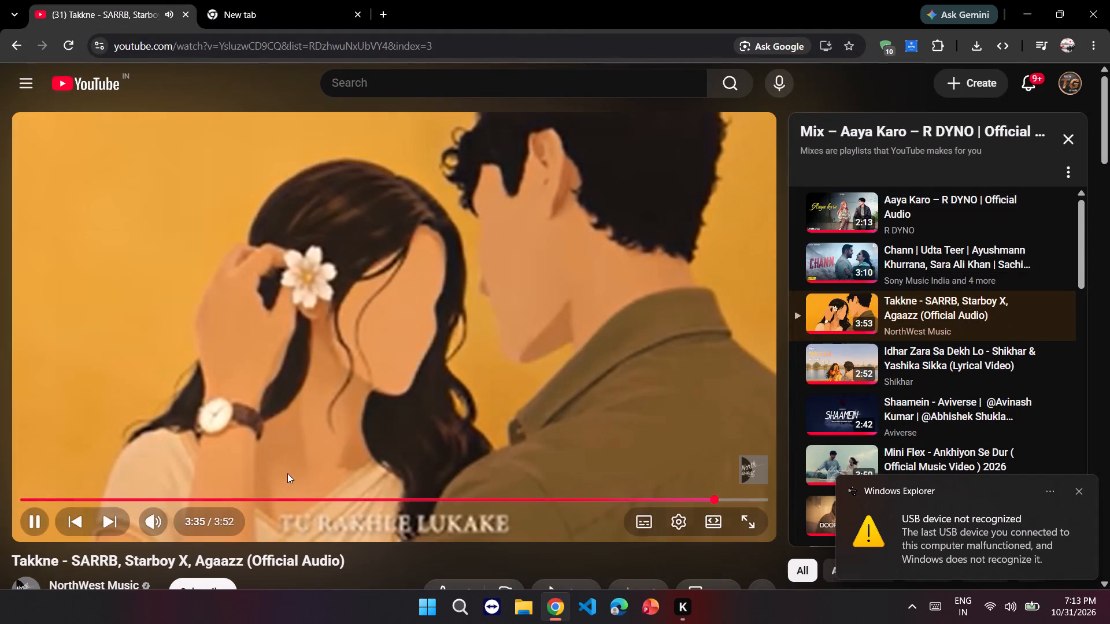
left_click(20, 515)
left_click(28, 523)
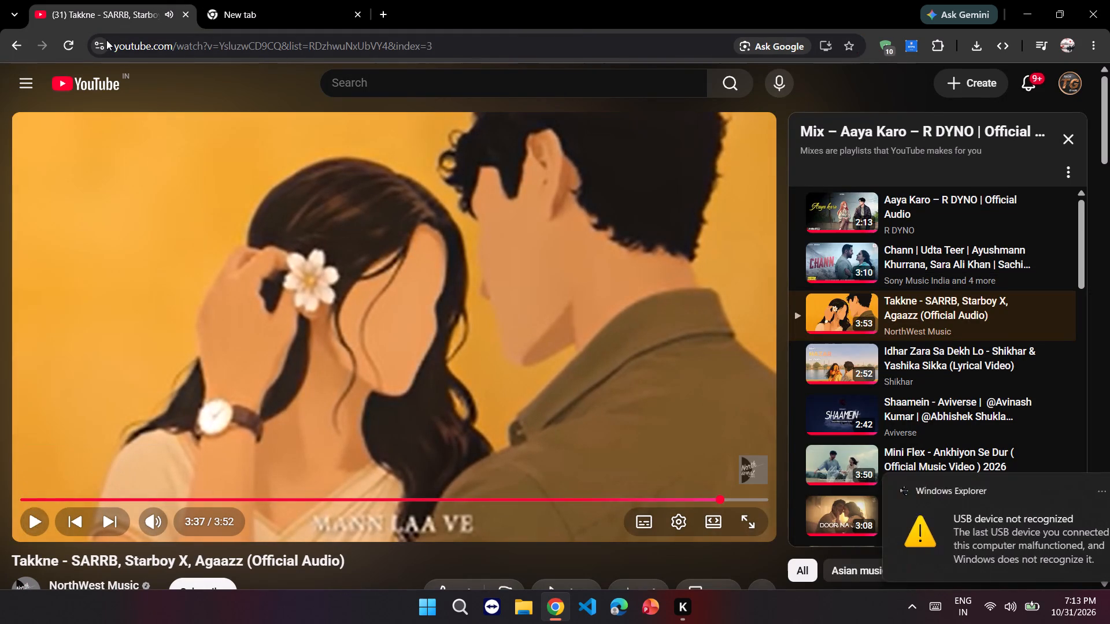
left_click(182, 16)
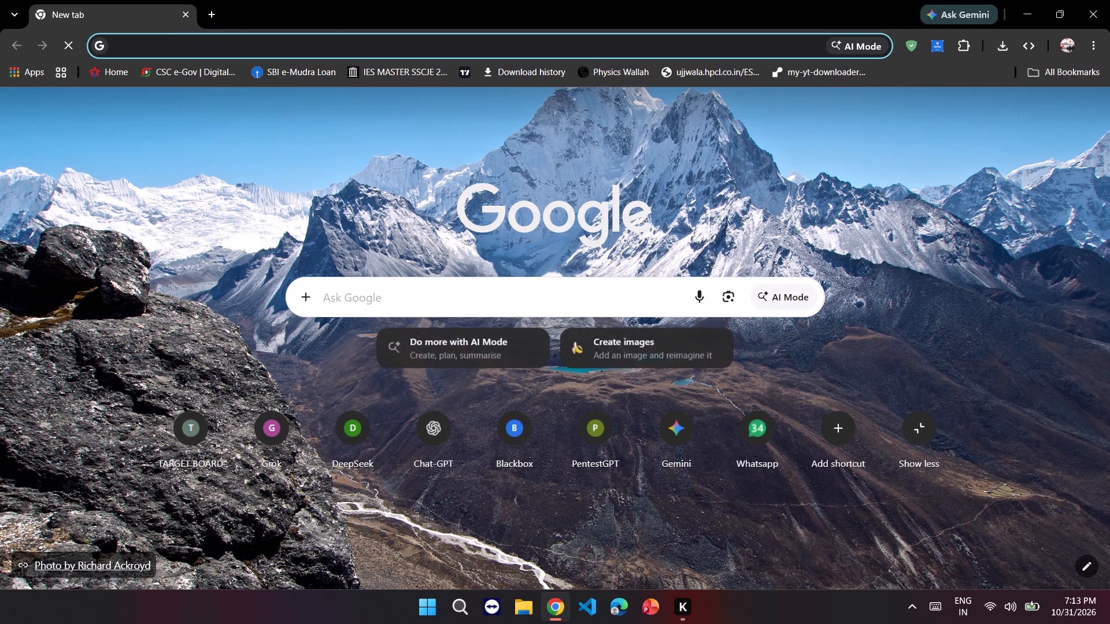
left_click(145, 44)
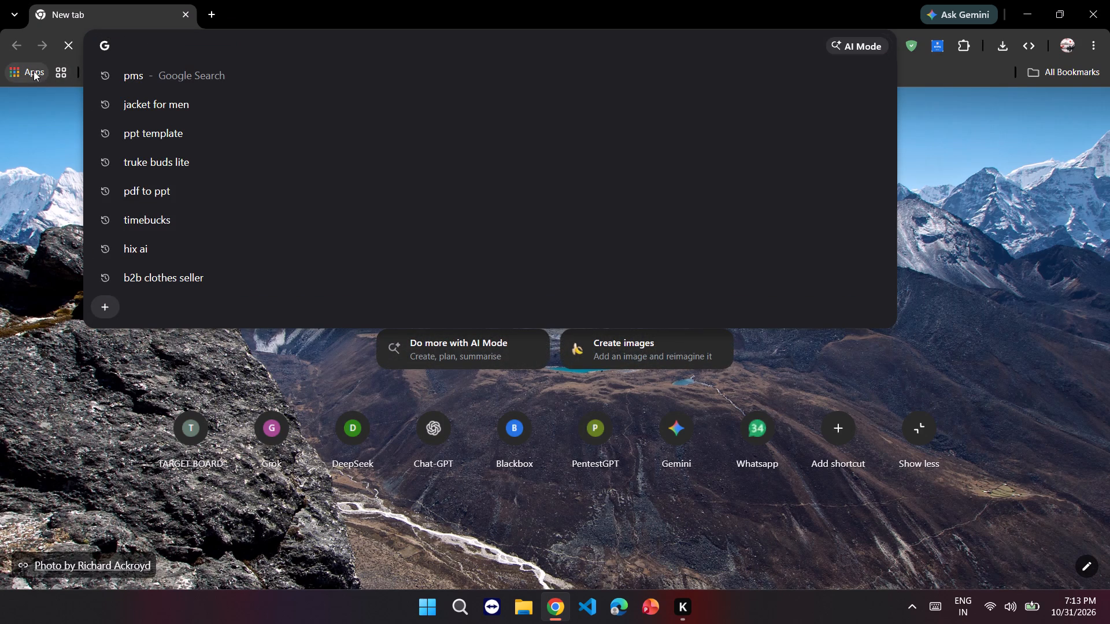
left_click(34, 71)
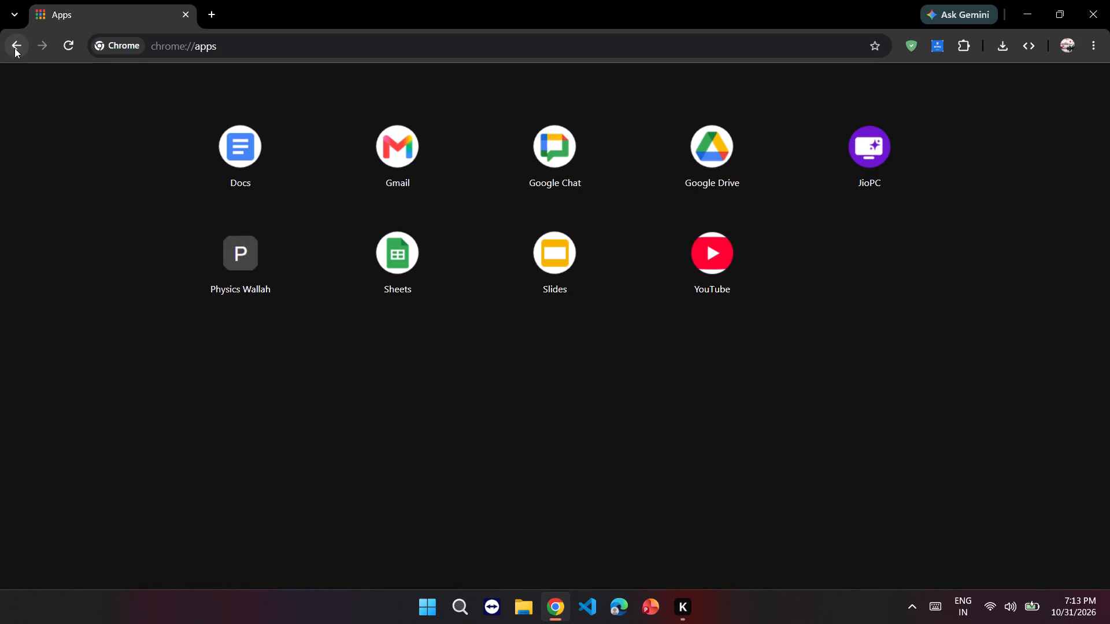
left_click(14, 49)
Start entering a web address or search beginning with "f" in the blank tab.
left_click(189, 46)
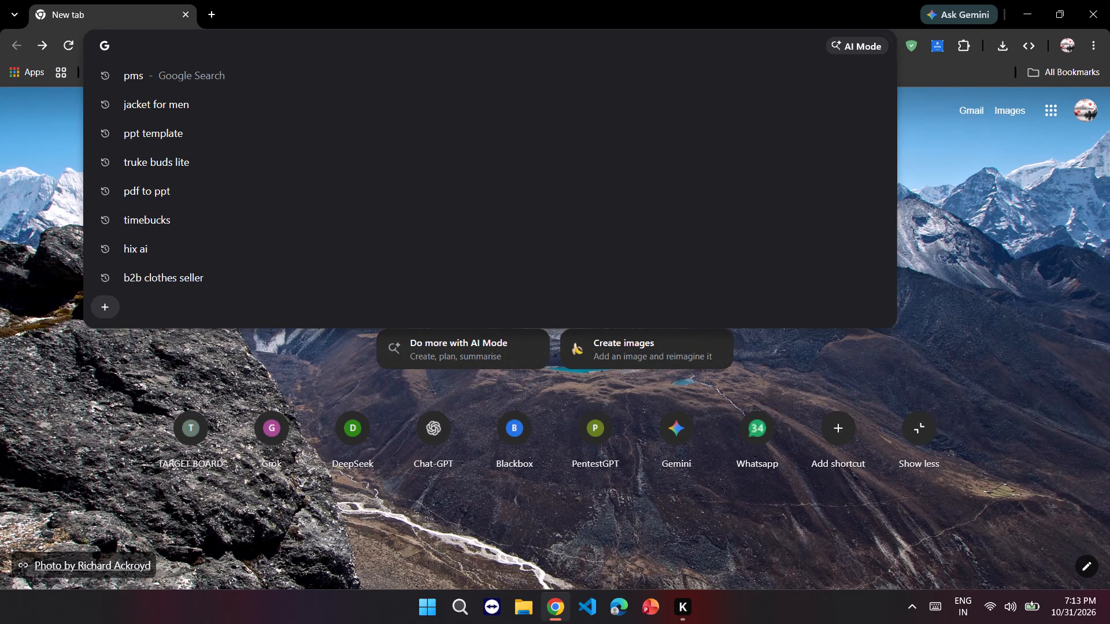
double_click(189, 45)
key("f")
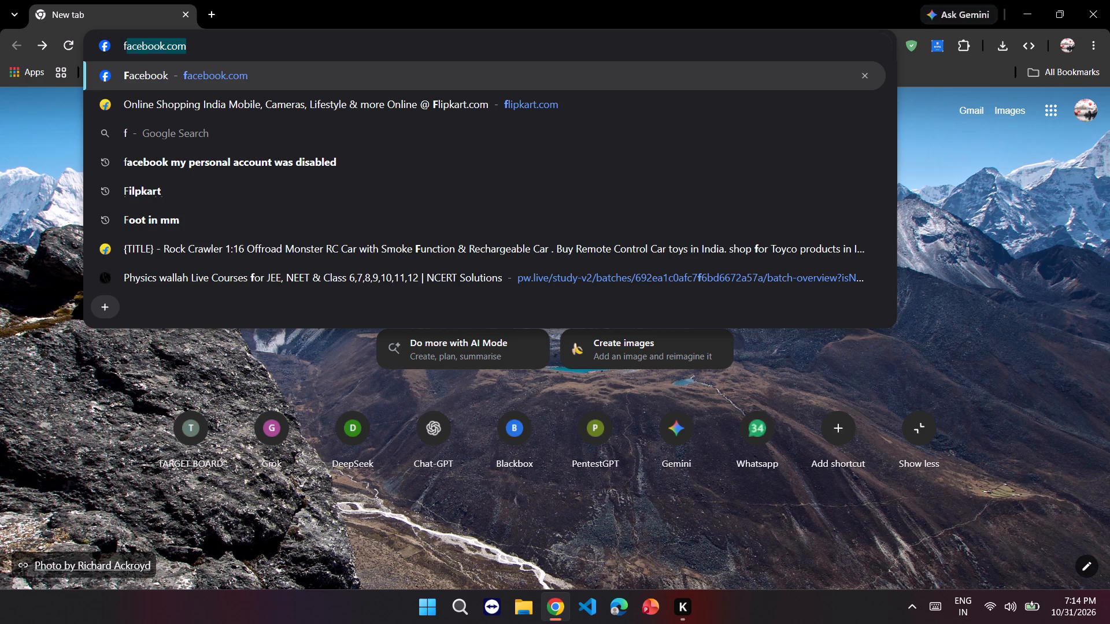
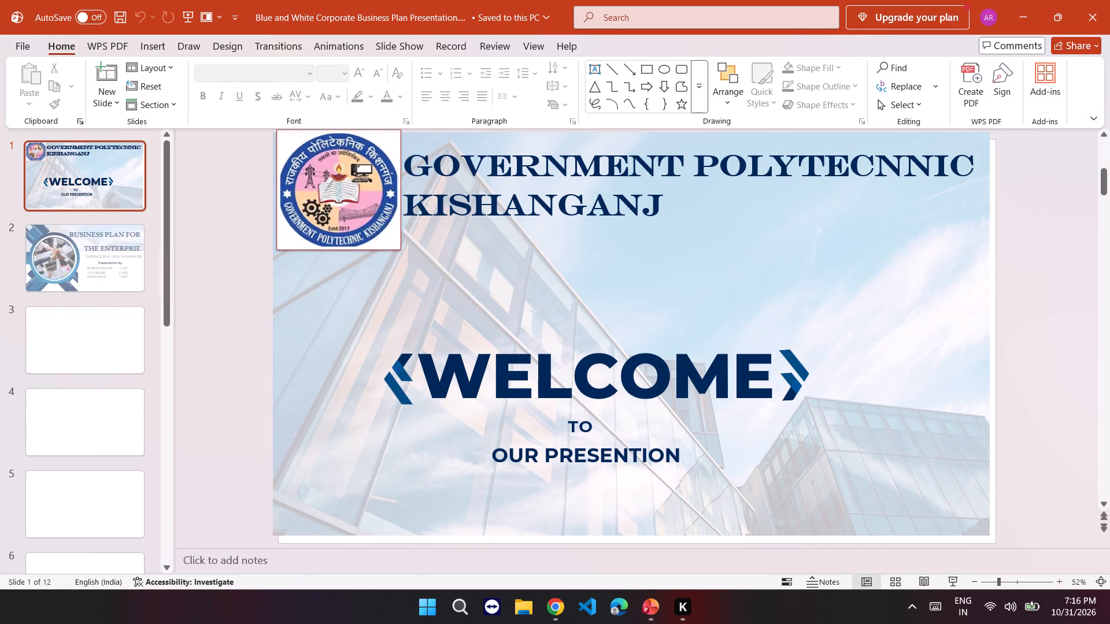
Replace the college logo on the welcome slide with the round seal image from the Downloads folder.
left_click(357, 188)
right_click(357, 187)
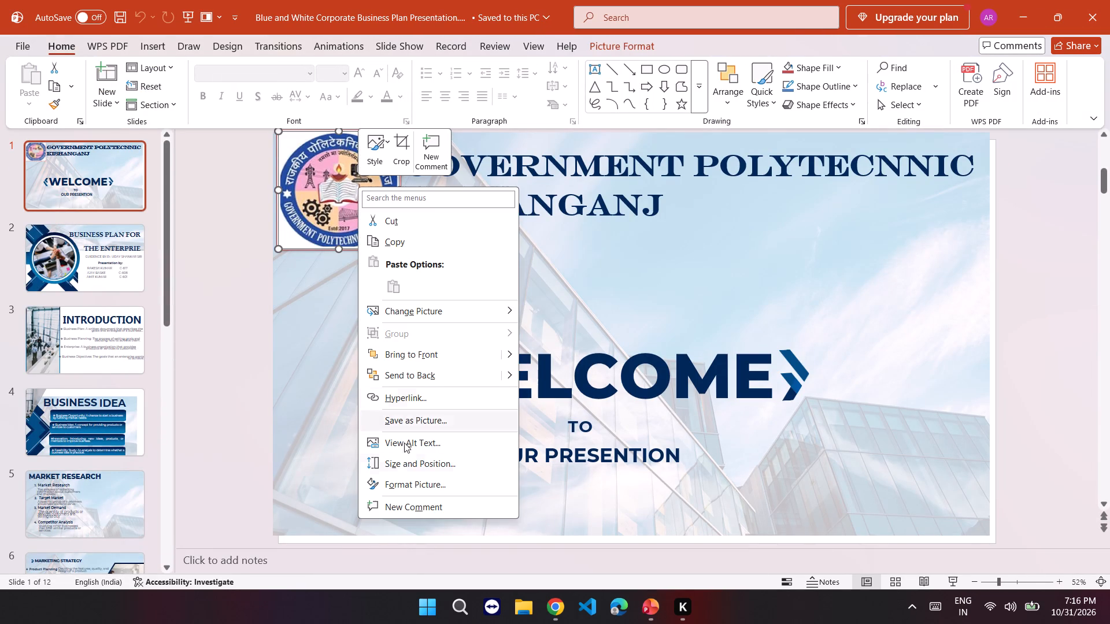
left_click(454, 202)
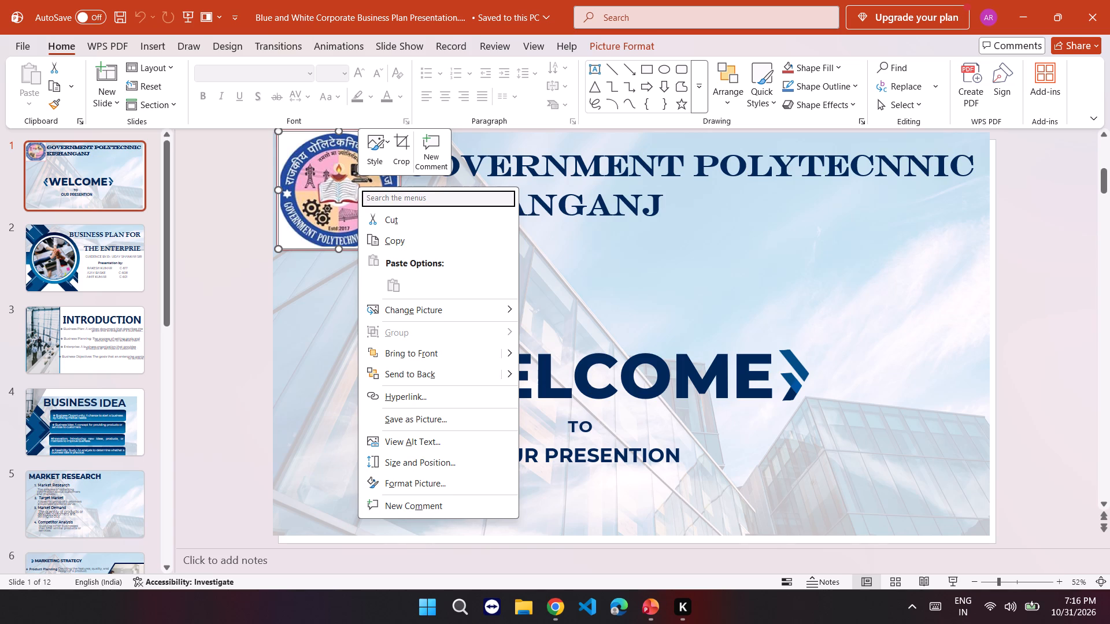
type("chn")
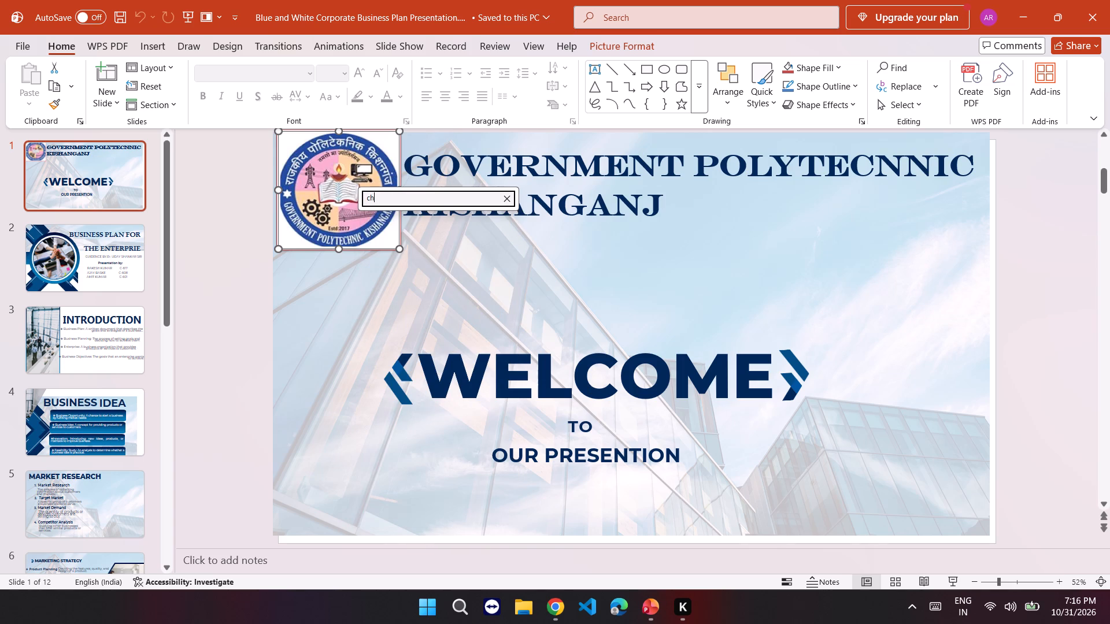
key("BackSpace")
left_click(440, 230)
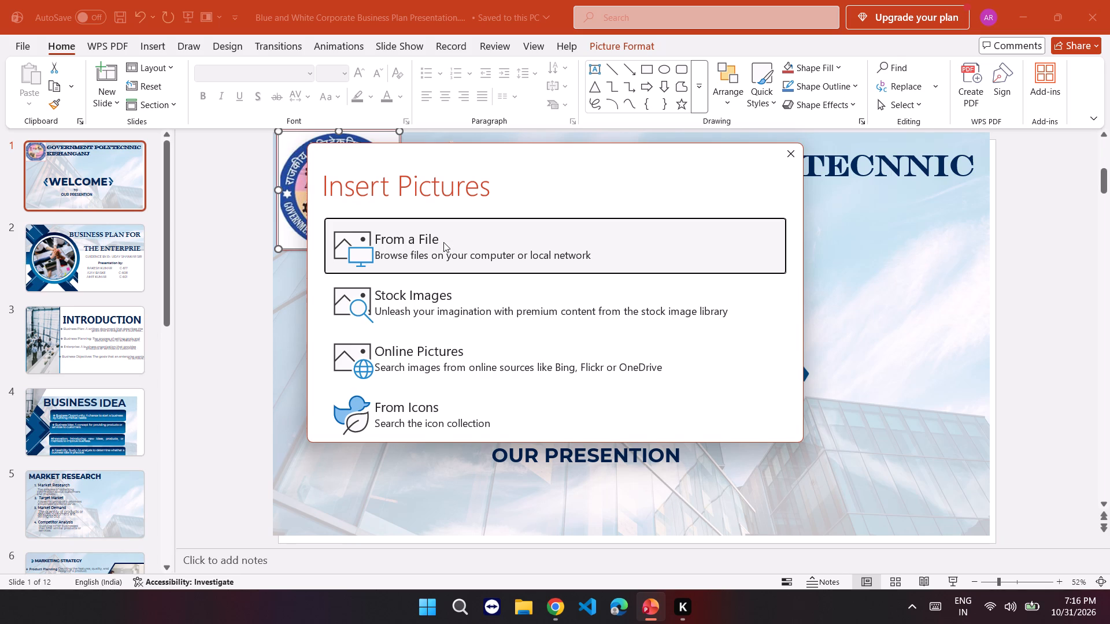
left_click(443, 242)
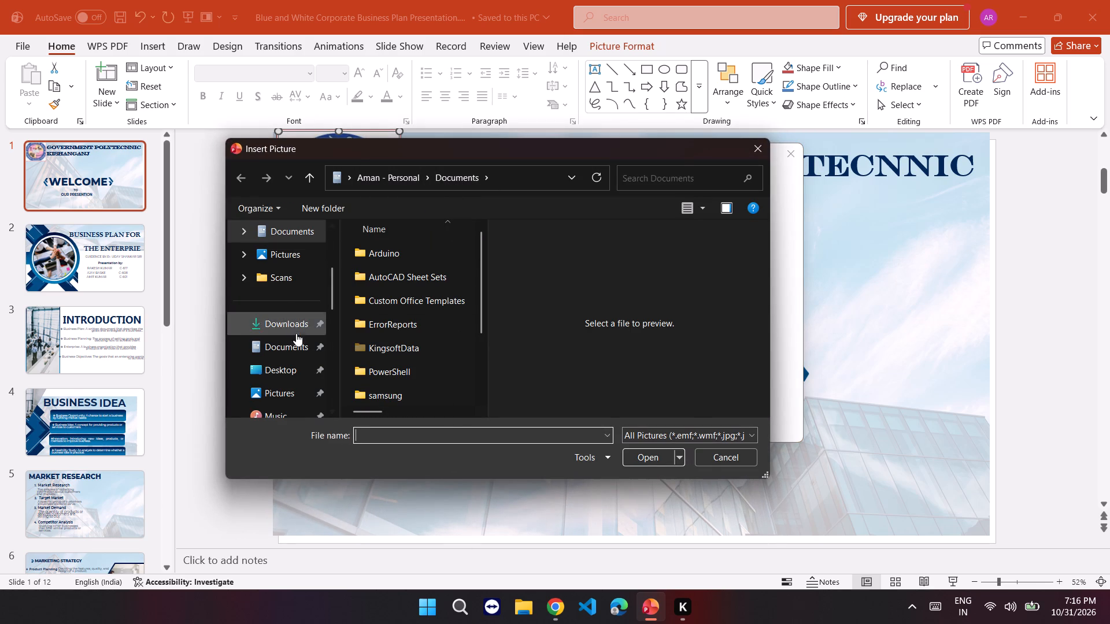
left_click(291, 319)
scroll(471, 318, "down", 6)
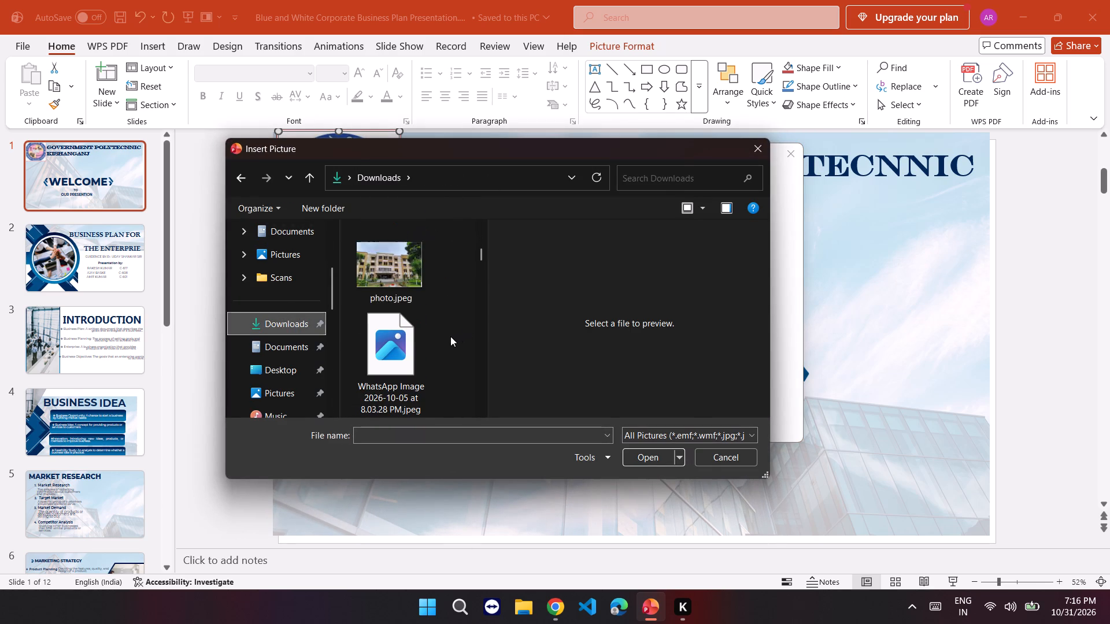
scroll(450, 336, "down", 12)
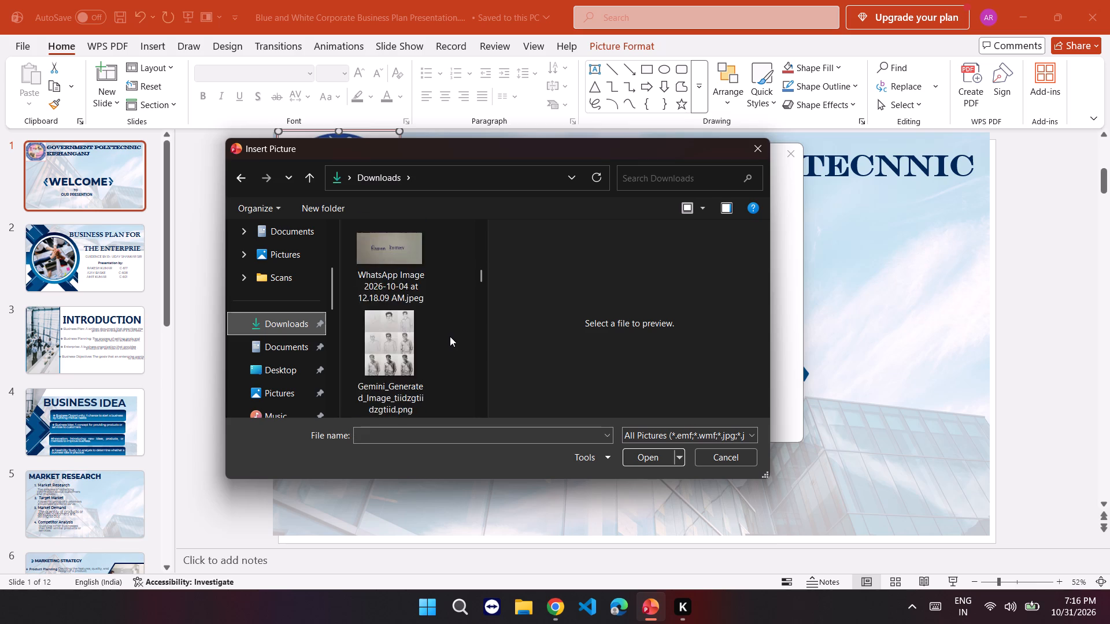
scroll(450, 336, "down", 9)
scroll(450, 336, "up", 1)
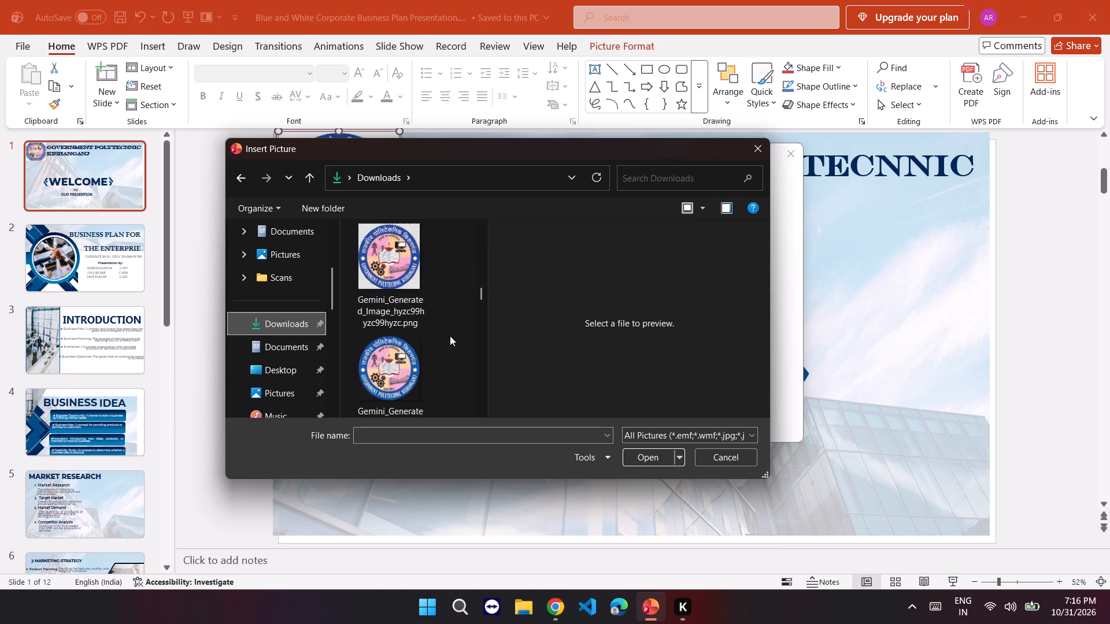
scroll(450, 336, "down", 2)
scroll(450, 336, "up", 1)
double_click(404, 252)
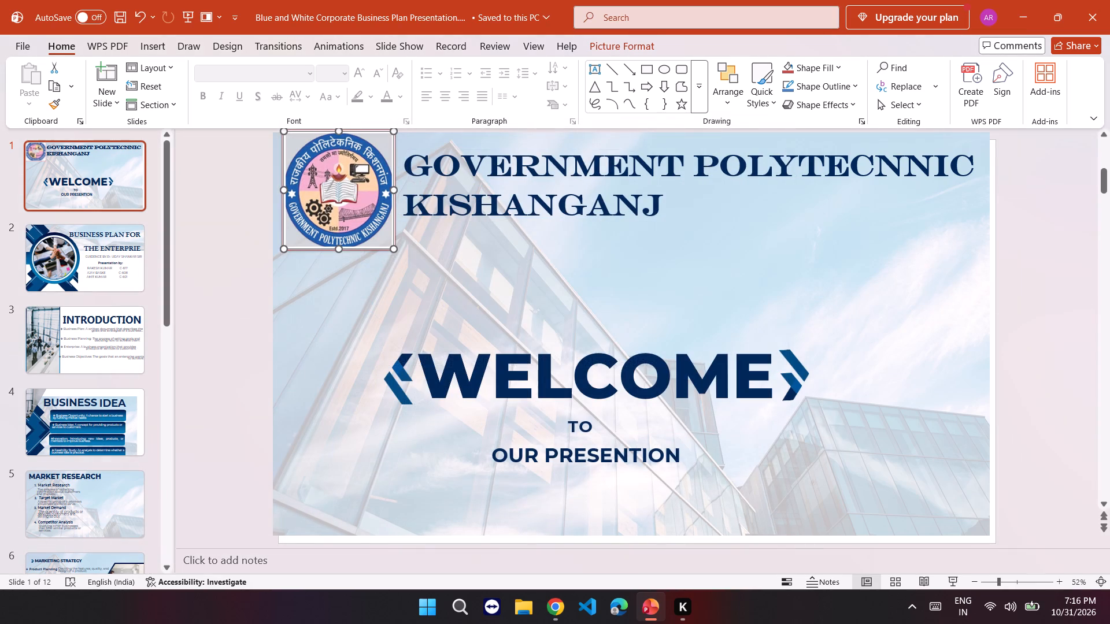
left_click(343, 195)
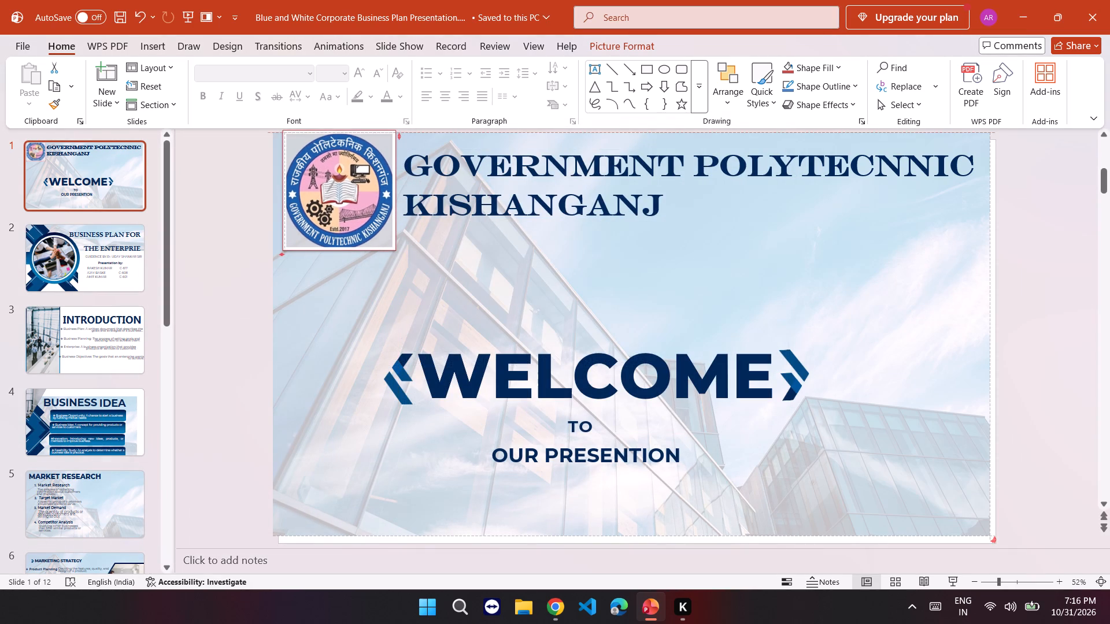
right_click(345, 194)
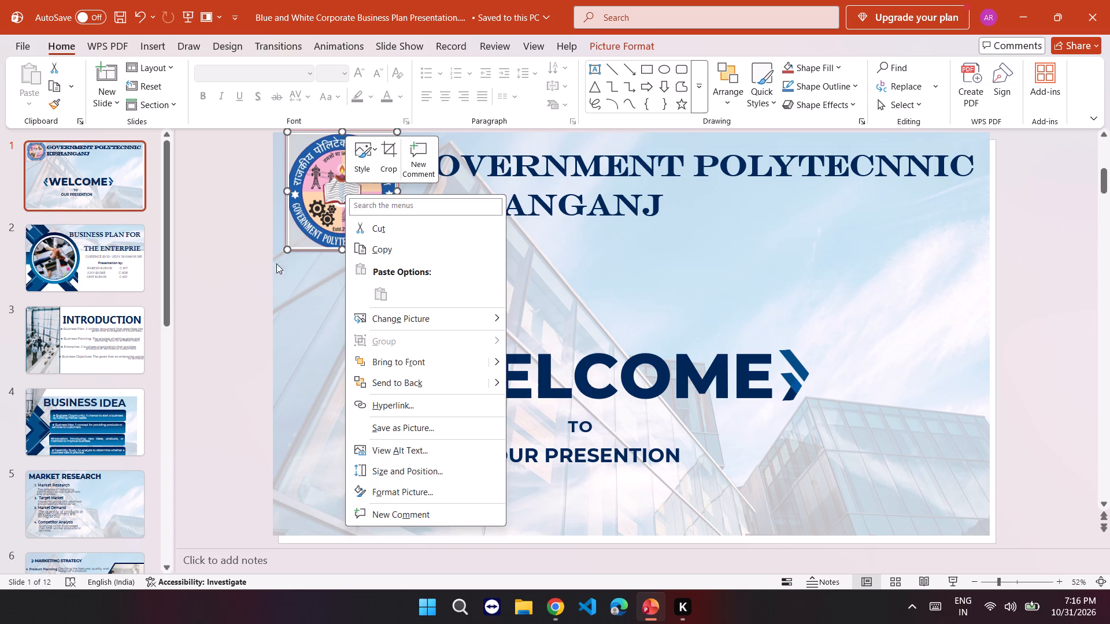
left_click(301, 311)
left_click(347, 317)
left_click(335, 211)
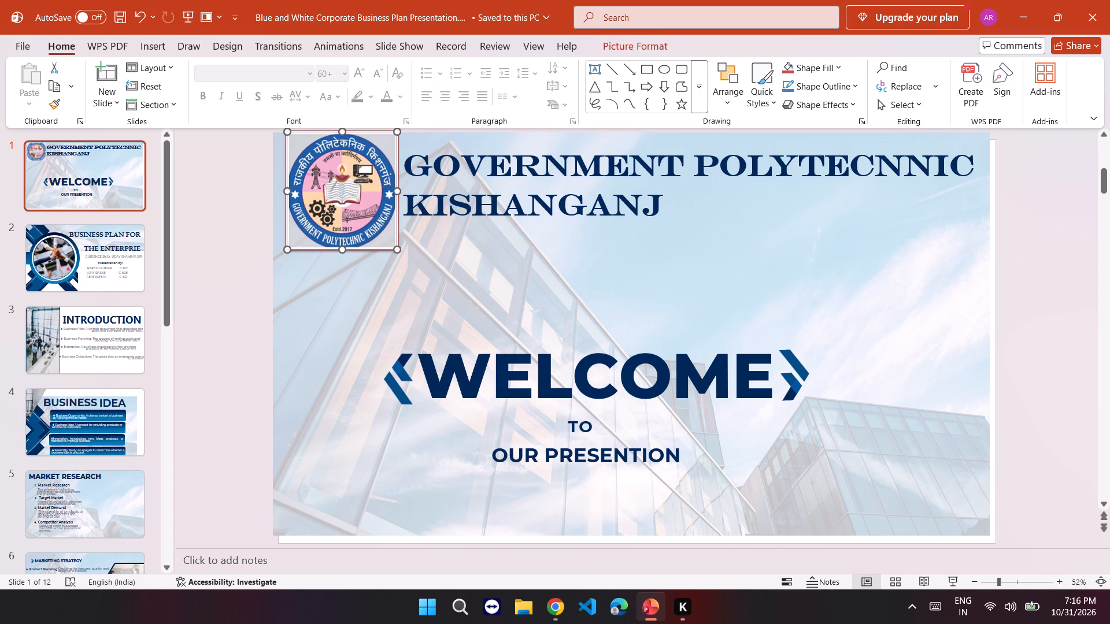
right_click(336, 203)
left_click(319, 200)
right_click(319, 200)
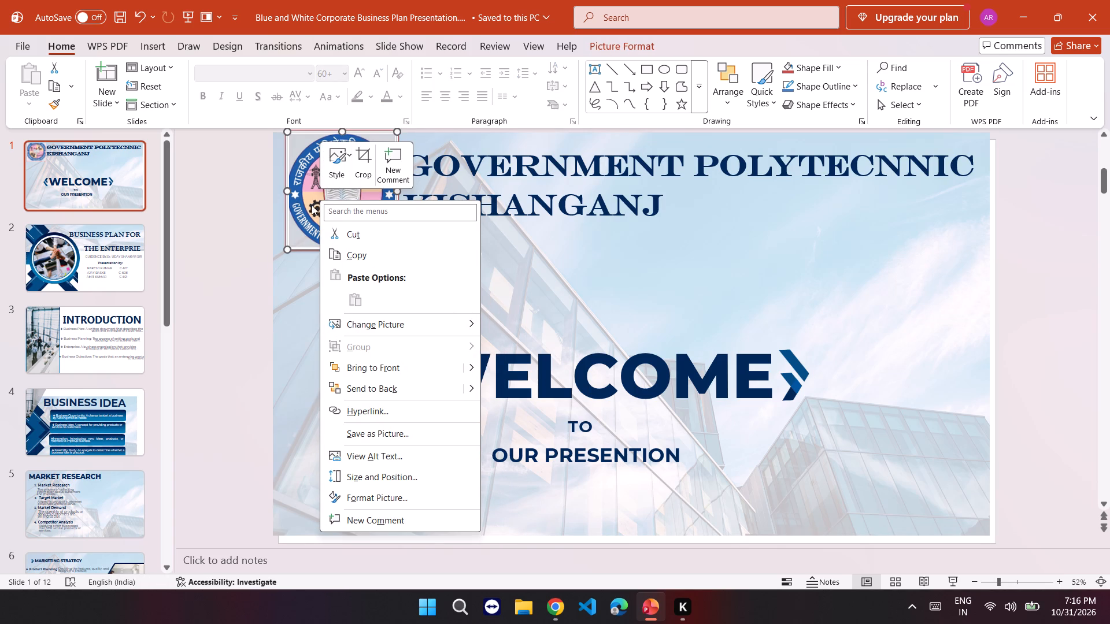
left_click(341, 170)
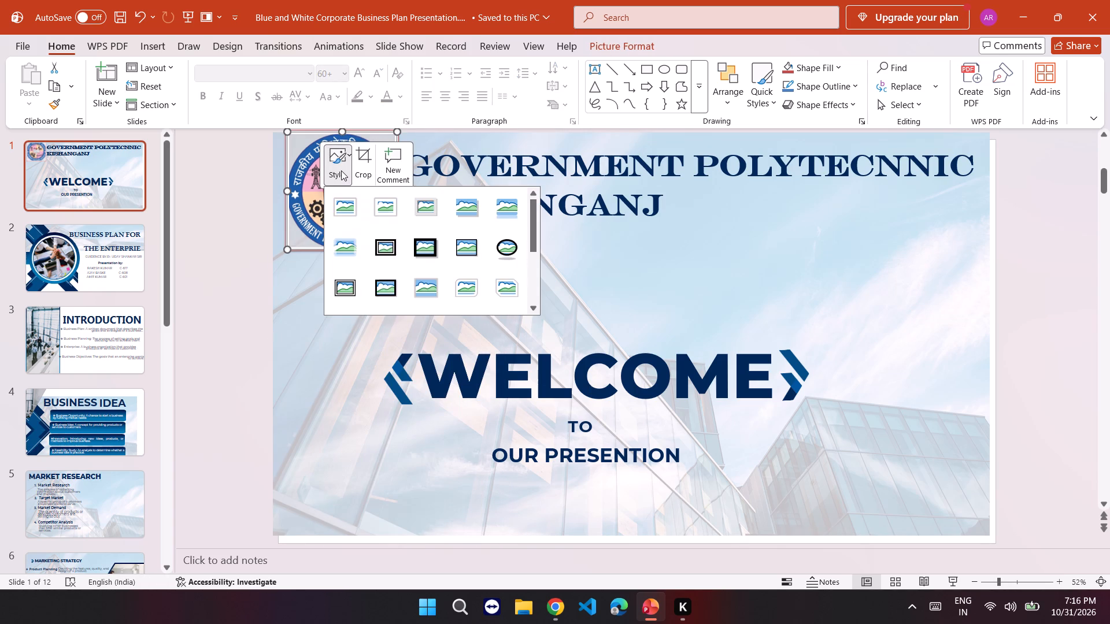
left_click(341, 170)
Format the logo picture with No line and No fill.
left_click(310, 206)
right_click(310, 206)
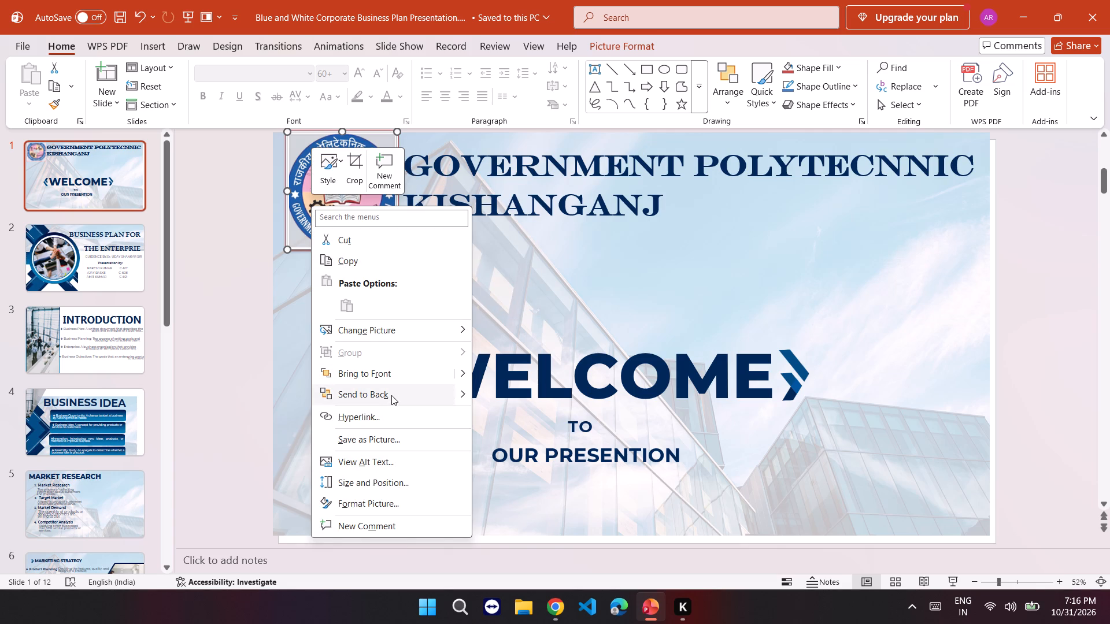
left_click(370, 502)
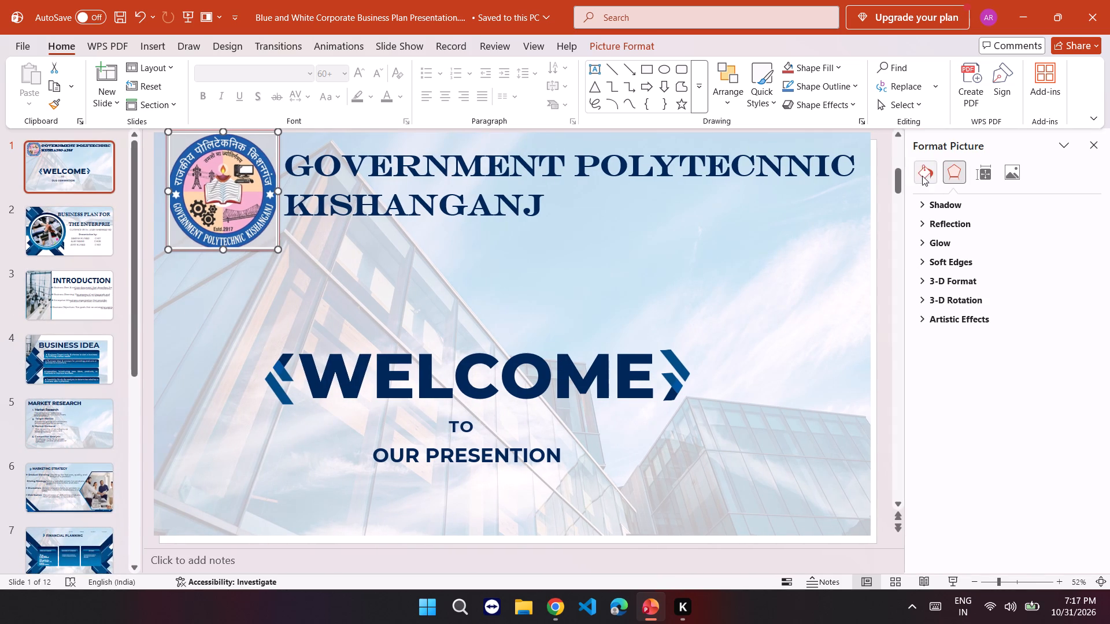
left_click(922, 175)
left_click(940, 228)
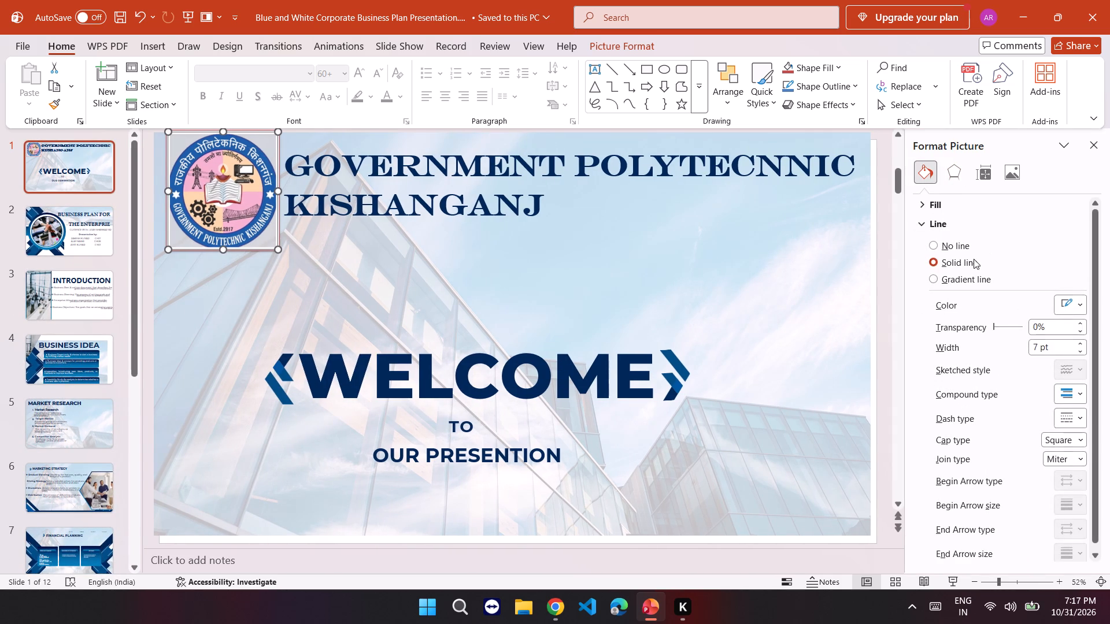
left_click(946, 243)
left_click(932, 188)
left_click(932, 198)
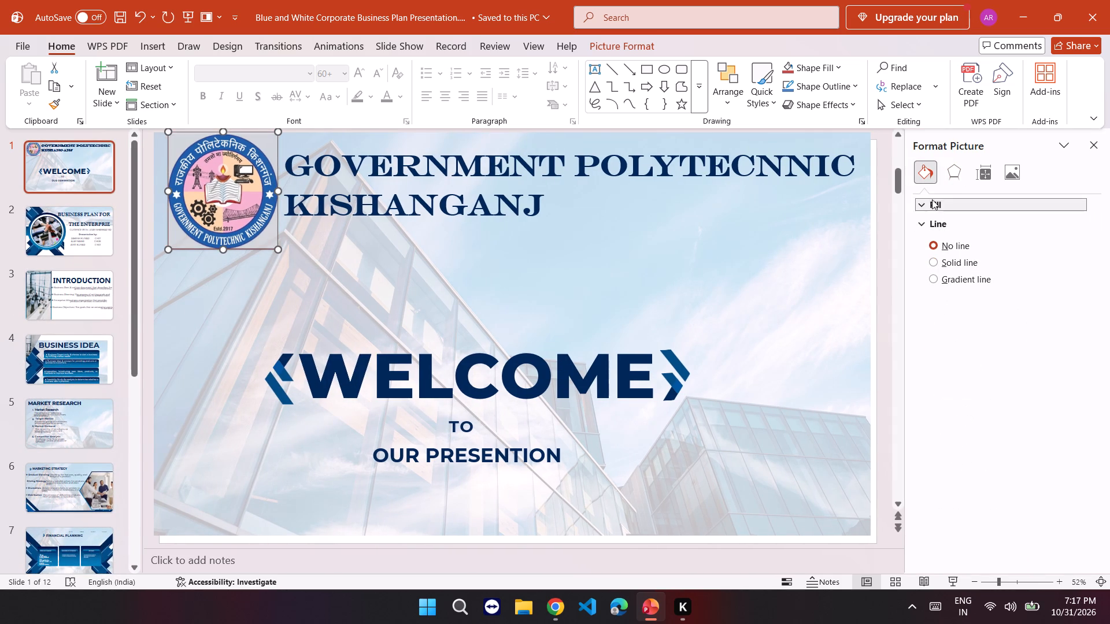
left_click(931, 227)
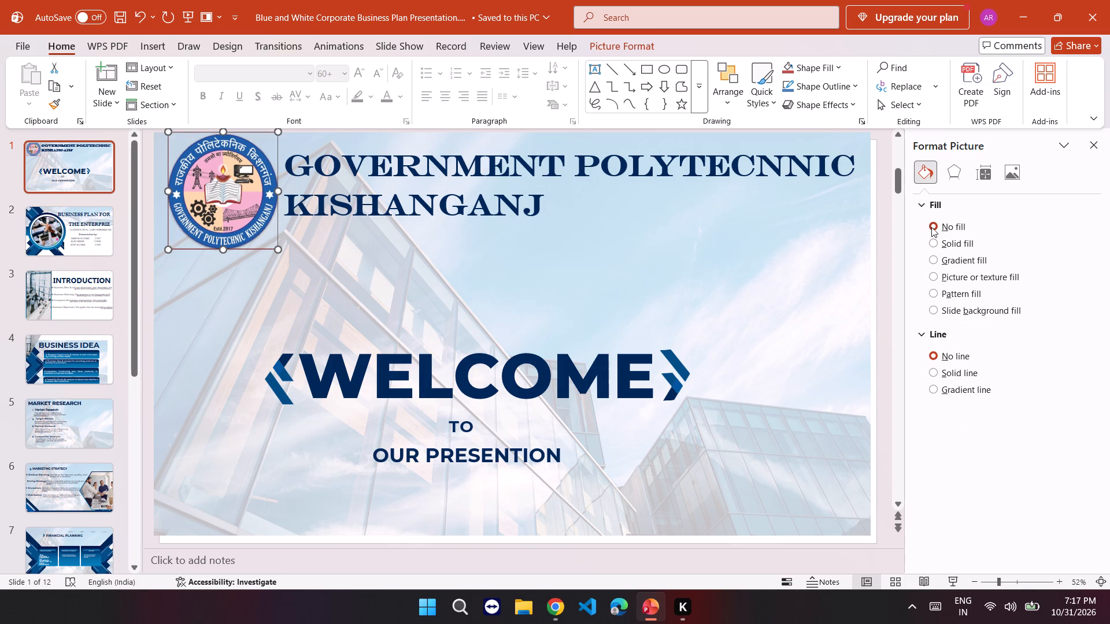
left_click(604, 276)
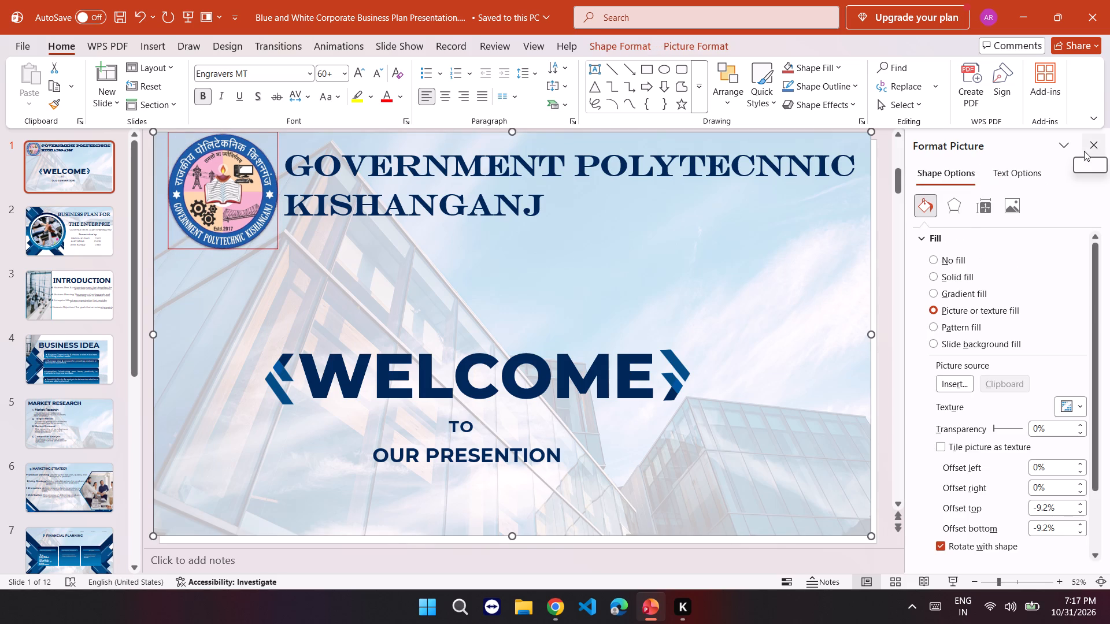
left_click(1091, 151)
Shrink the logo to about 2.42 by 2.58 inches and position it beside the college title.
left_click(342, 205)
left_click_drag(347, 197, 342, 204)
left_click_drag(394, 258, 393, 252)
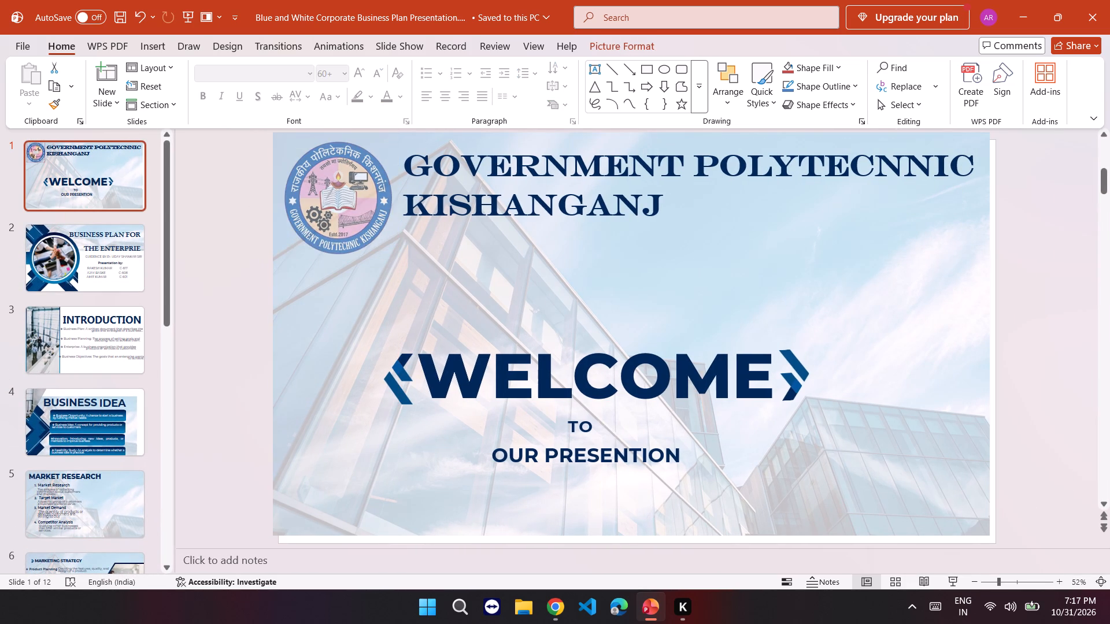
left_click_drag(393, 252, 372, 232)
left_click_drag(331, 188, 337, 191)
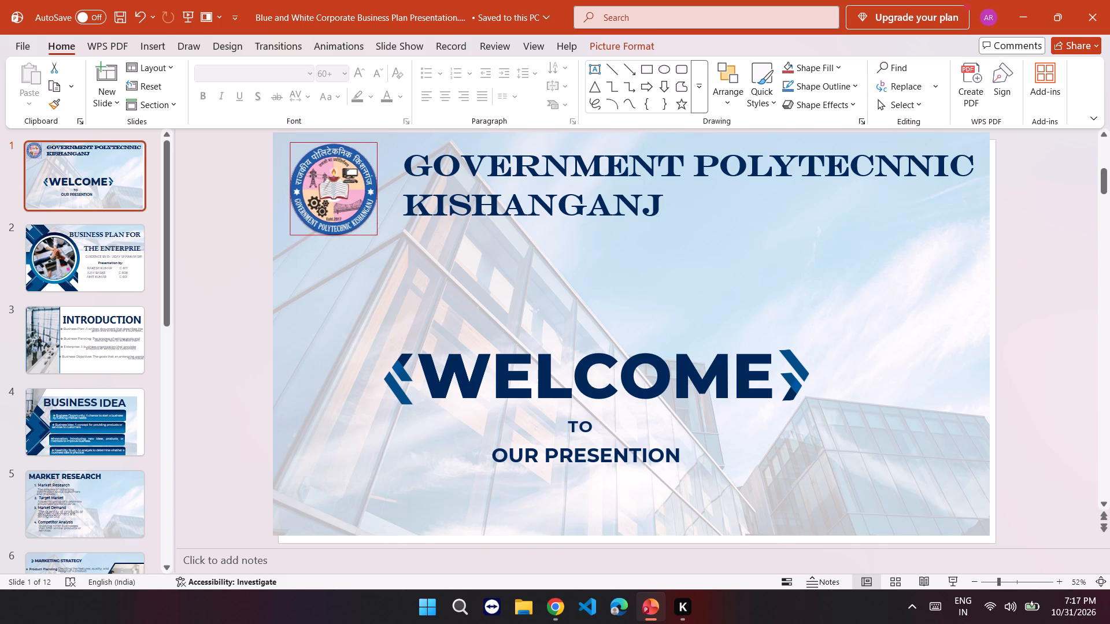
left_click_drag(337, 191, 339, 192)
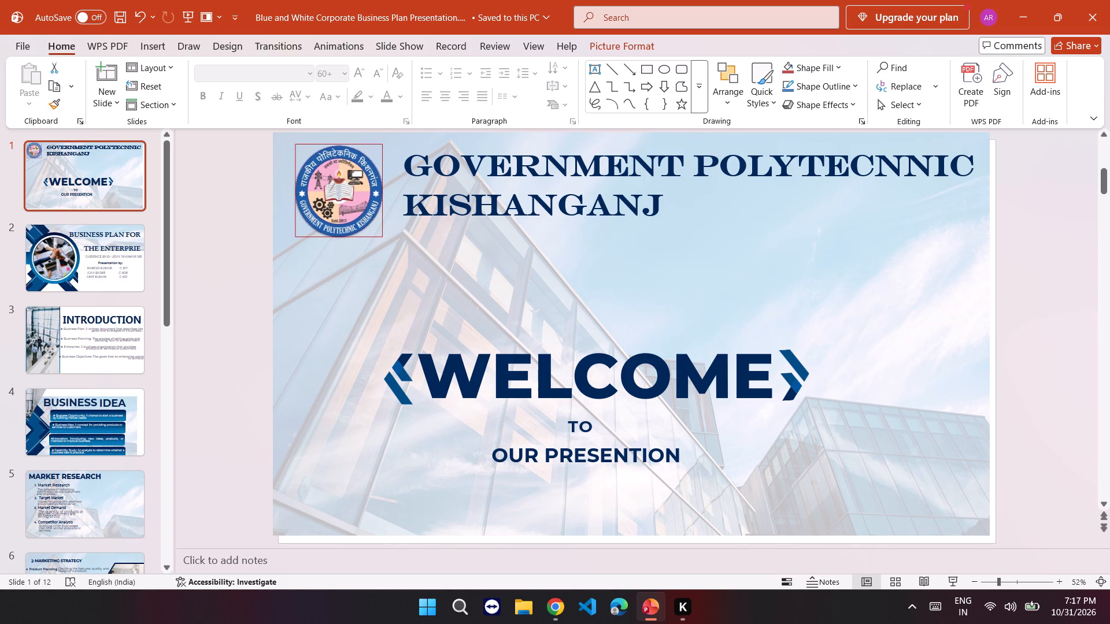
left_click_drag(339, 192, 339, 192)
Move the full-slide background shape containing the college title to line up with the slide edges.
left_click(522, 245)
left_click(518, 205)
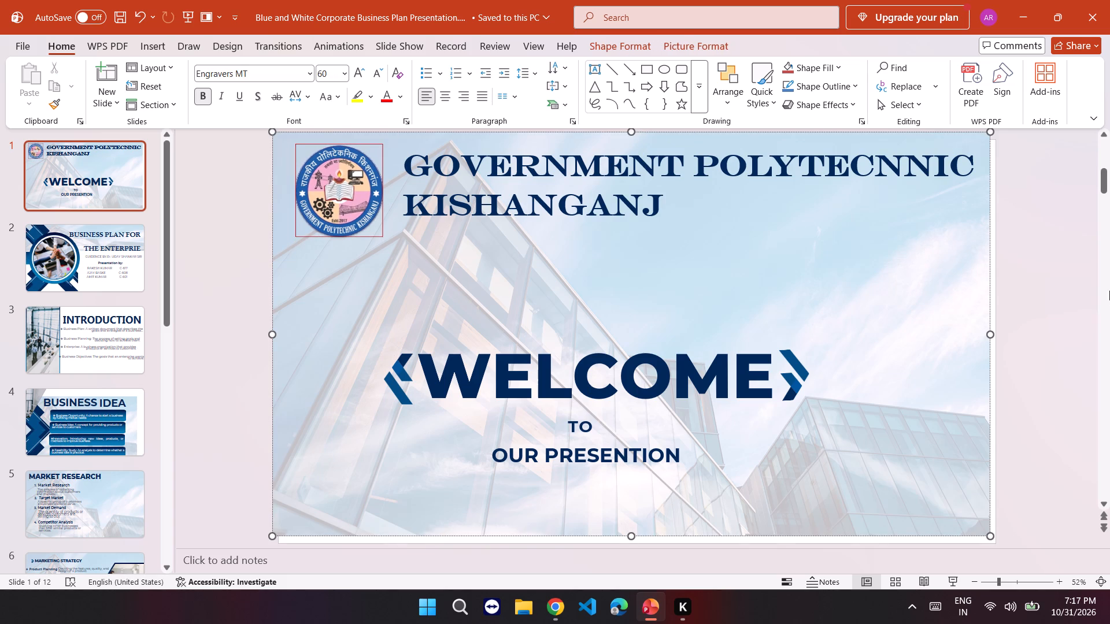
left_click(1016, 257)
left_click(945, 259)
left_click_drag(912, 258, 915, 263)
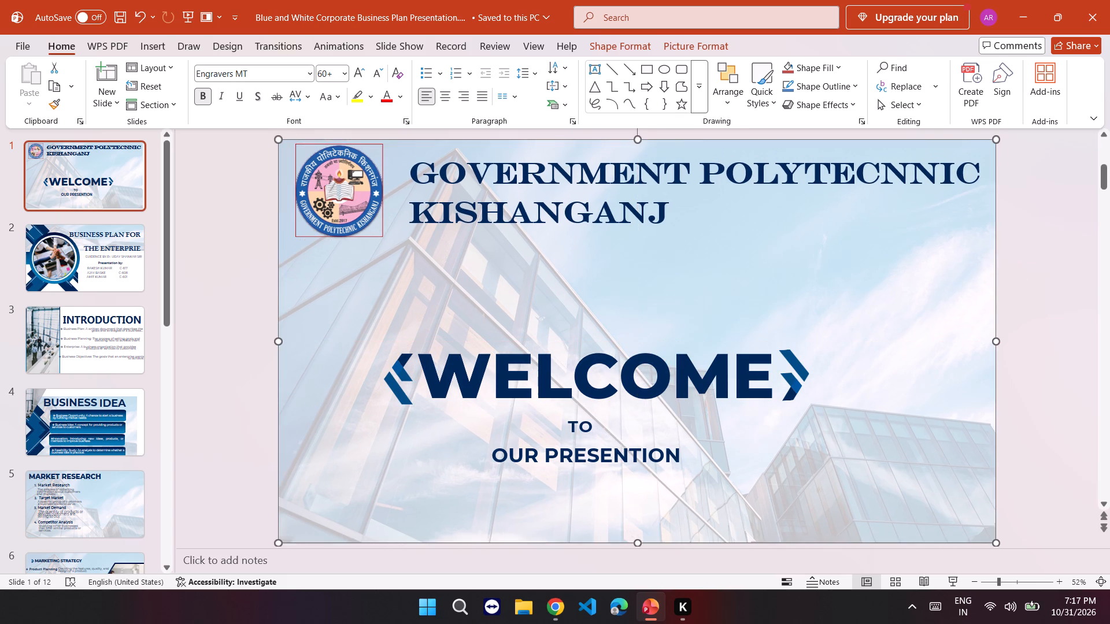
left_click(1034, 292)
left_click(645, 174)
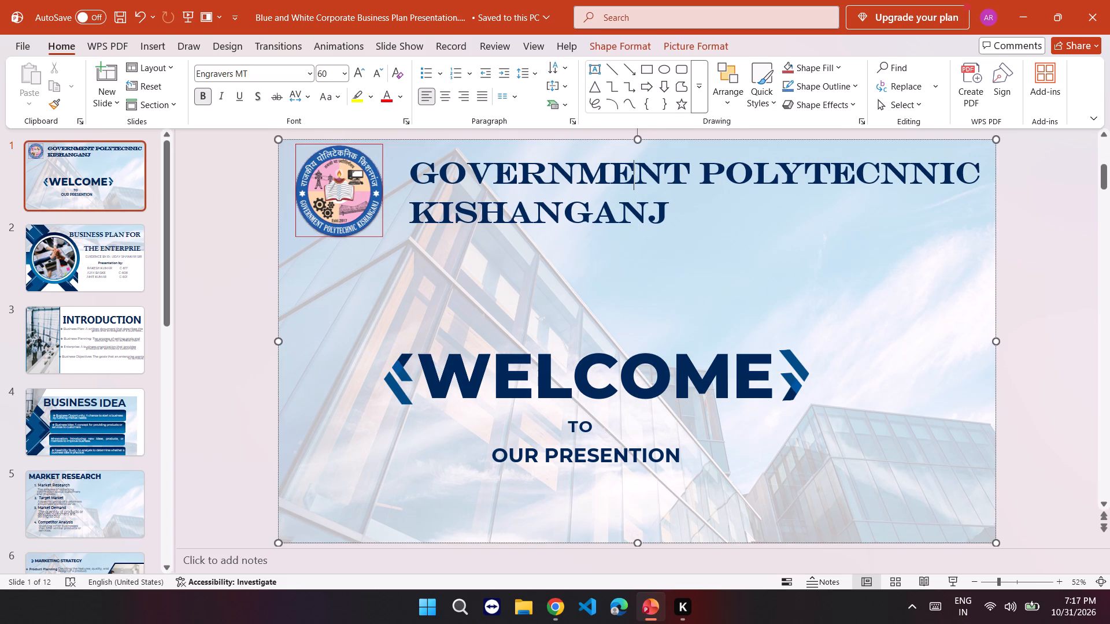
Nudge the logo slightly down to match the shifted college title.
left_click(341, 176)
left_click_drag(337, 197, 338, 202)
Examine the logo's fill and line, effects, size and picture formatting options.
right_click(338, 200)
left_click(402, 499)
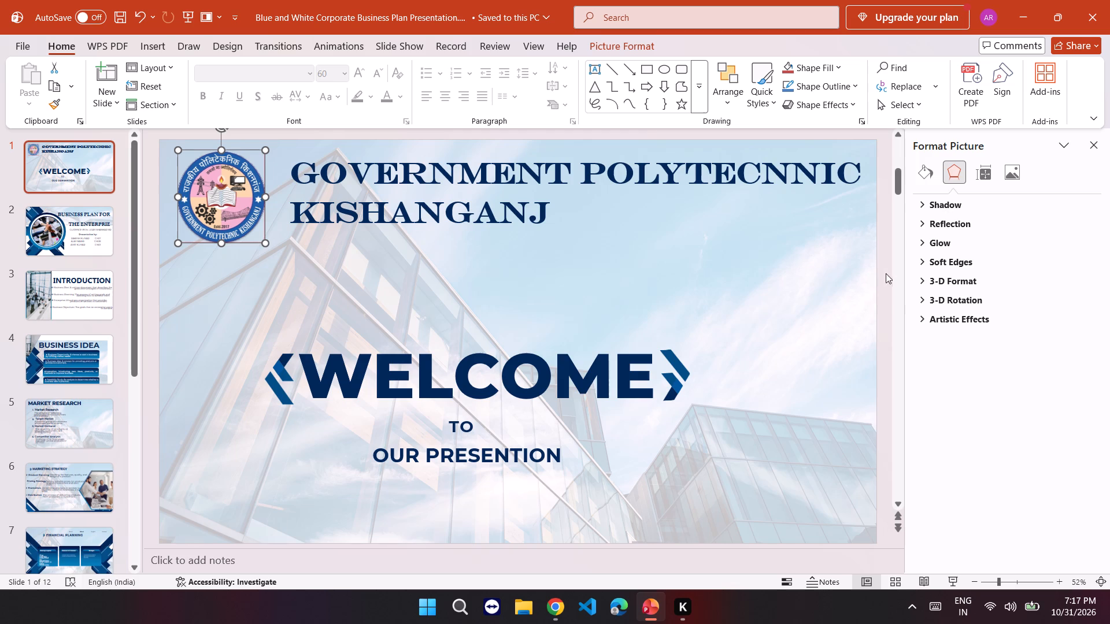
left_click(931, 180)
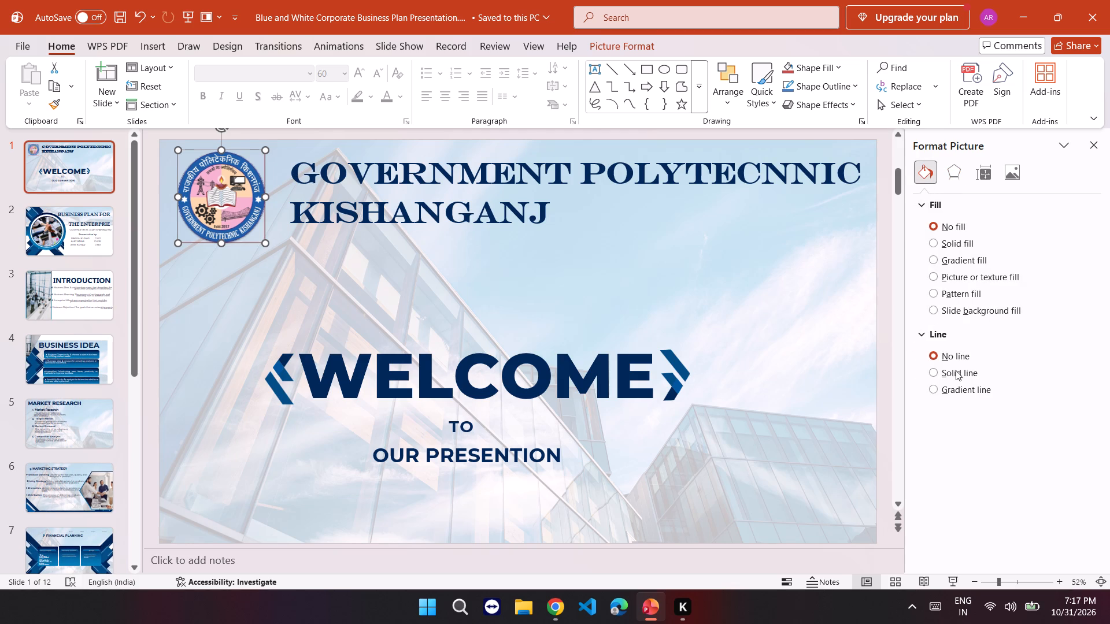
left_click(809, 348)
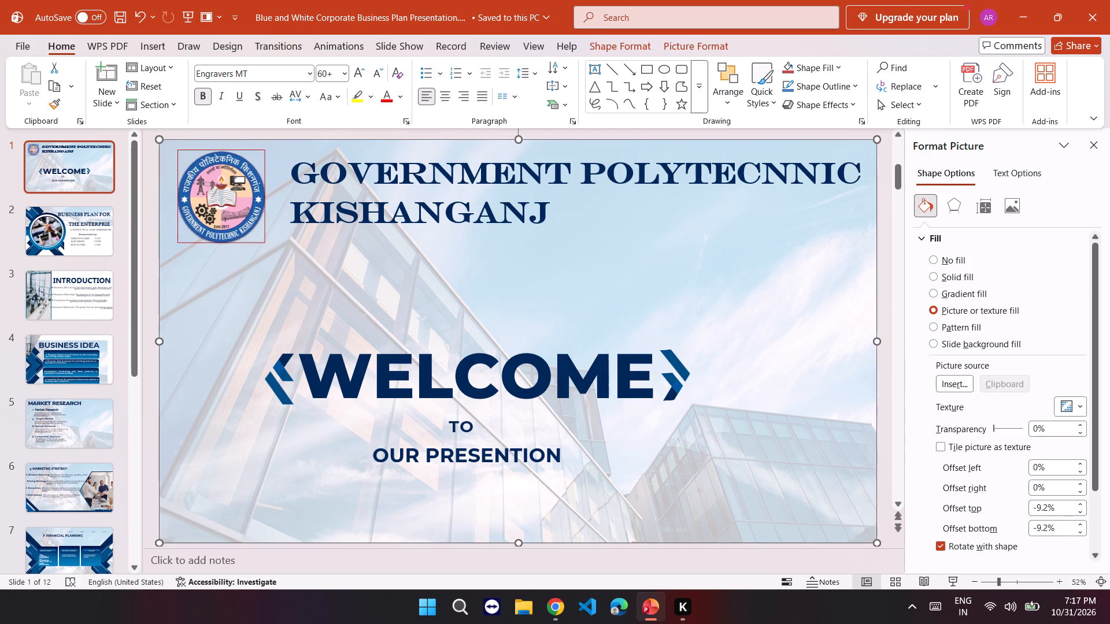
left_click(228, 188)
left_click(987, 176)
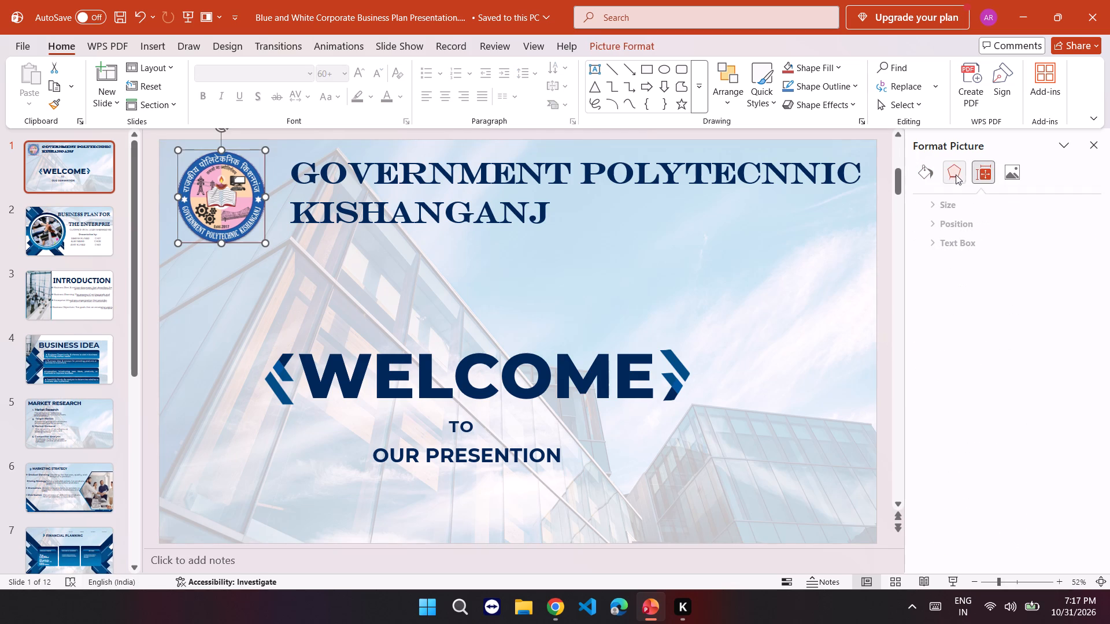
left_click(956, 174)
left_click(1016, 179)
left_click(1101, 148)
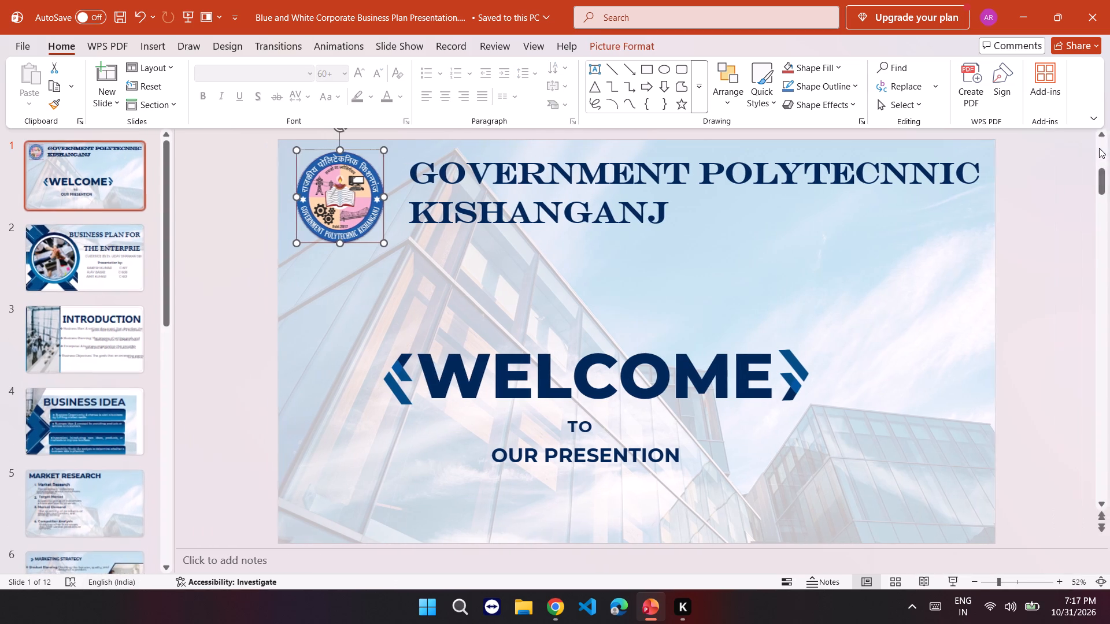
Reposition the logo slightly inward from the slide's upper corner, beside the college title.
left_click(350, 199)
left_click(361, 295)
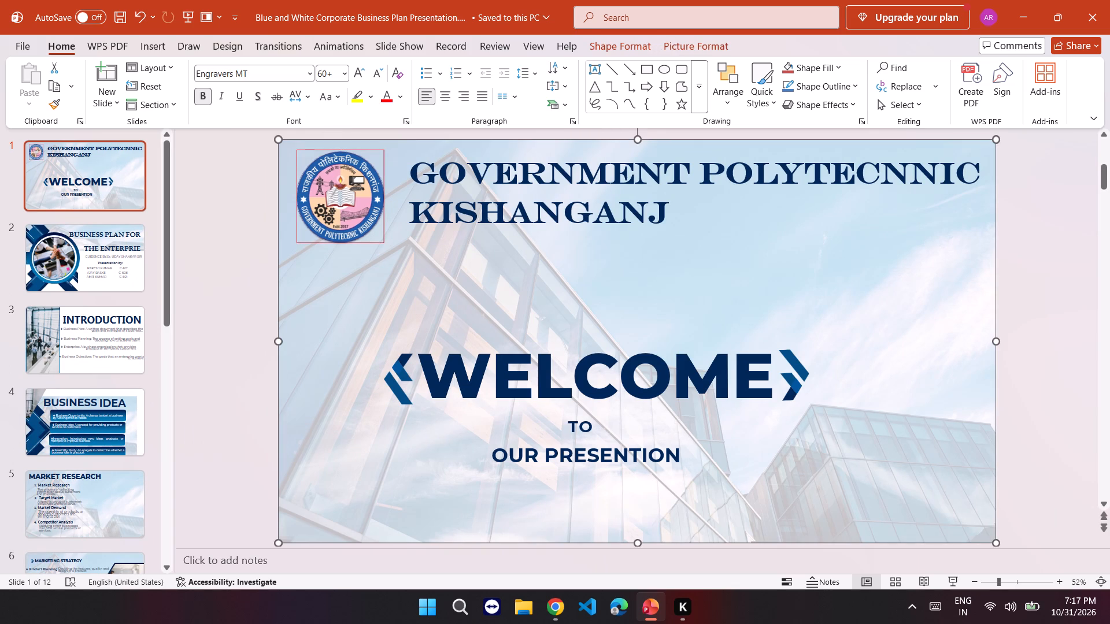
left_click_drag(350, 214, 358, 243)
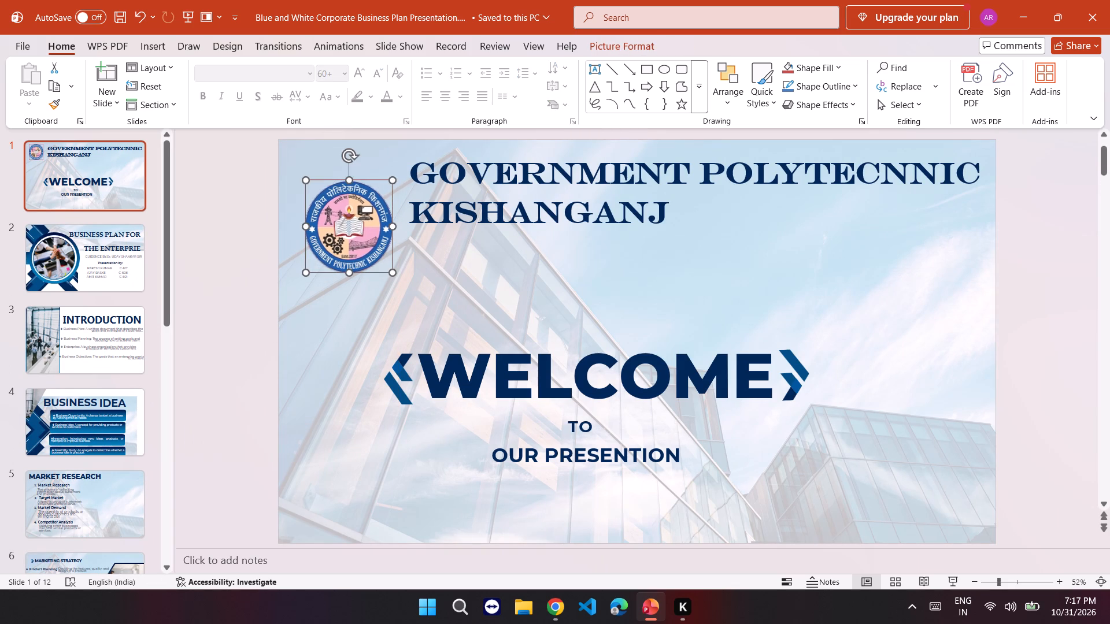
left_click_drag(358, 224, 356, 198)
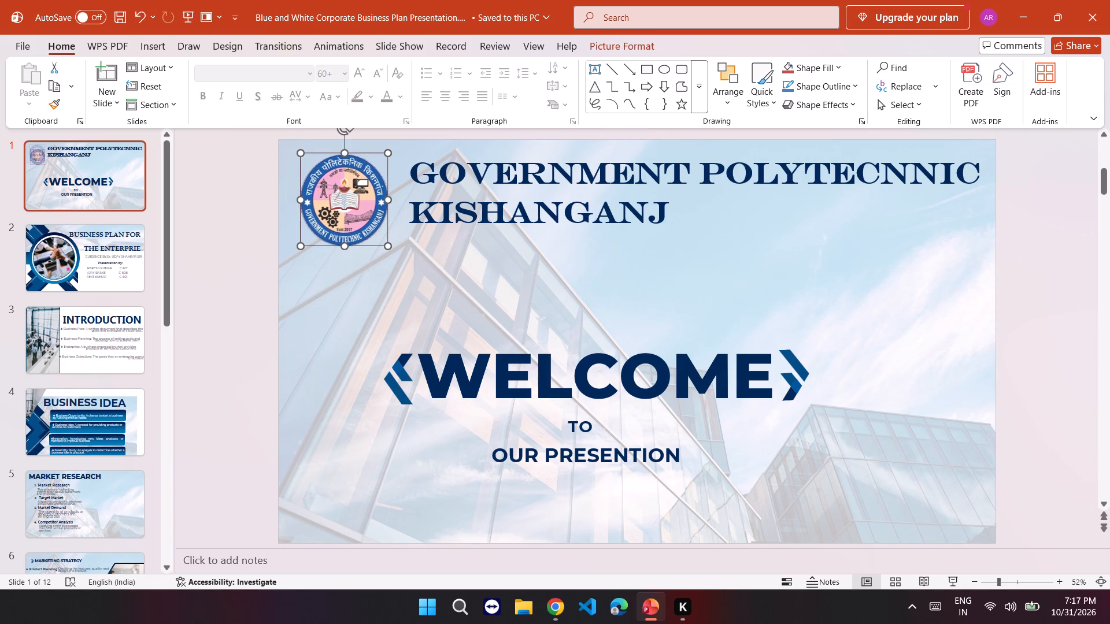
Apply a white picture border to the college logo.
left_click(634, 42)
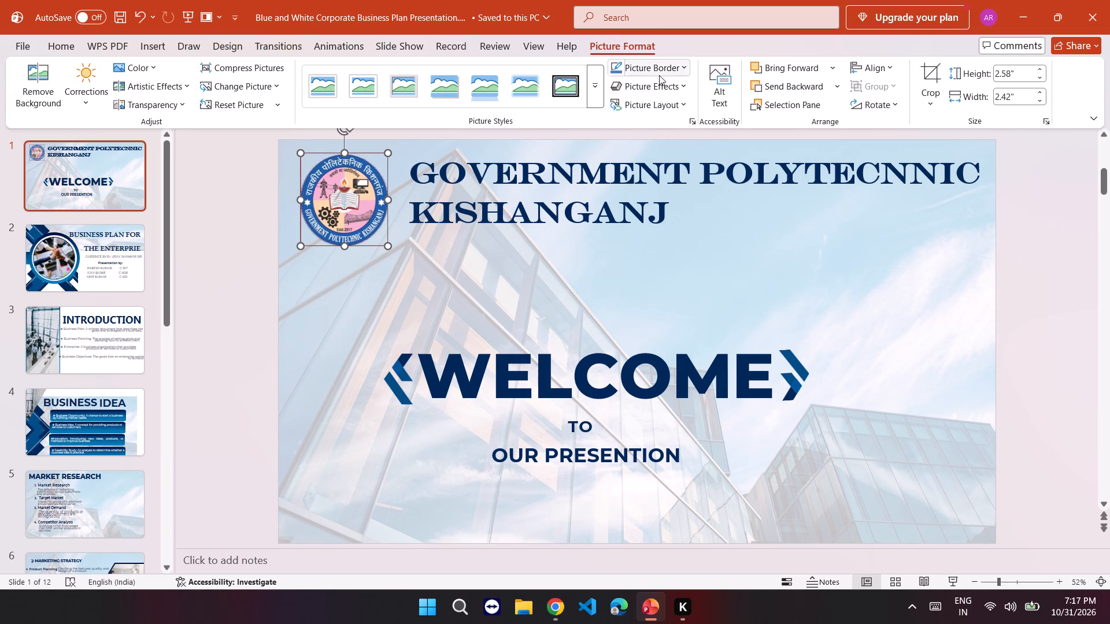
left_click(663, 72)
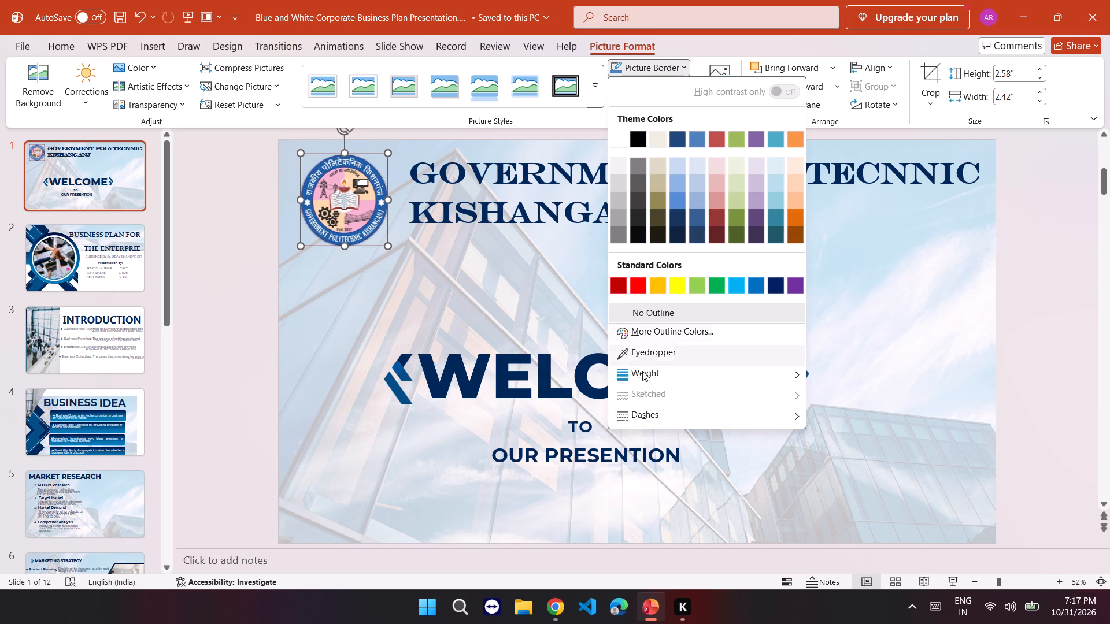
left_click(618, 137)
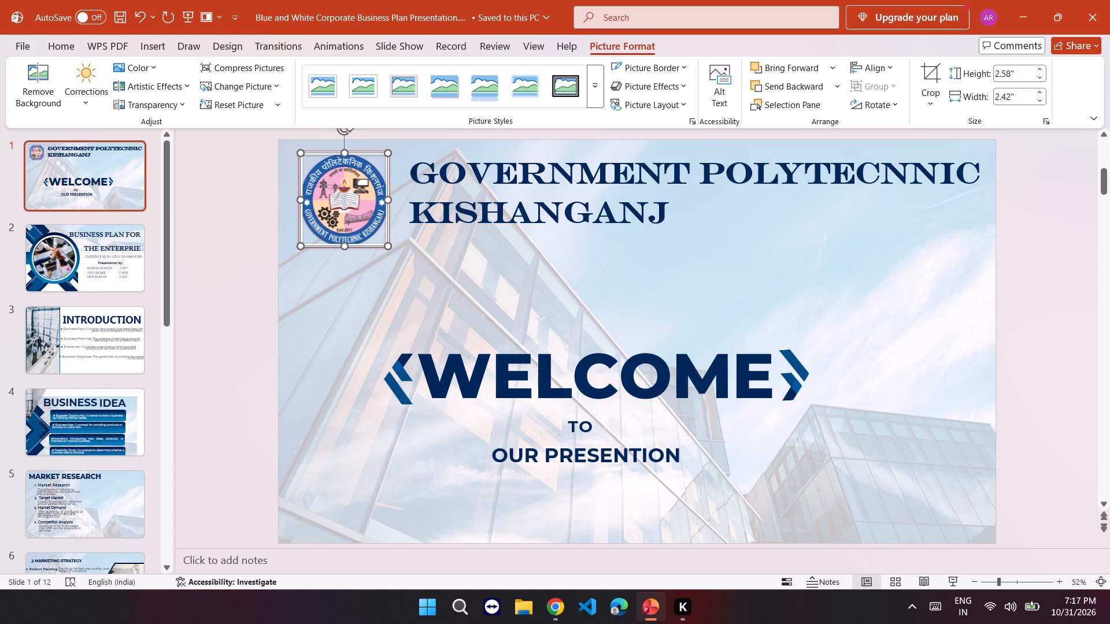
Delete the college logo and insert the background-free college logo picture from the Downloads folder in its place.
key("Delete")
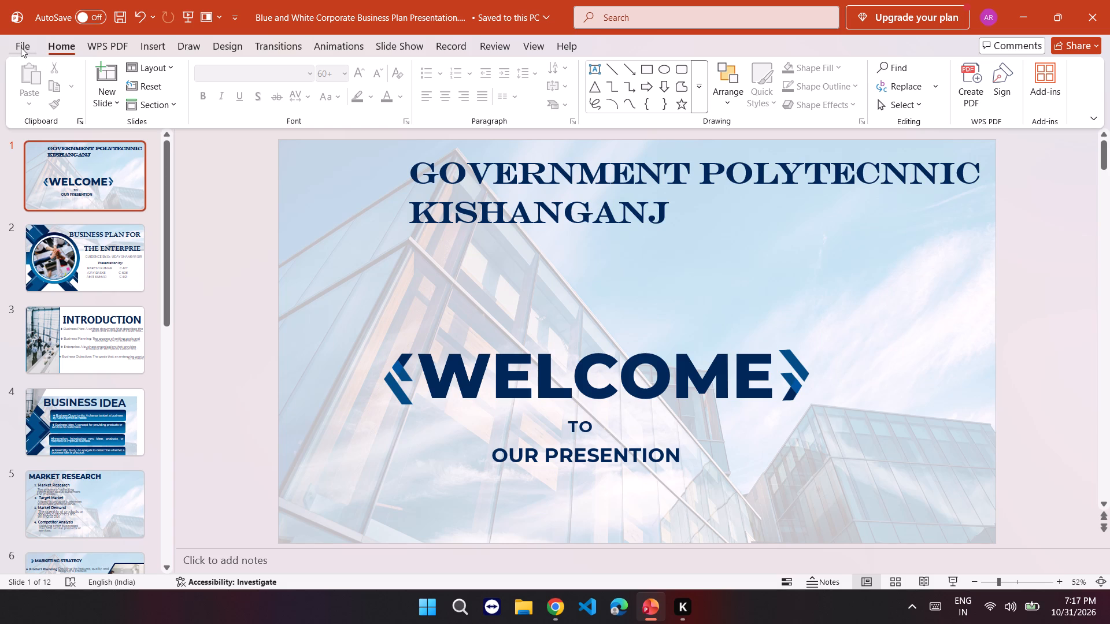
left_click(135, 47)
left_click(150, 40)
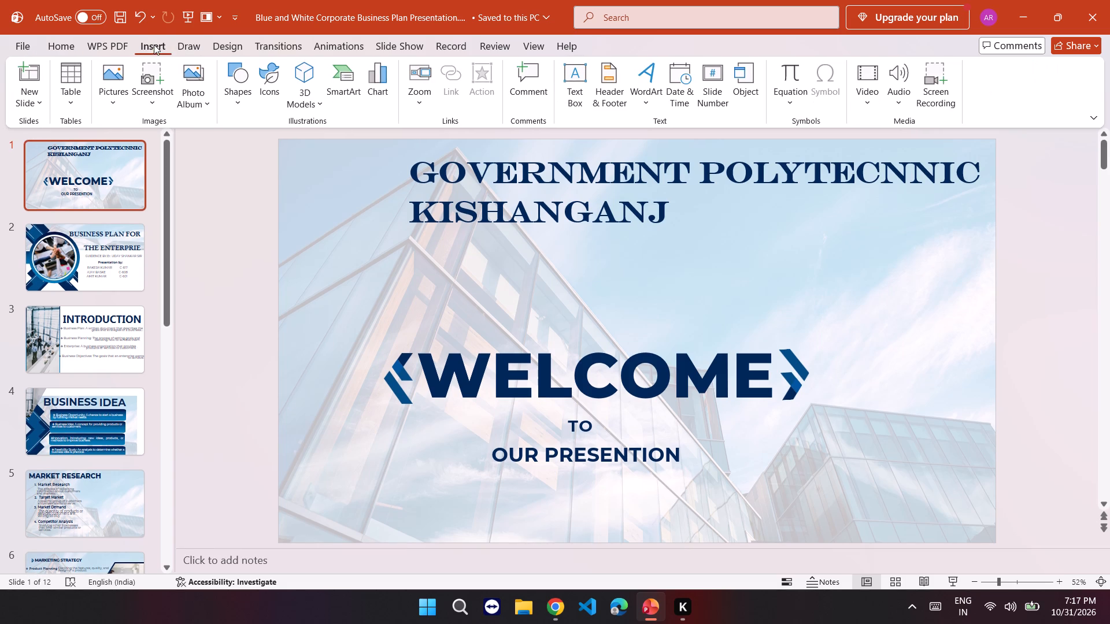
left_click(116, 107)
left_click(135, 143)
scroll(460, 319, "down", 7)
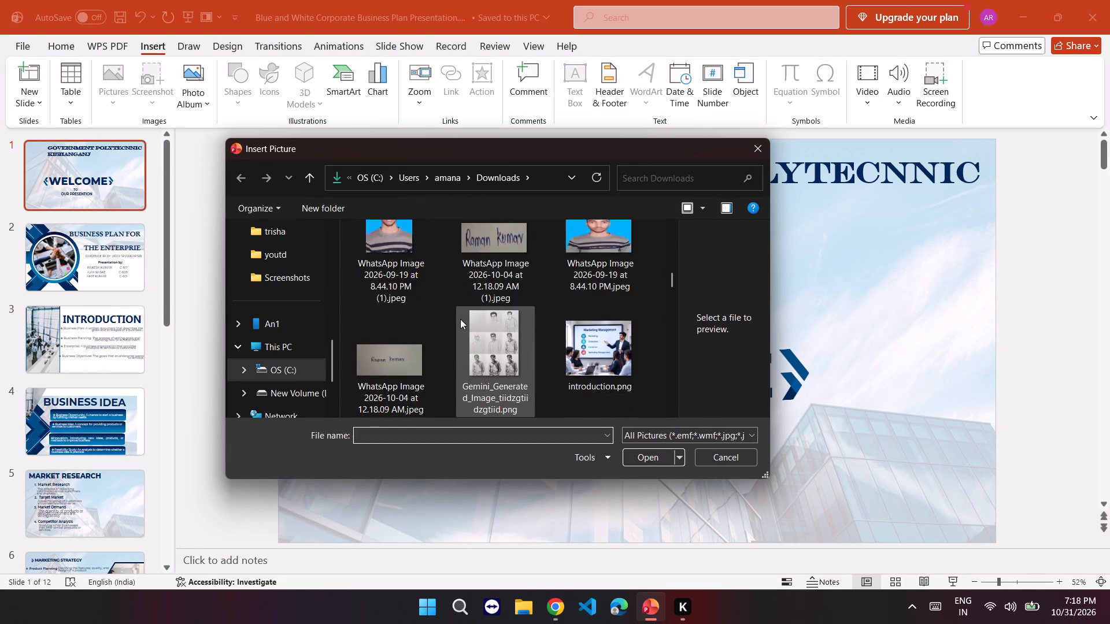
scroll(460, 319, "down", 5)
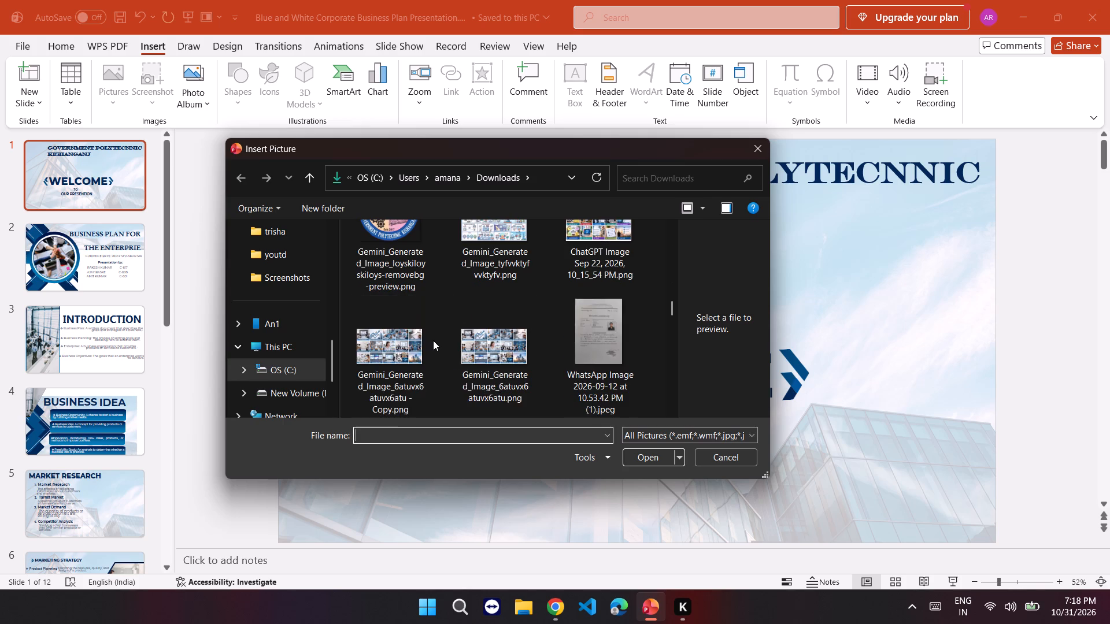
scroll(433, 340, "up", 1)
double_click(405, 250)
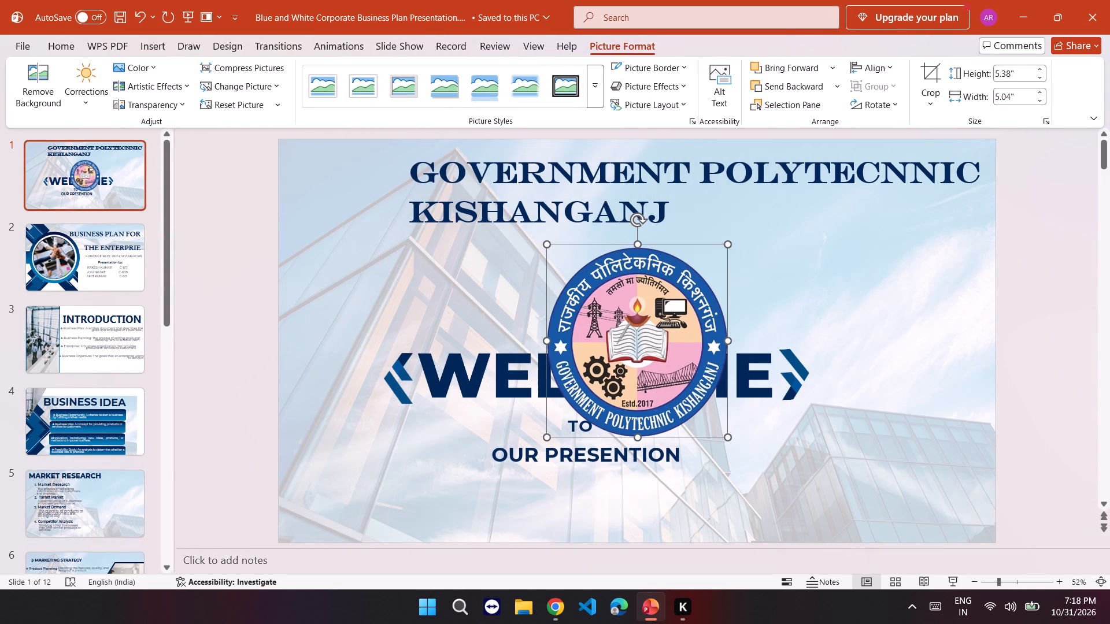
Scale the inserted logo down to about 2.54" high by 2.38" wide and place it beside the college title.
left_click_drag(649, 361, 352, 255)
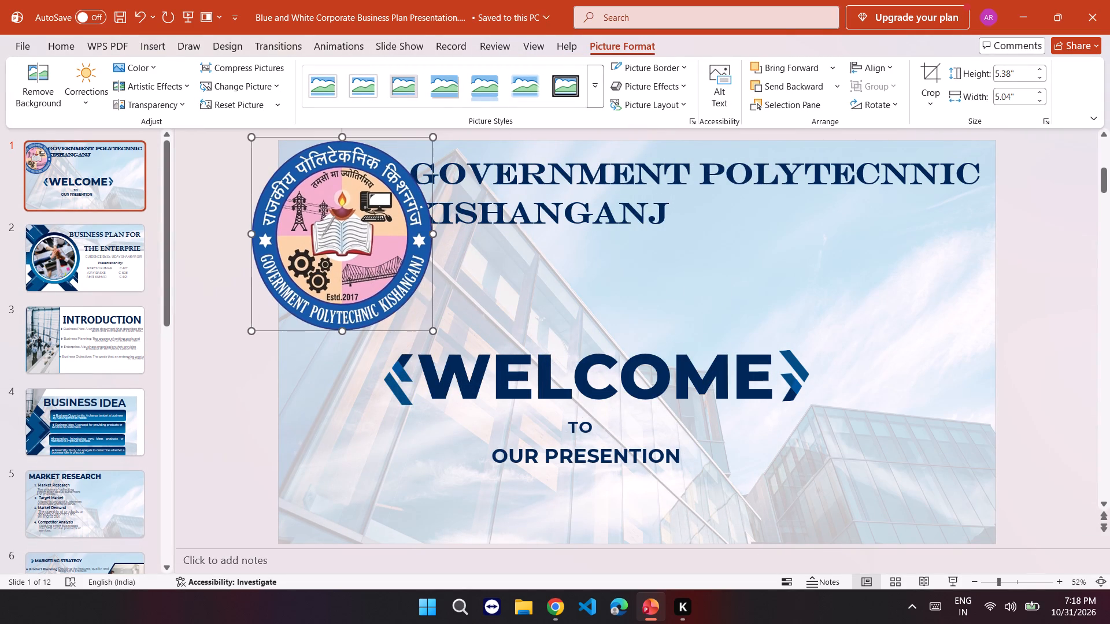
left_click_drag(435, 331, 327, 202)
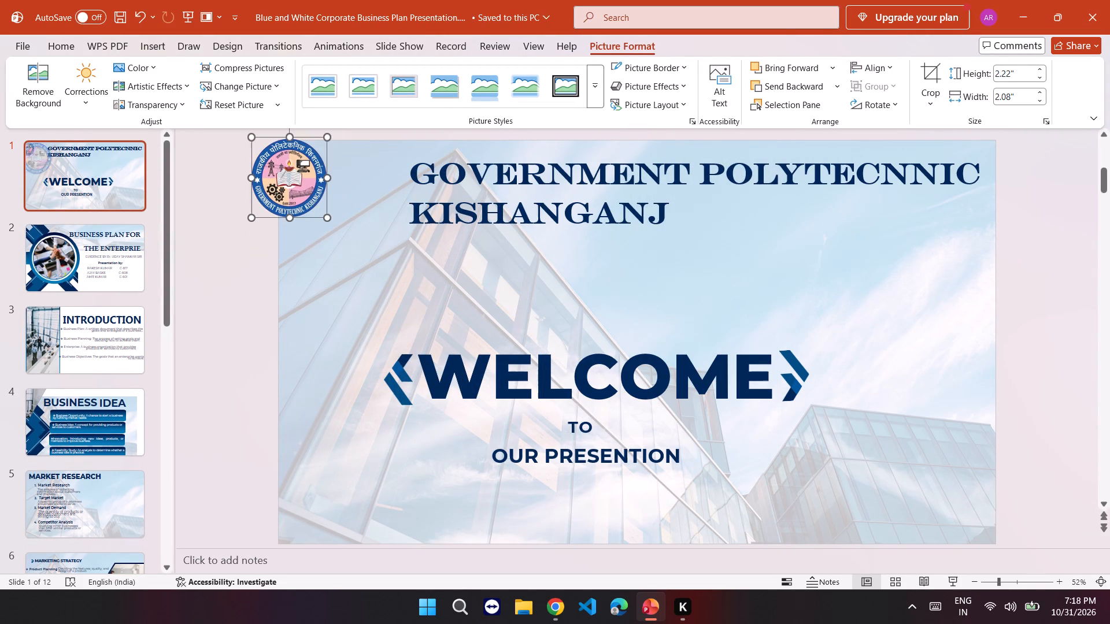
left_click_drag(294, 174, 347, 195)
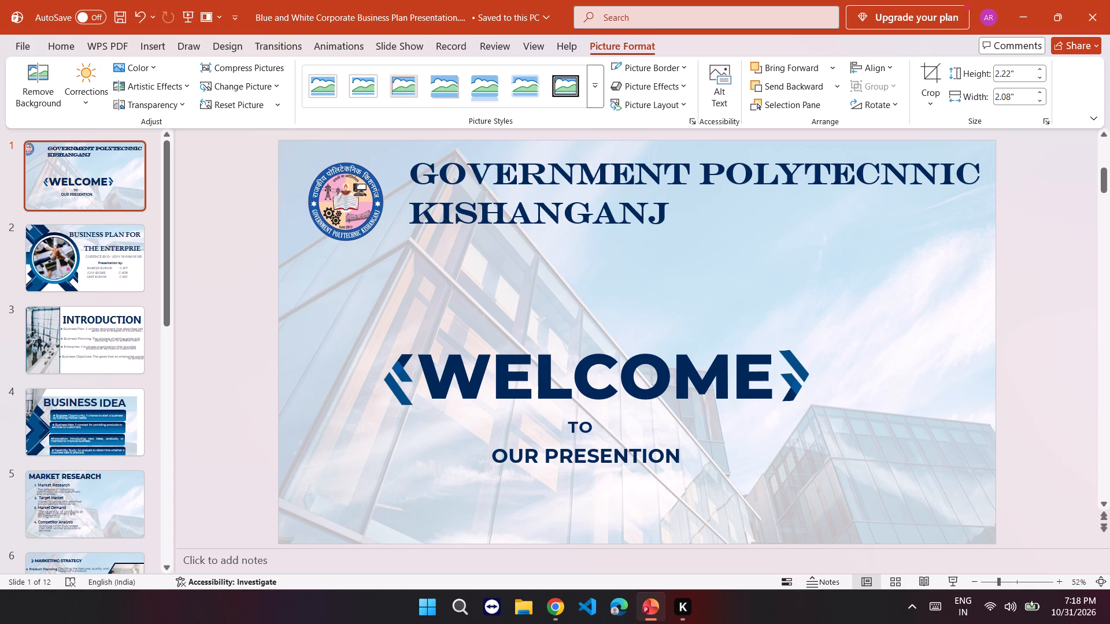
left_click_drag(347, 195, 353, 195)
left_click_drag(382, 242, 394, 252)
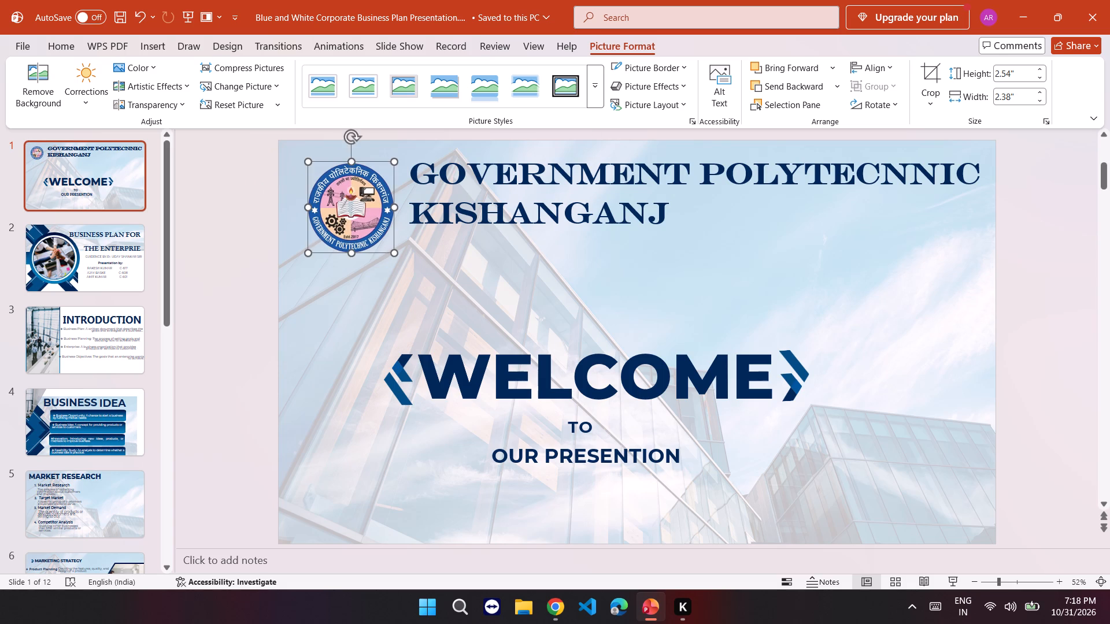
left_click_drag(358, 209, 361, 197)
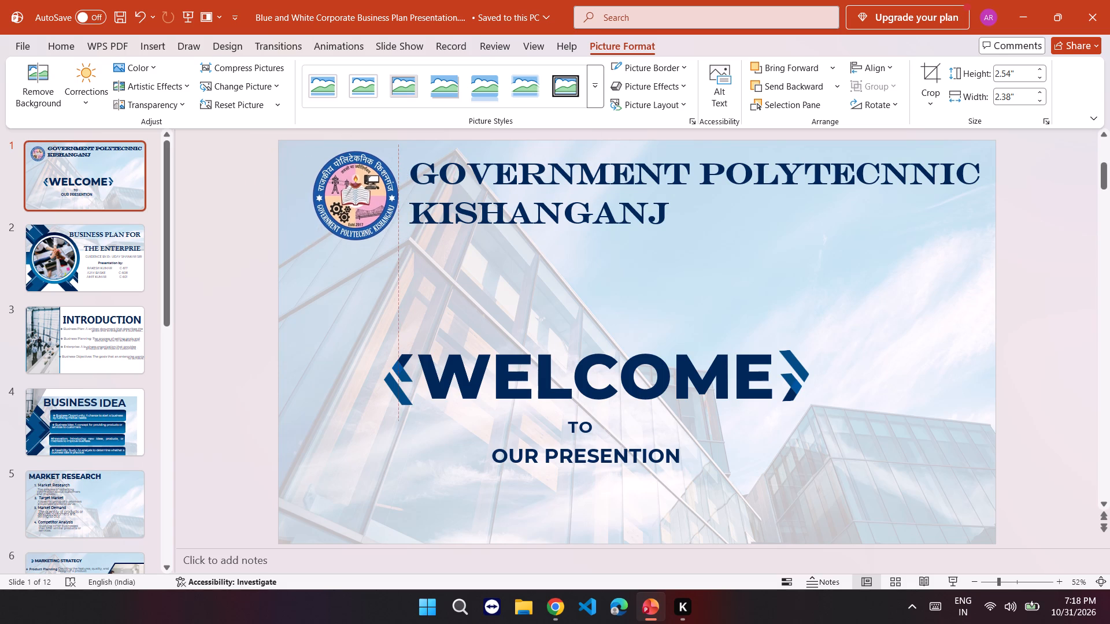
left_click_drag(361, 197, 360, 196)
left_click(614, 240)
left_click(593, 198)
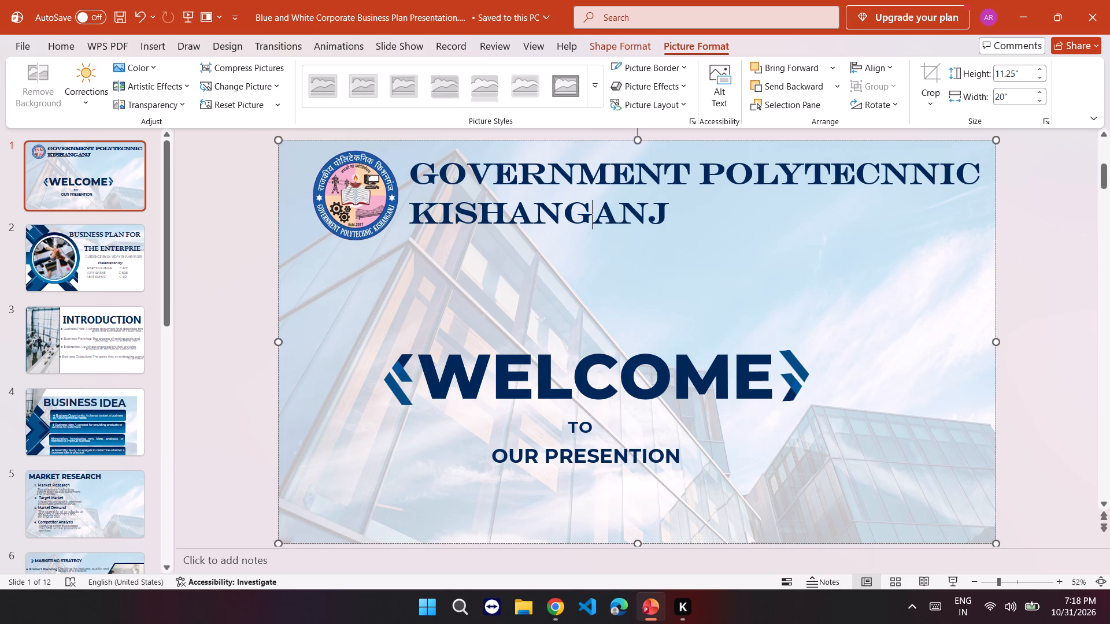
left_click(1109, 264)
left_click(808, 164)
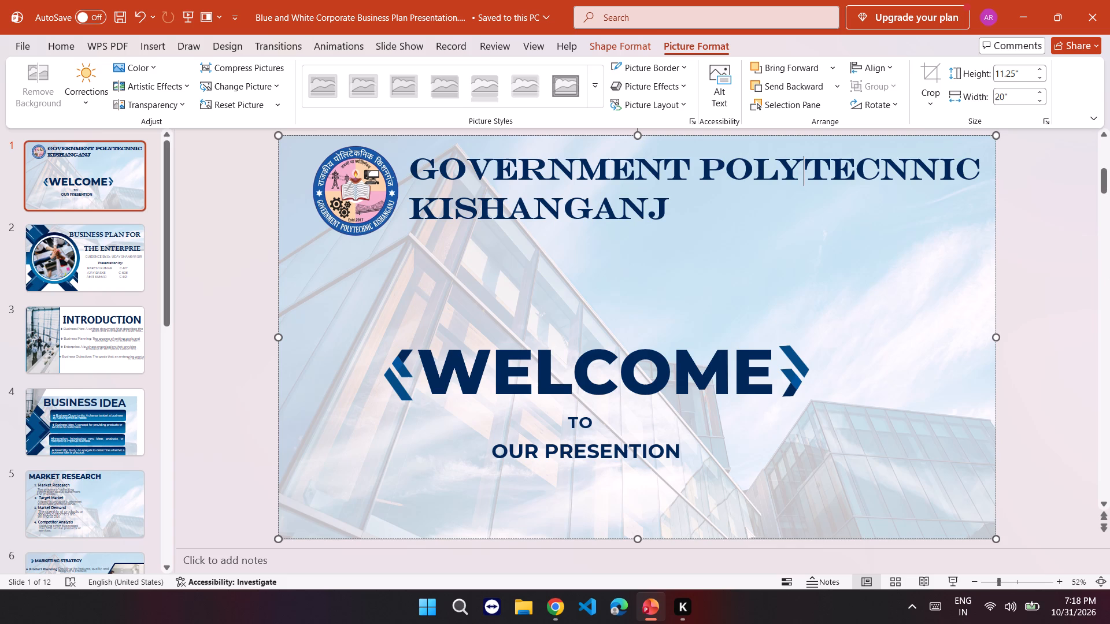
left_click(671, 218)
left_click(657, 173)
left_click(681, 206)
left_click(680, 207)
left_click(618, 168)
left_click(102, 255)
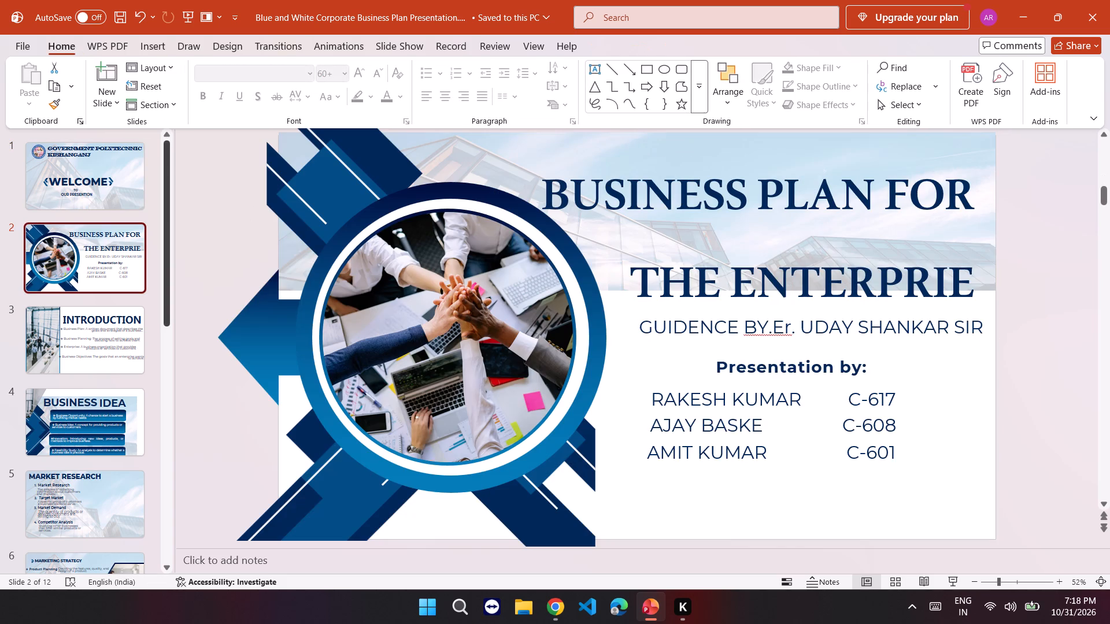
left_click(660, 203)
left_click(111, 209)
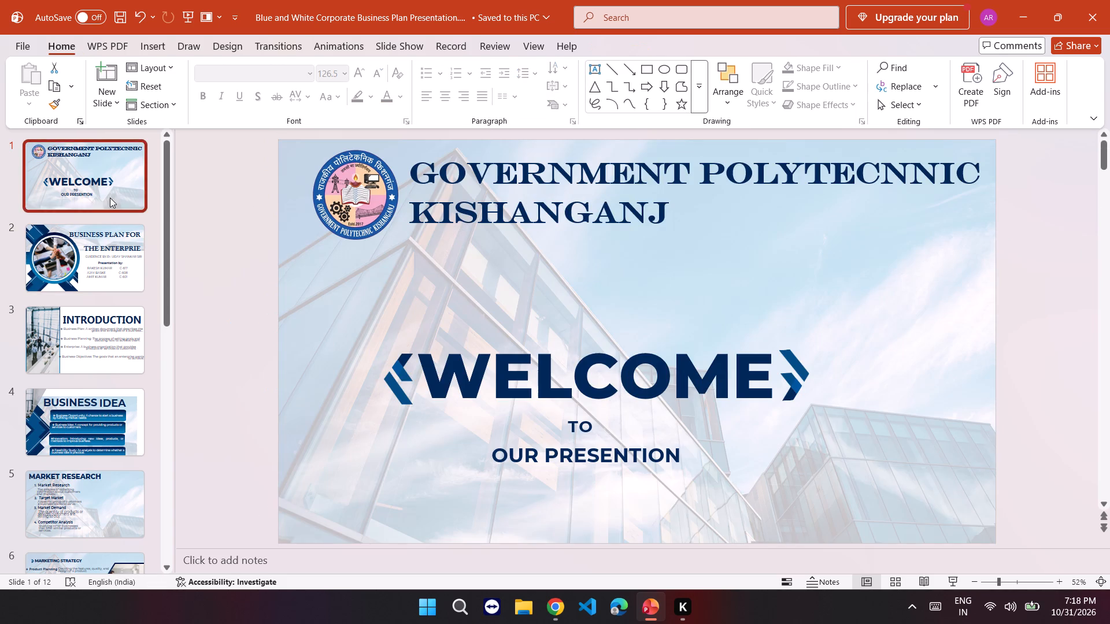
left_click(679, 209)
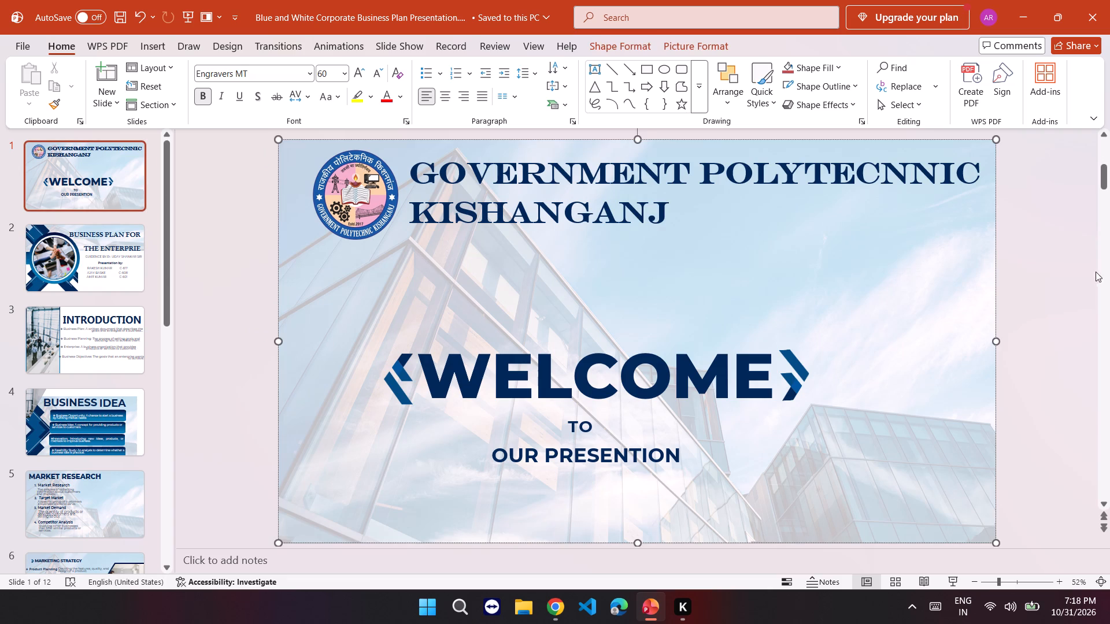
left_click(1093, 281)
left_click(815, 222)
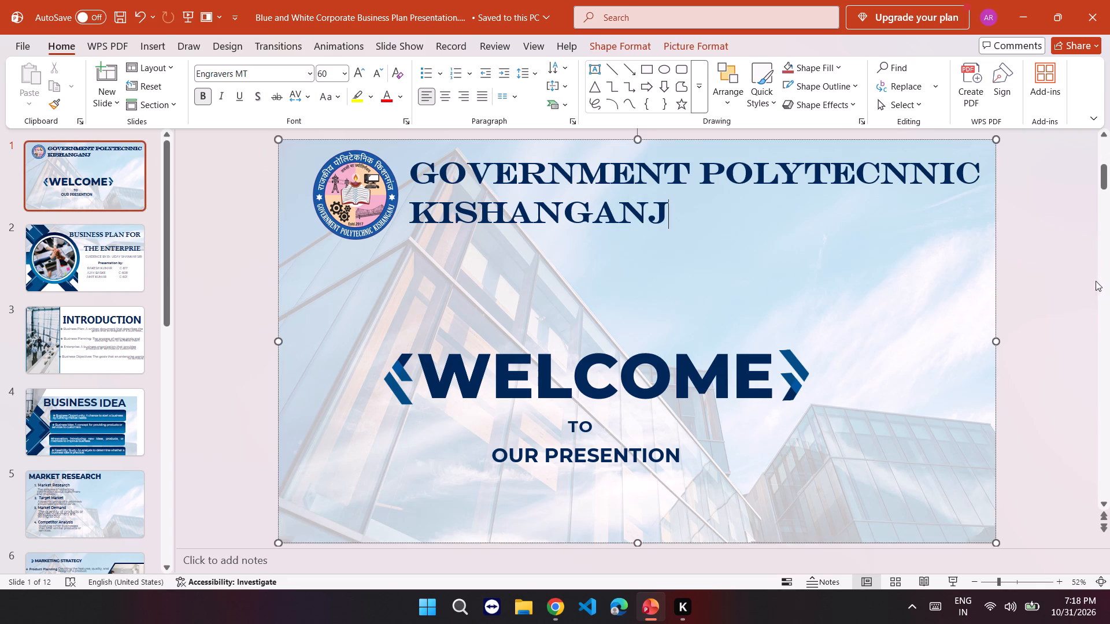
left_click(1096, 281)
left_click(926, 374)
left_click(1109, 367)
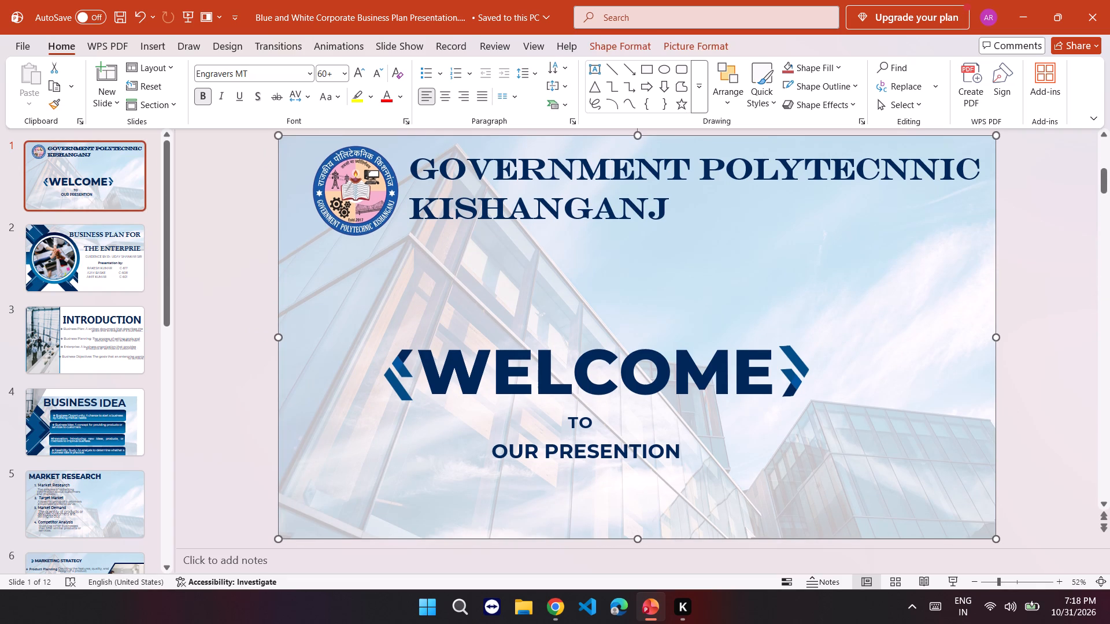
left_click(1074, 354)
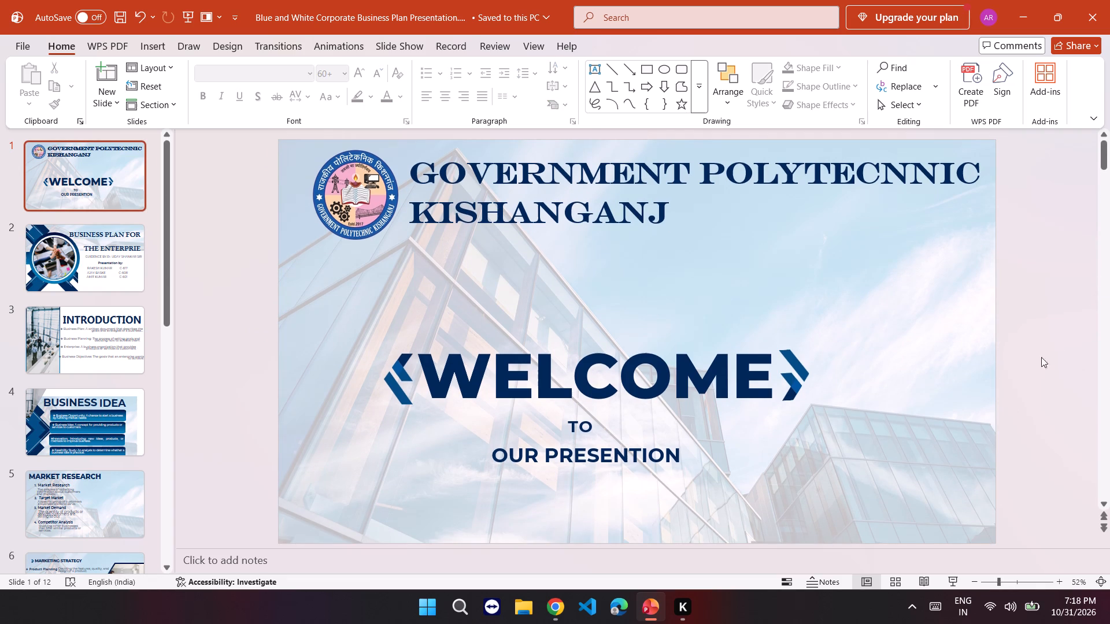
Delete both lines of the college title text from the full-slide background shape on the welcome slide.
left_click(664, 211)
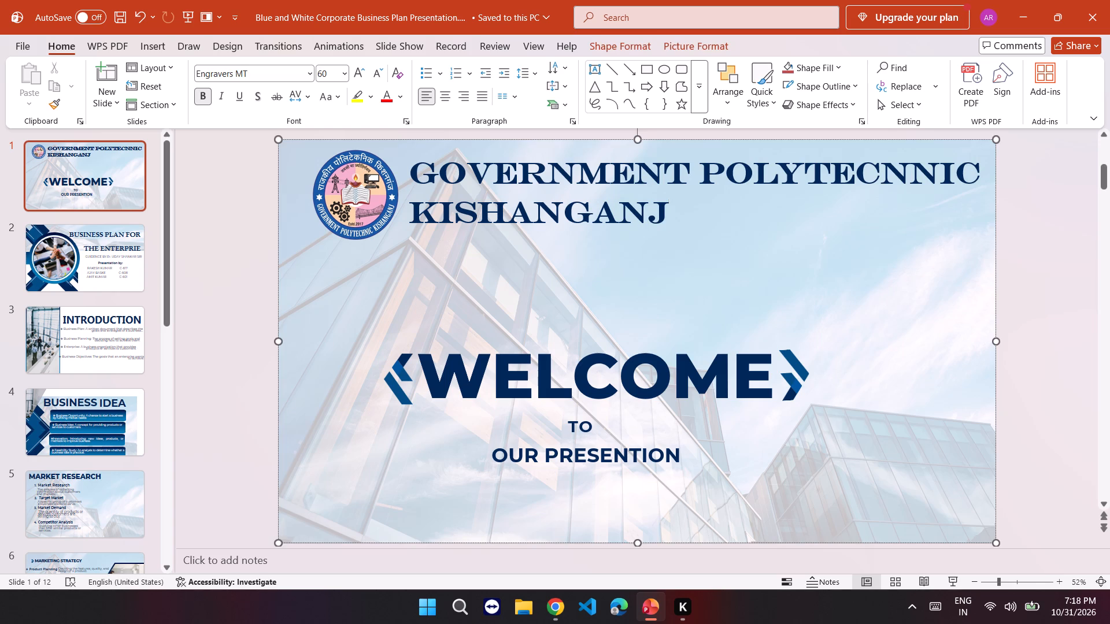
key("BackSpace")
key("BackSpace")
key("BackSpace")
key("BackSpace")
key("BackSpace")
key("BackSpace")
key("BackSpace")
key("BackSpace")
key("BackSpace")
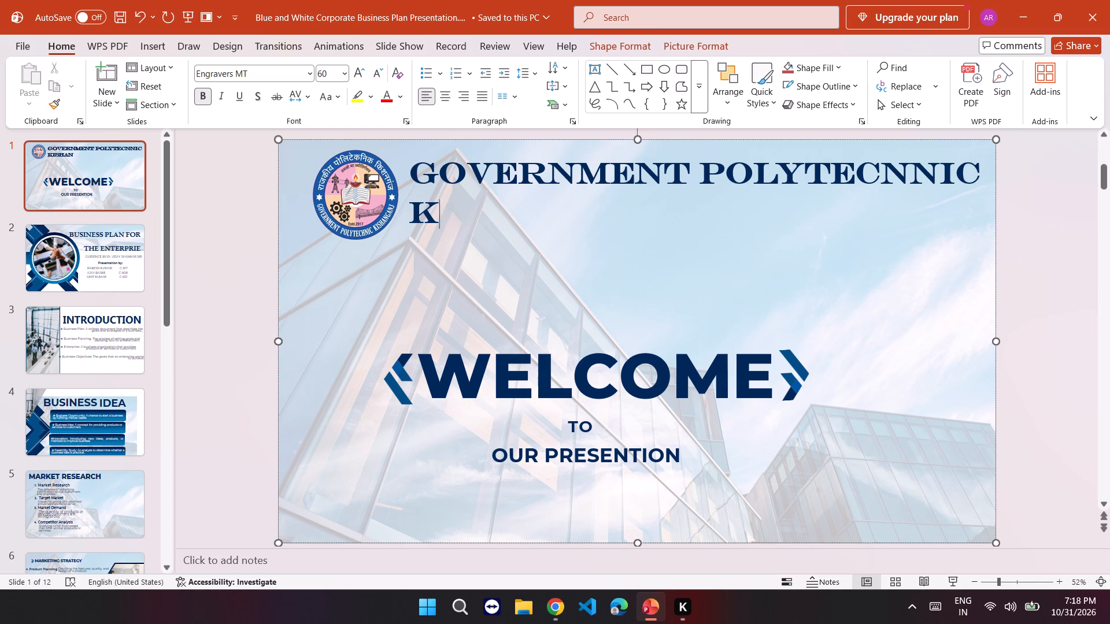
key("BackSpace")
key("BackSpace")
key("BackSpace")
key("BackSpace")
key("BackSpace")
key("BackSpace")
key("BackSpace")
key("BackSpace")
key("BackSpace")
key("BackSpace")
key("BackSpace")
key("BackSpace")
key("BackSpace")
key("BackSpace")
key("BackSpace")
key("BackSpace")
key("BackSpace")
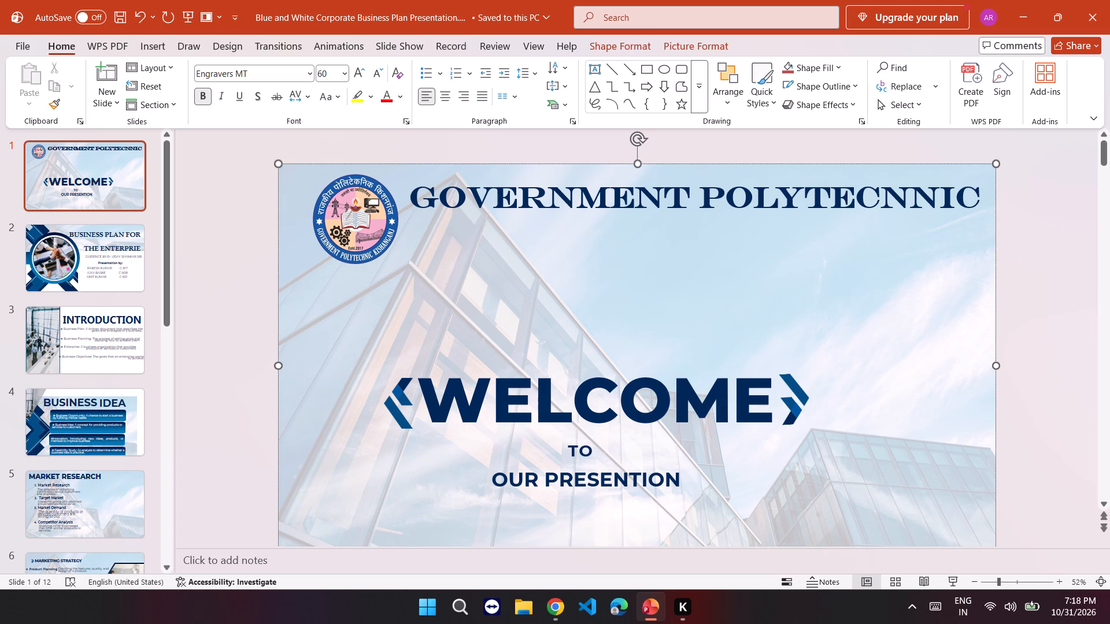
left_click(905, 195)
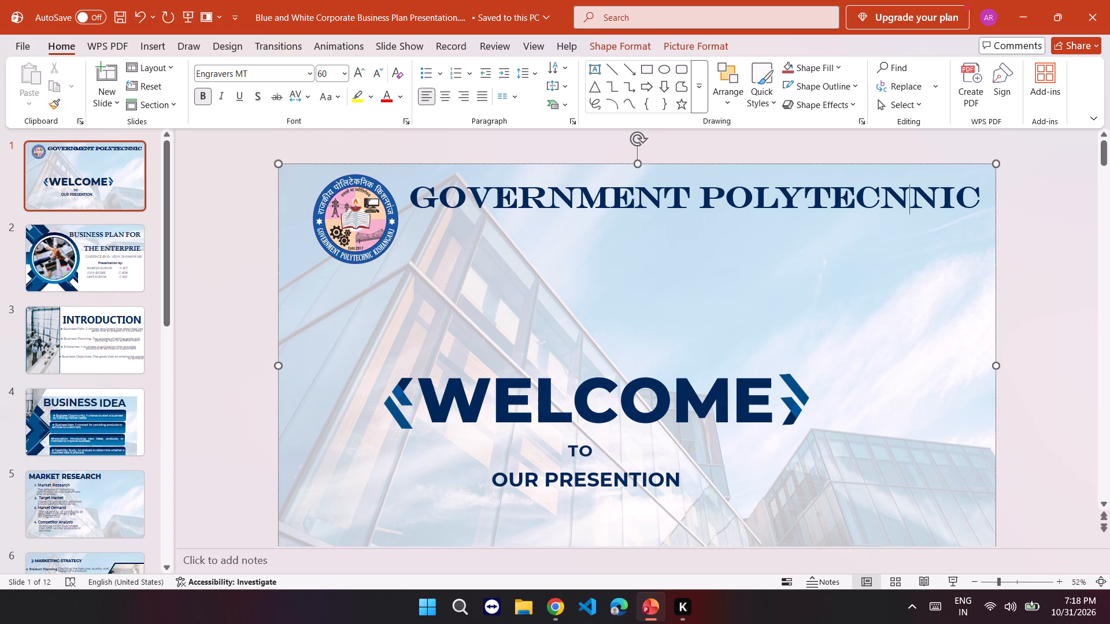
left_click(973, 195)
key("BackSpace")
key("BackSpace")
key("BackSpace")
key("BackSpace")
key("BackSpace")
key("BackSpace")
key("BackSpace")
key("BackSpace")
key("BackSpace")
key("BackSpace")
key("BackSpace")
key("BackSpace")
key("BackSpace")
key("BackSpace")
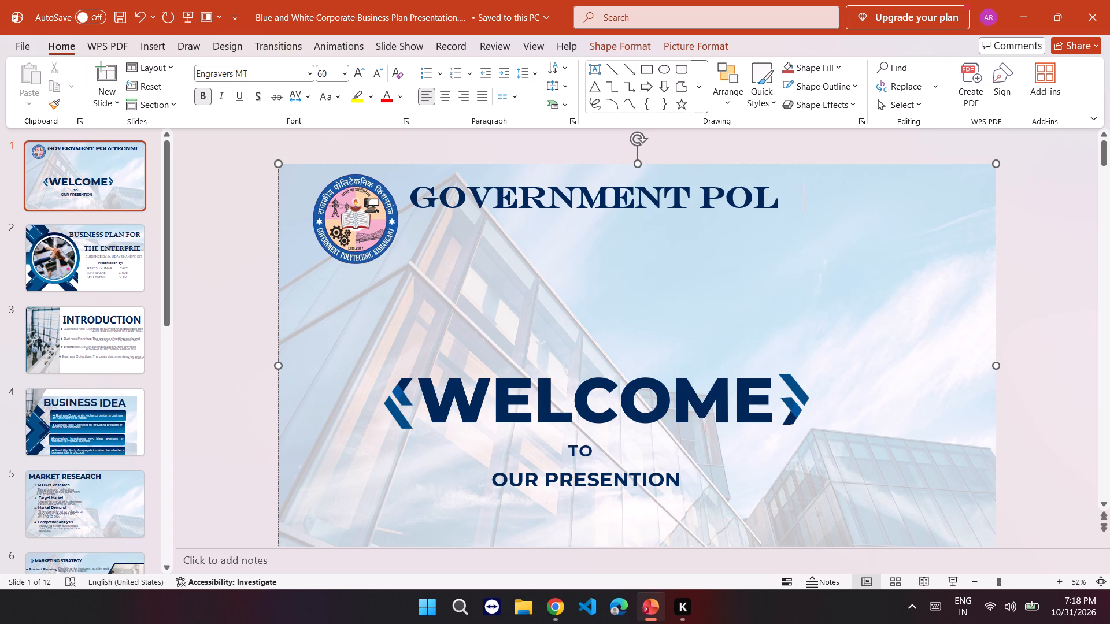
key("BackSpace")
key("BackSpace")
key("BackSpace")
key("BackSpace")
key("BackSpace")
key("BackSpace")
key("BackSpace")
key("BackSpace")
key("BackSpace")
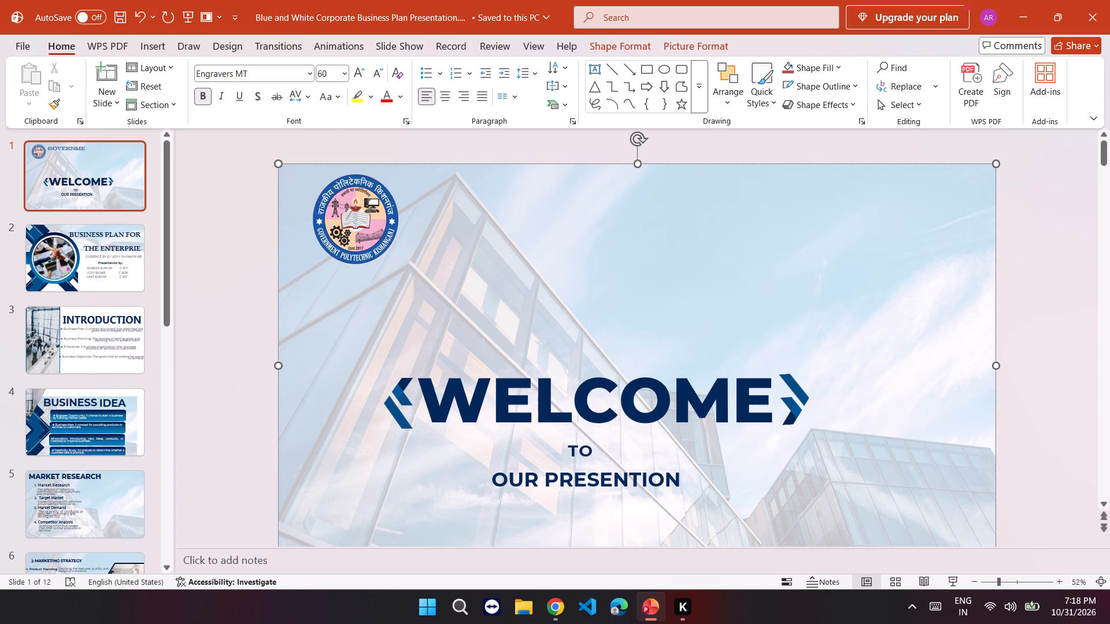
Draw a separate text box beside the college logo and enter GOVERNMENT in capitals.
left_click(591, 59)
left_click(598, 72)
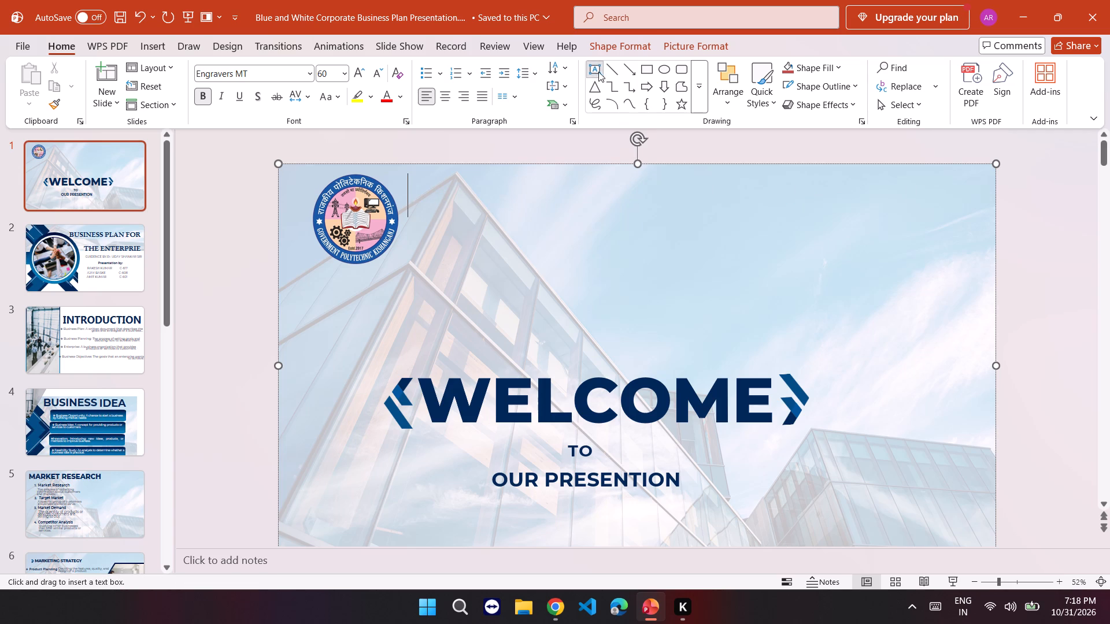
left_click_drag(412, 186, 793, 324)
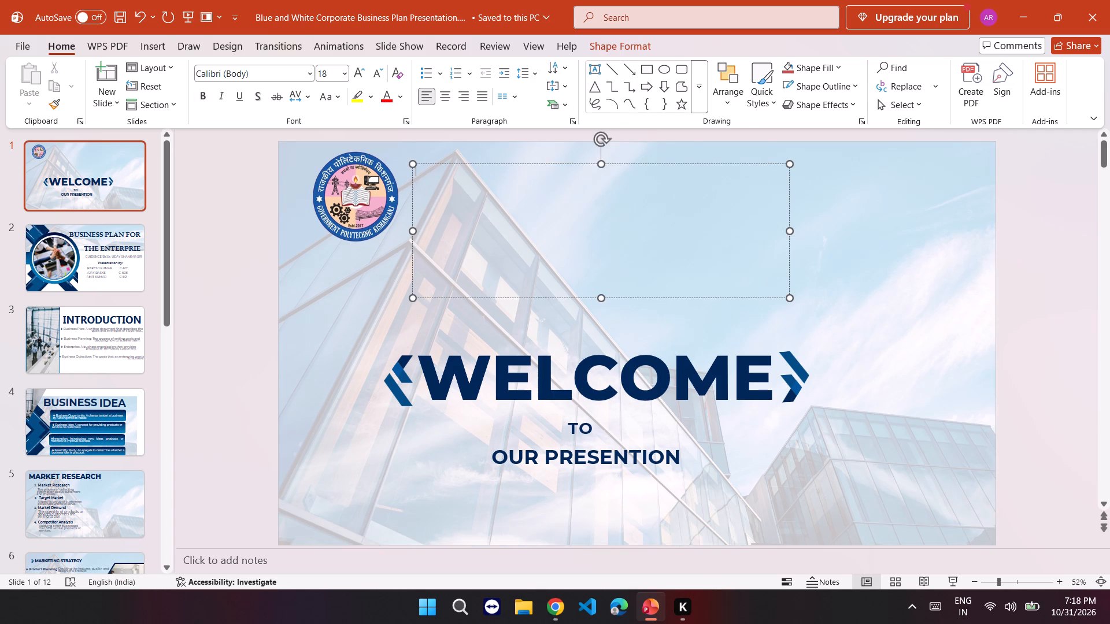
type("go")
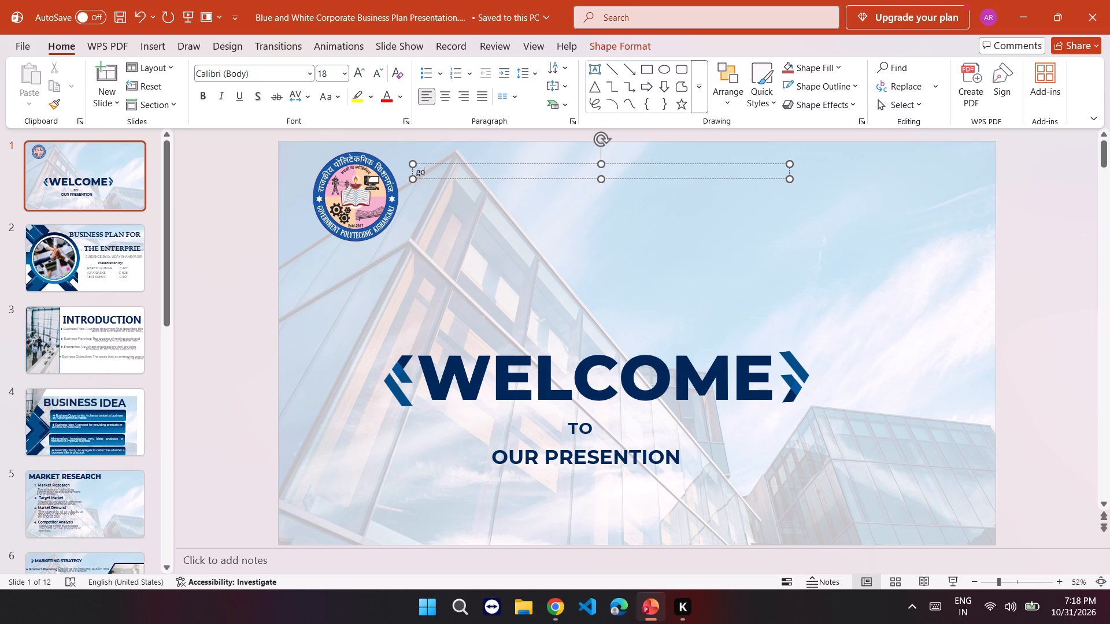
key("BackSpace")
key("BackSpace")
key("BackSpace")
type("GO")
type("VERNMENT")
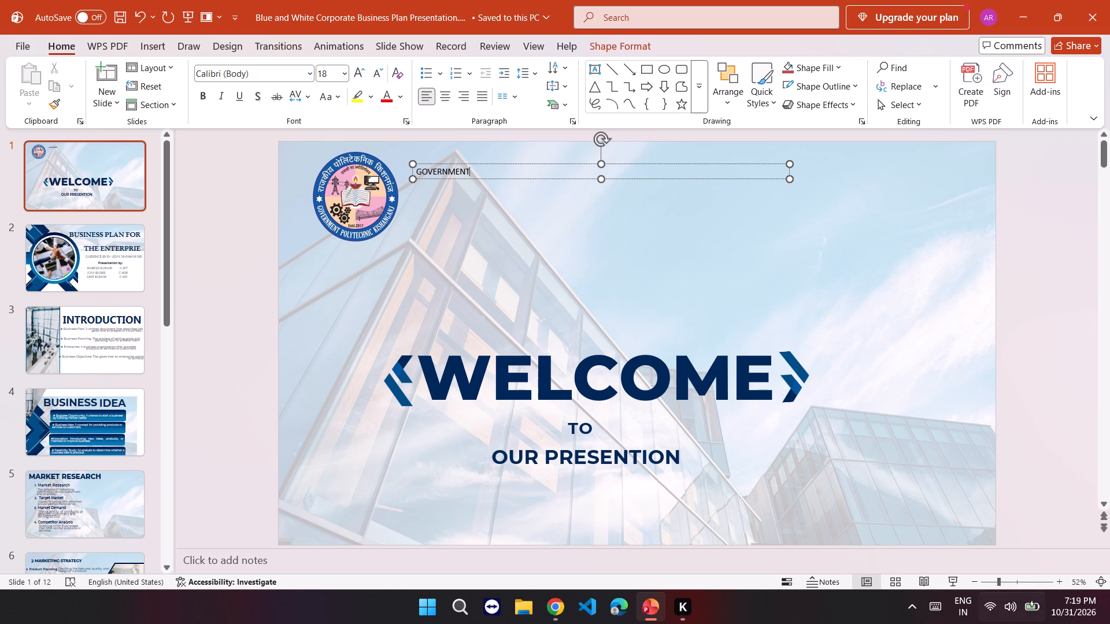
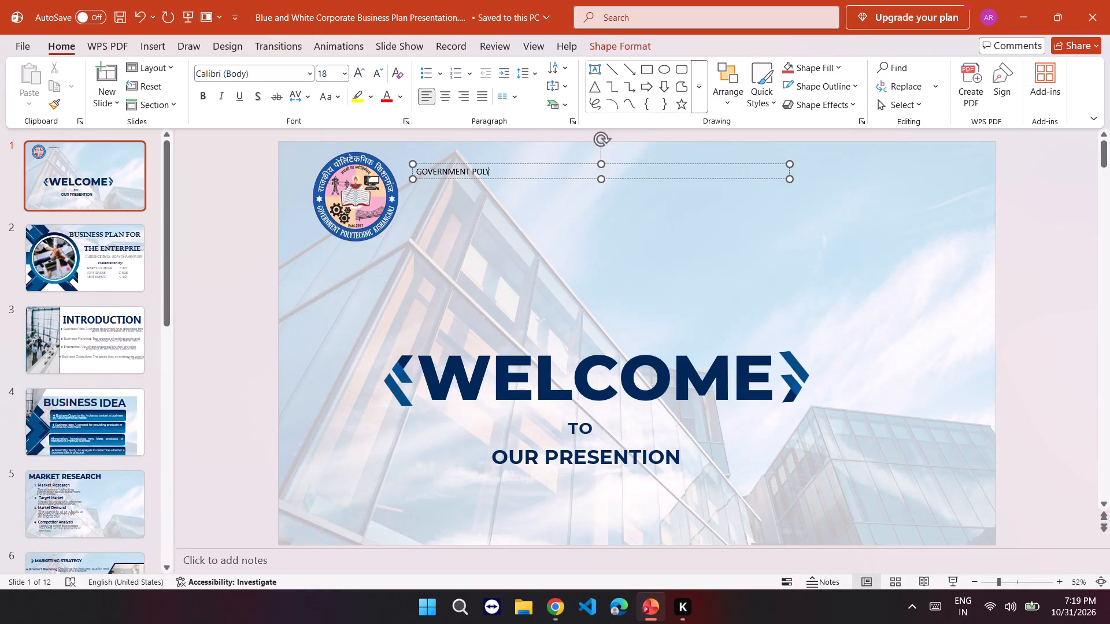
Complete the college title in the new text box so it reads GOVERNMENT POLYTHECHNIC KISHANGANJ.
key("BackSpace")
type("THE")
type("CHNIC")
key("space")
type("KISHAN")
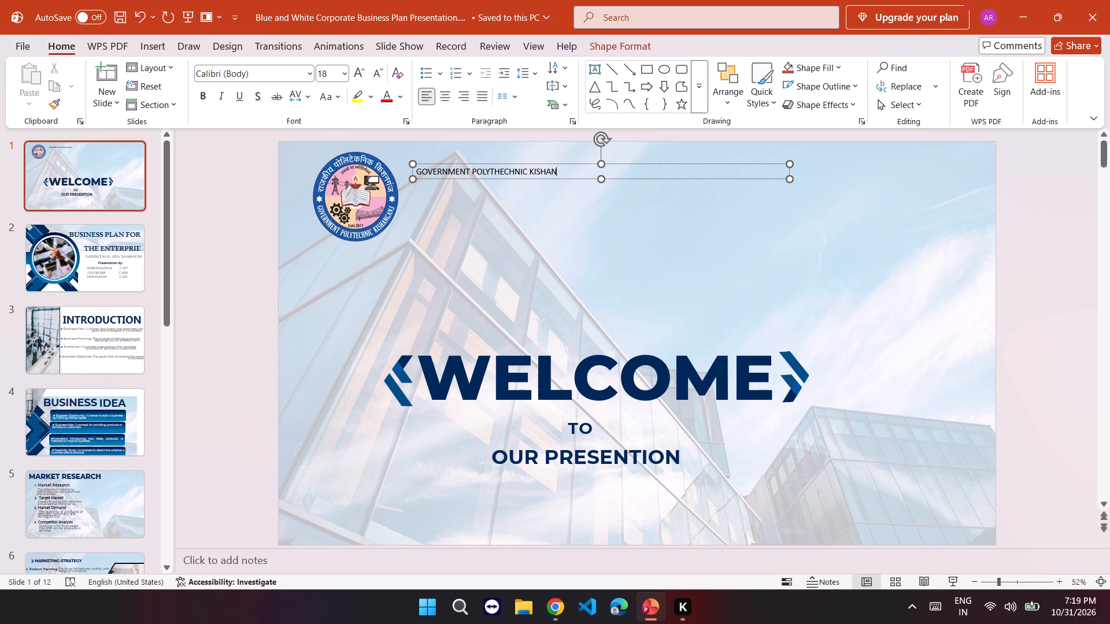
type("GANJ")
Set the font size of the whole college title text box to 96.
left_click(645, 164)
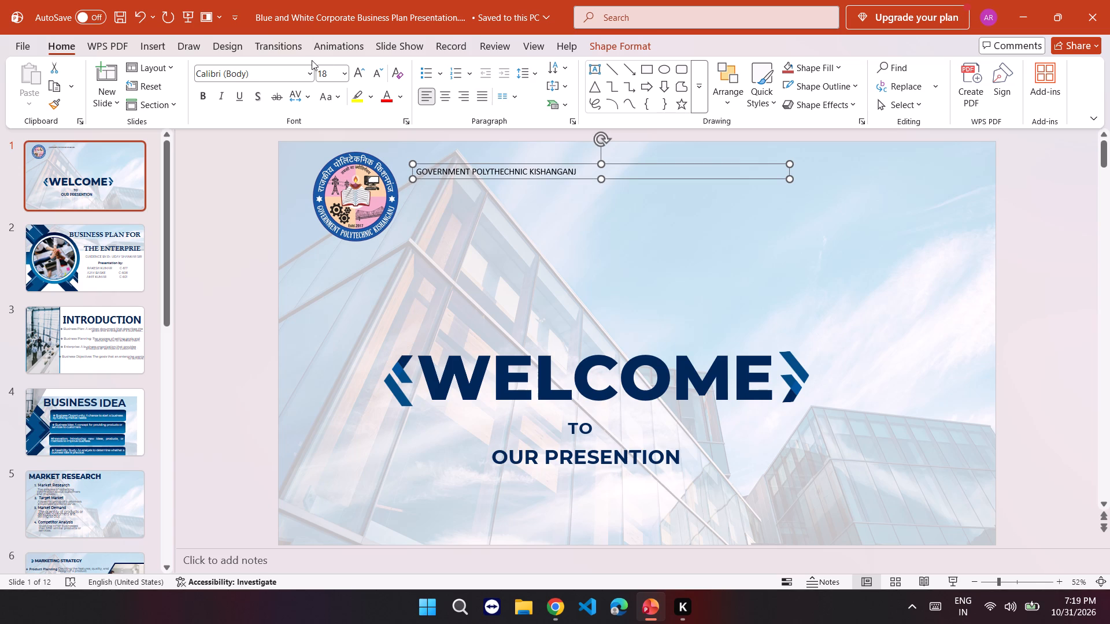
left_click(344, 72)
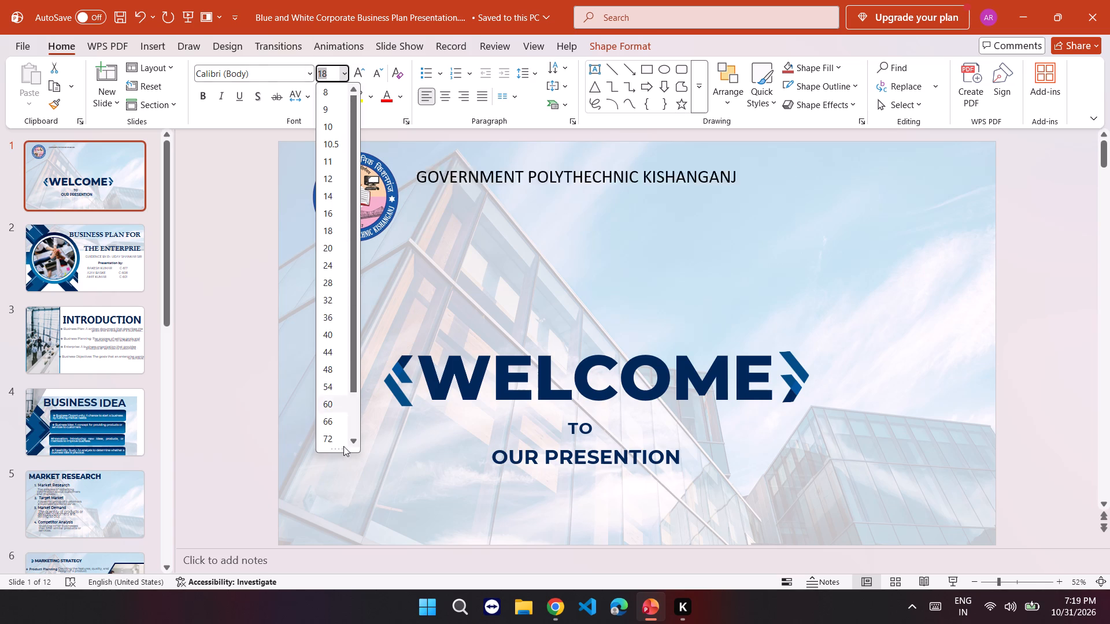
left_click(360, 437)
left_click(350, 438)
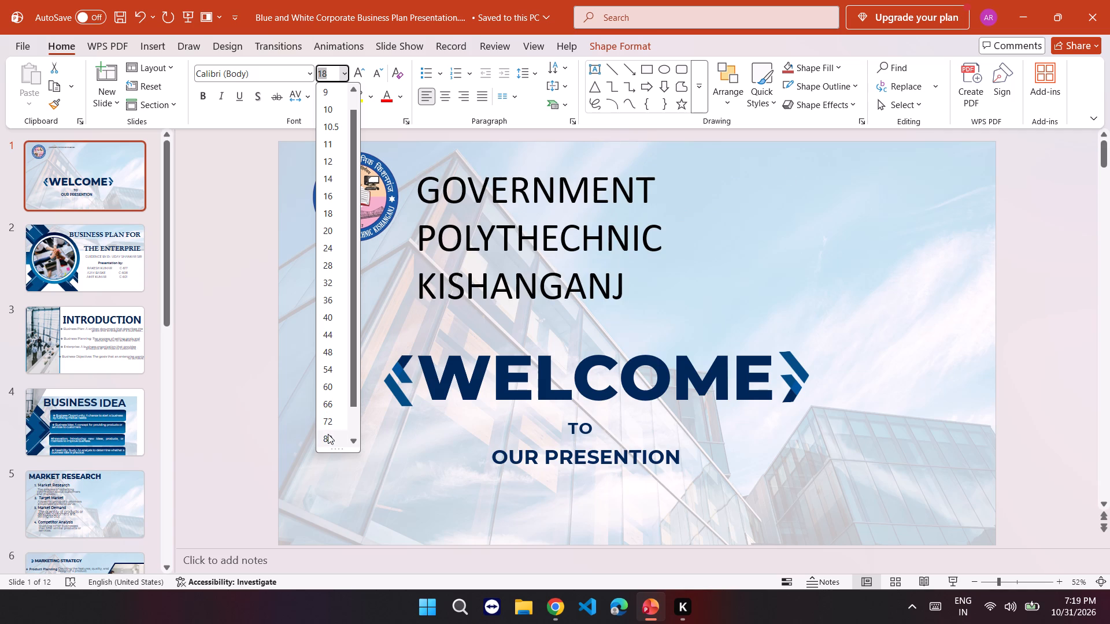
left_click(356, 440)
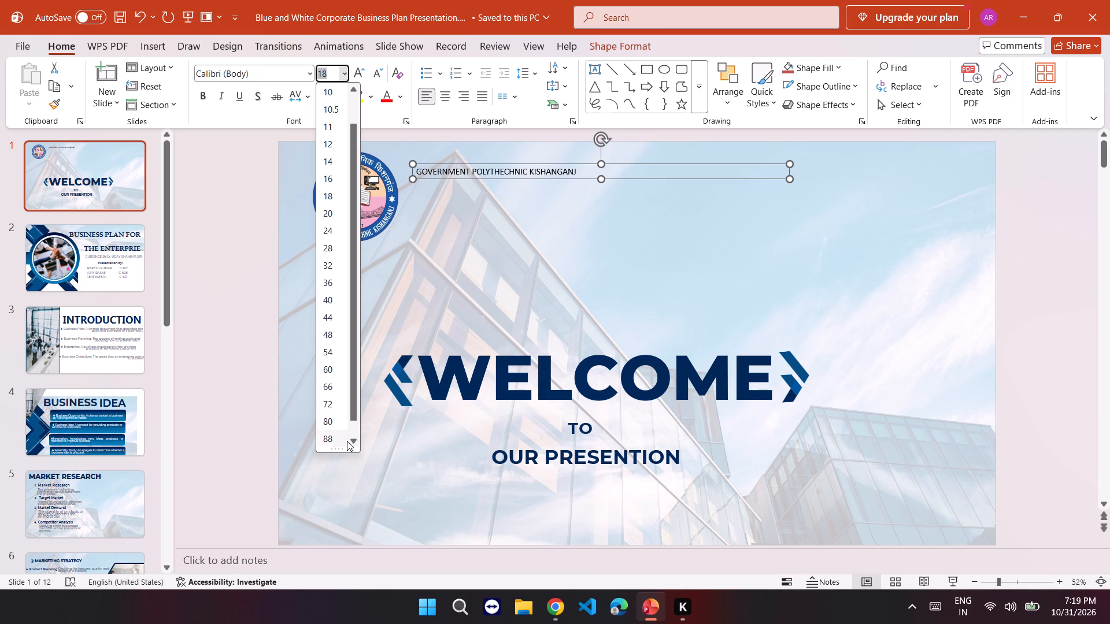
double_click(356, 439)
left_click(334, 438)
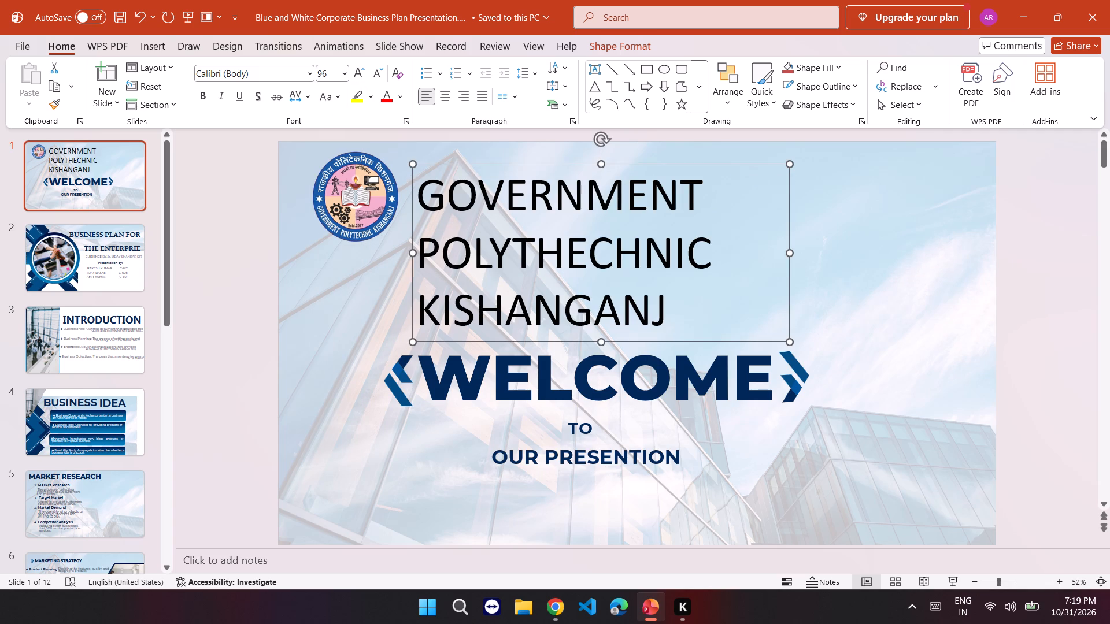
Widen the college title text box past the slide's edge so the title fits two lines, and move it up beside the logo.
left_click_drag(791, 252, 1027, 243)
left_click_drag(600, 163, 582, 144)
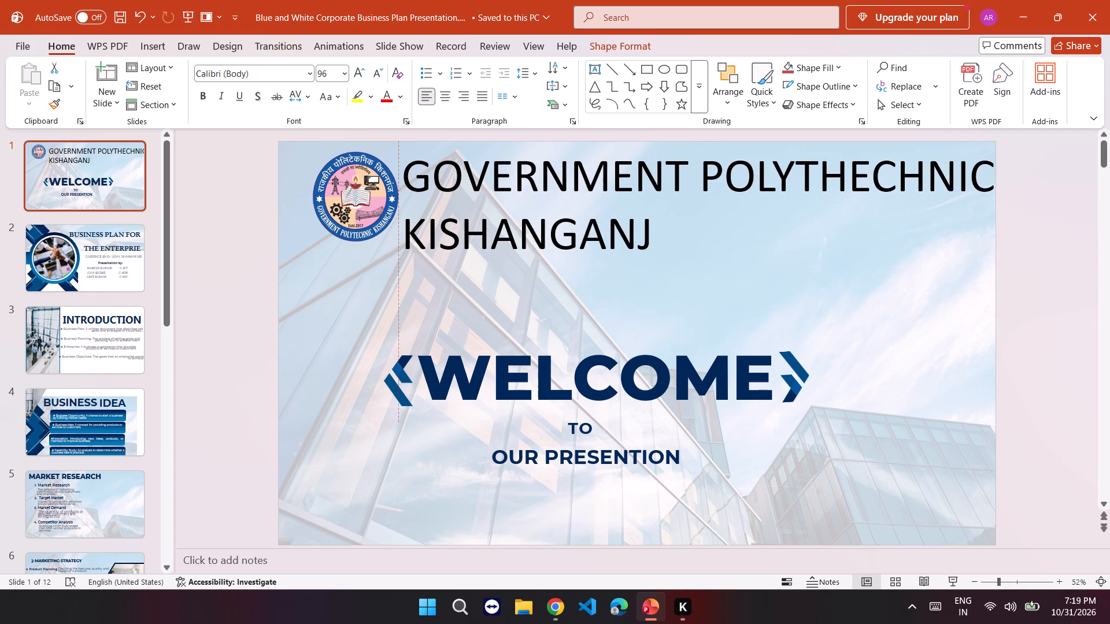
left_click_drag(582, 144, 586, 147)
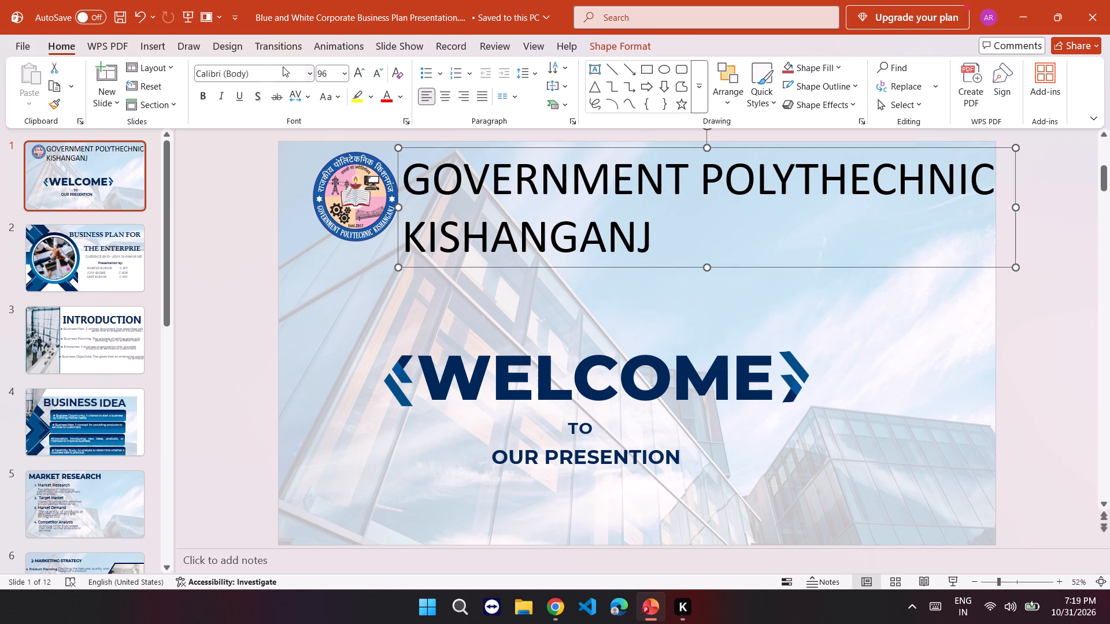
Set the college title's font size to 80 and shift its text box slightly away from the logo.
left_click(343, 76)
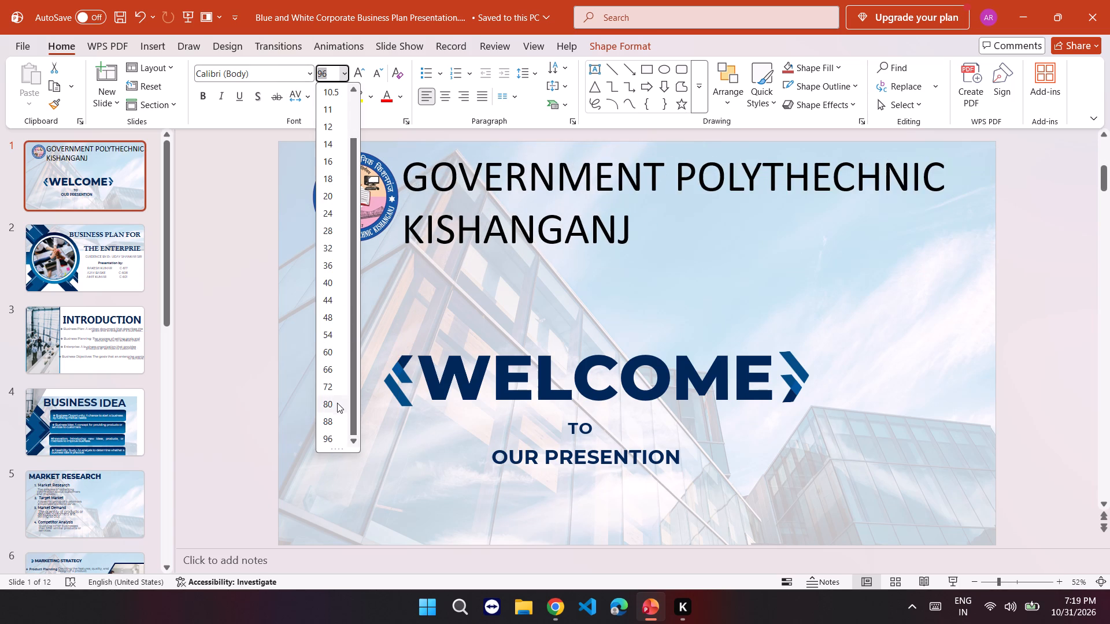
left_click(338, 402)
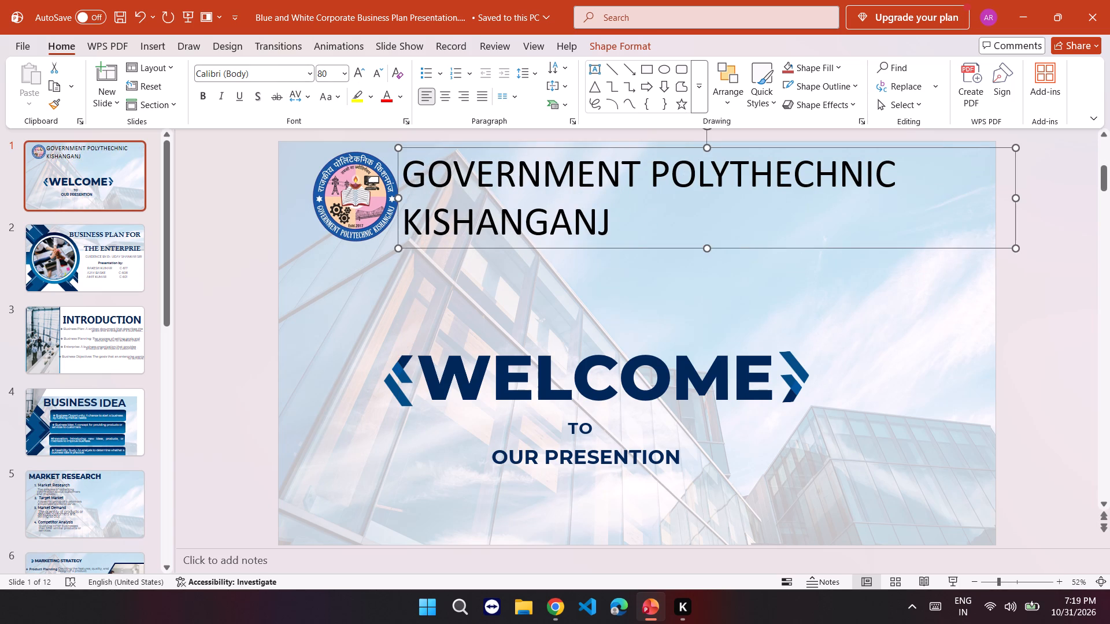
left_click_drag(494, 146, 502, 146)
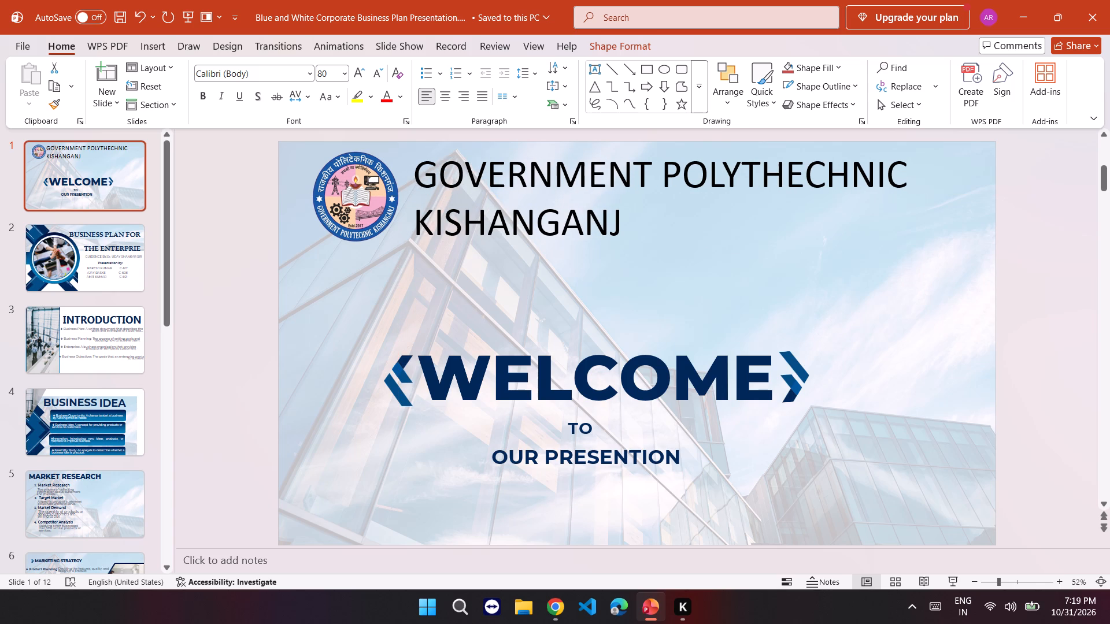
left_click_drag(502, 146, 495, 143)
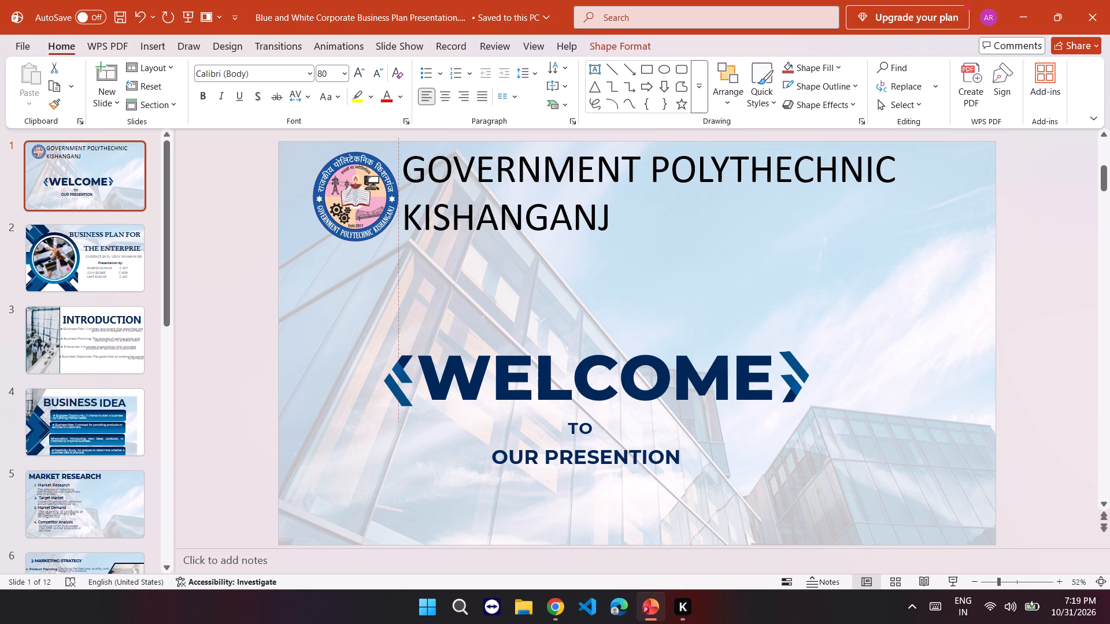
left_click_drag(495, 143, 502, 146)
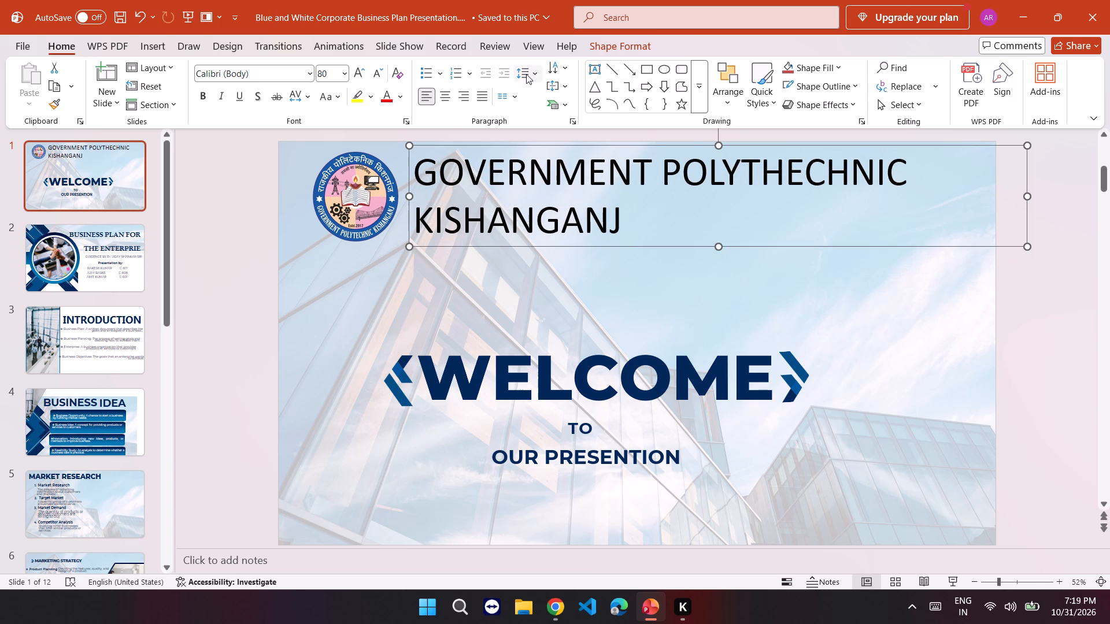
Set the college title's line spacing to exactly 60 pt.
left_click(526, 74)
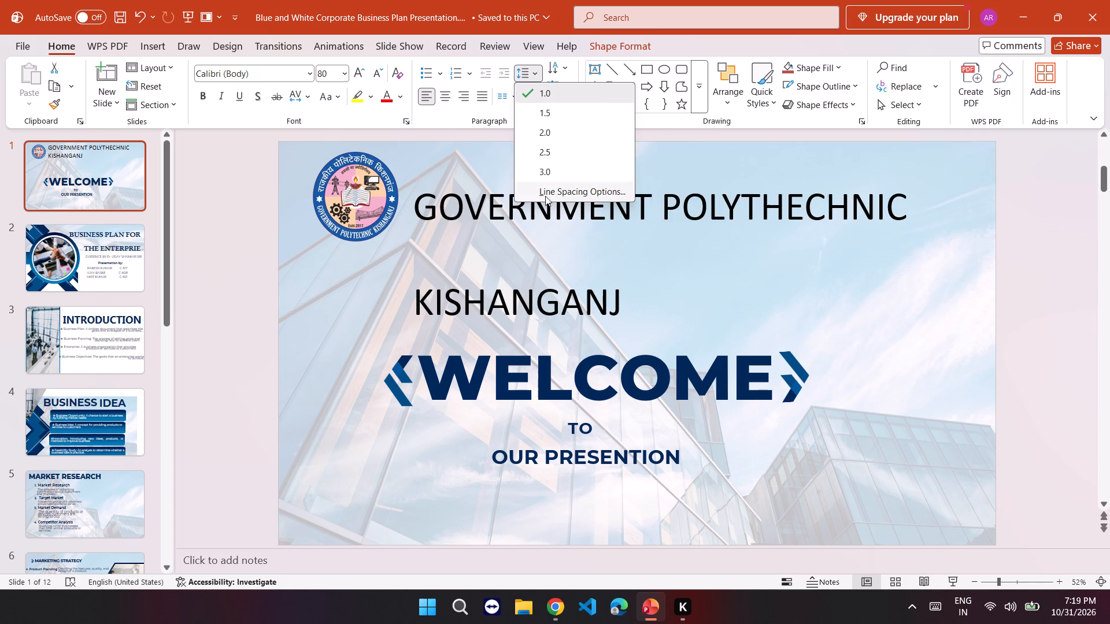
left_click(548, 185)
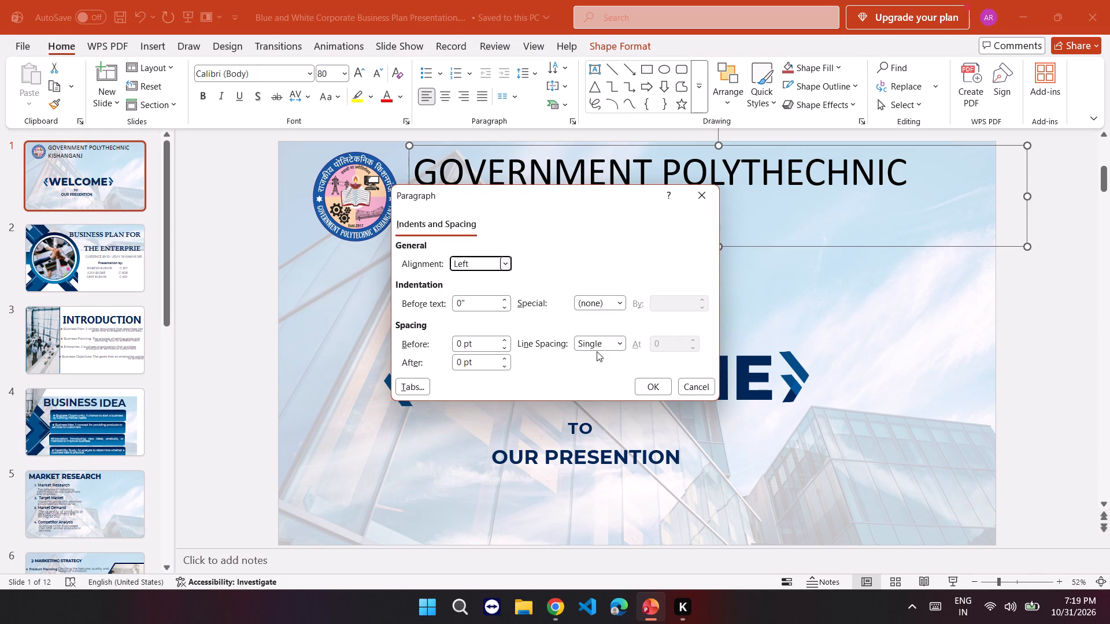
left_click(597, 345)
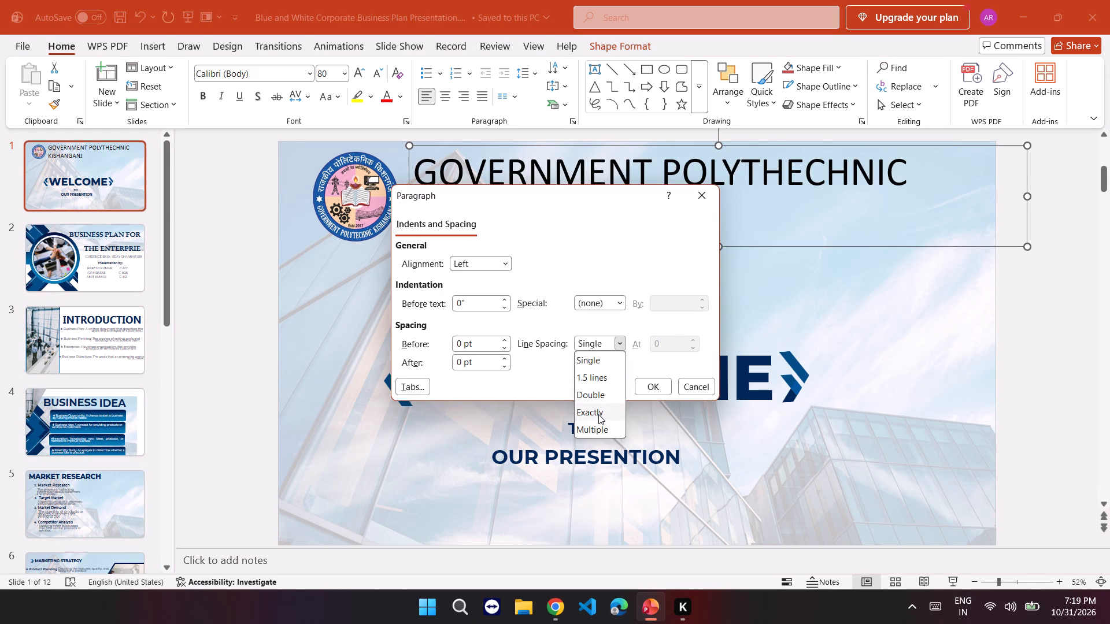
left_click(598, 414)
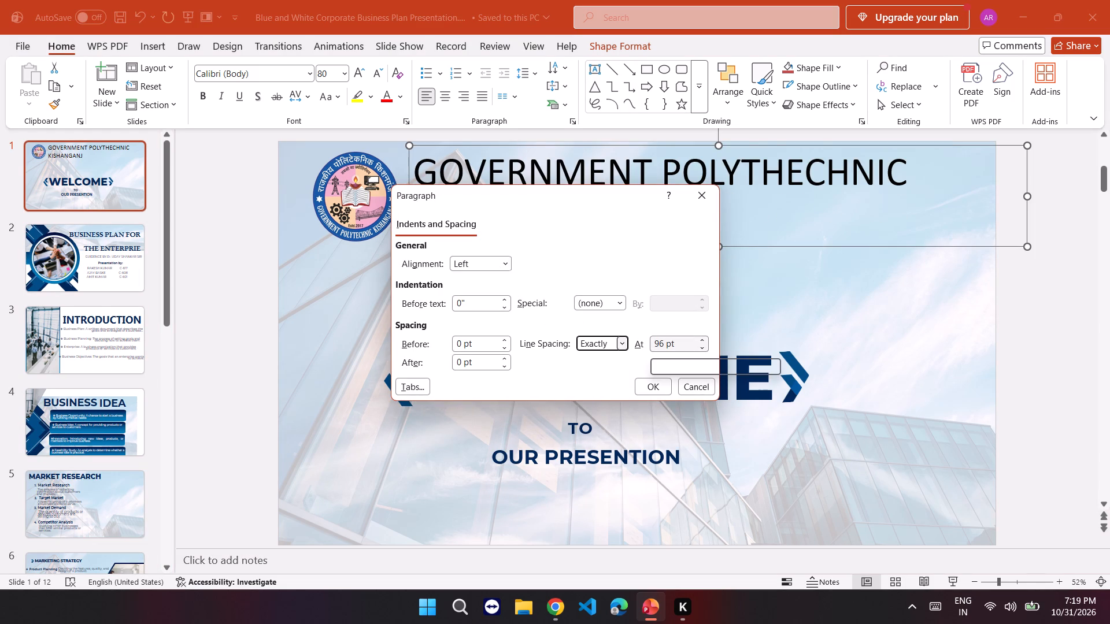
left_click_drag(665, 343, 639, 333)
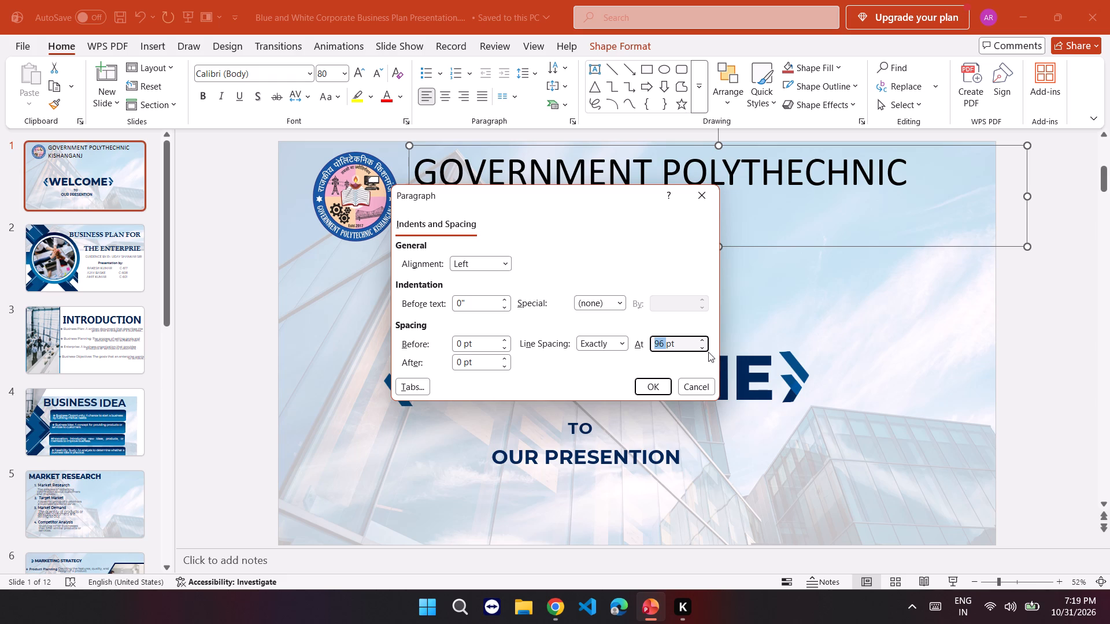
key("Right")
key("Insert")
key("BackSpace")
key("BackSpace")
key("BackSpace")
key("Right")
key("6")
key("BackSpace")
key("BackSpace")
key("BackSpace")
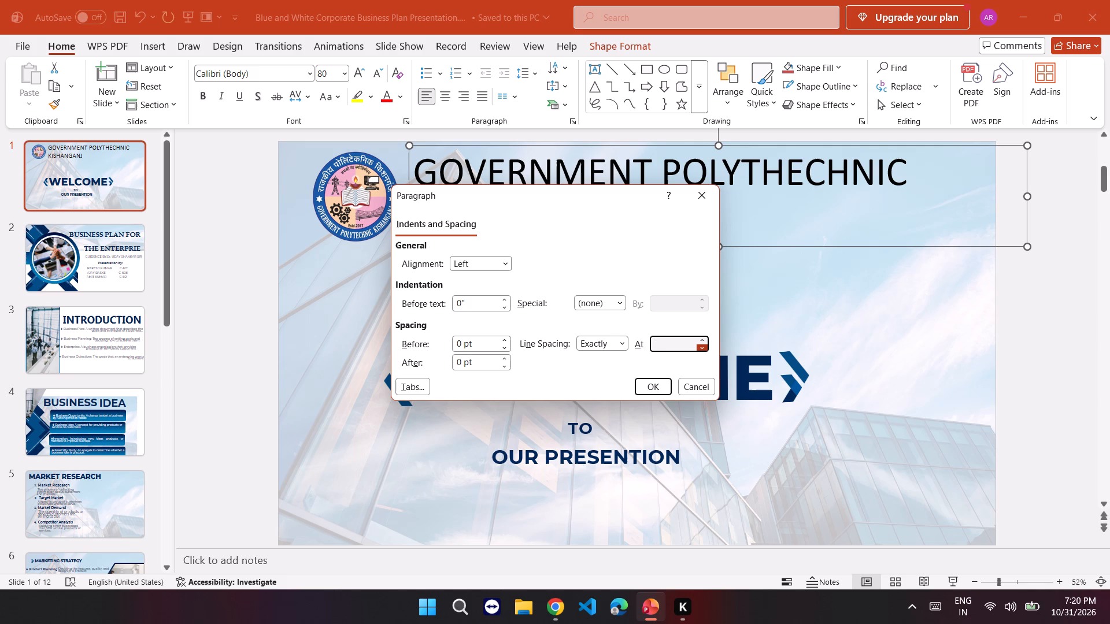
type("60")
key("Return")
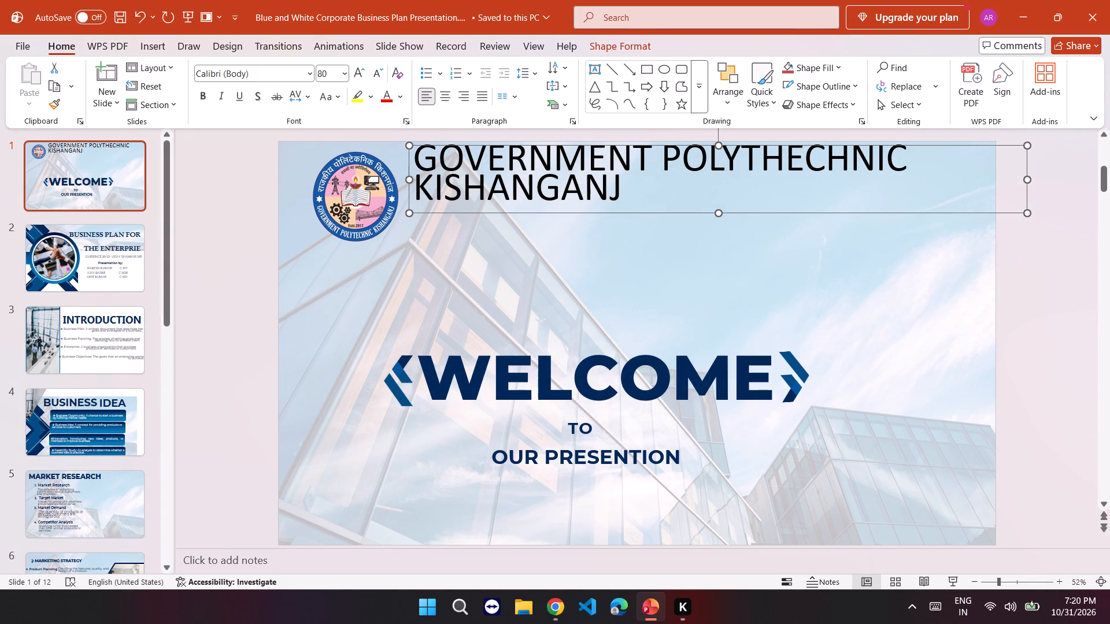
Move the college title text box down so its two lines sit level with the middle of the logo.
left_click_drag(652, 146, 646, 172)
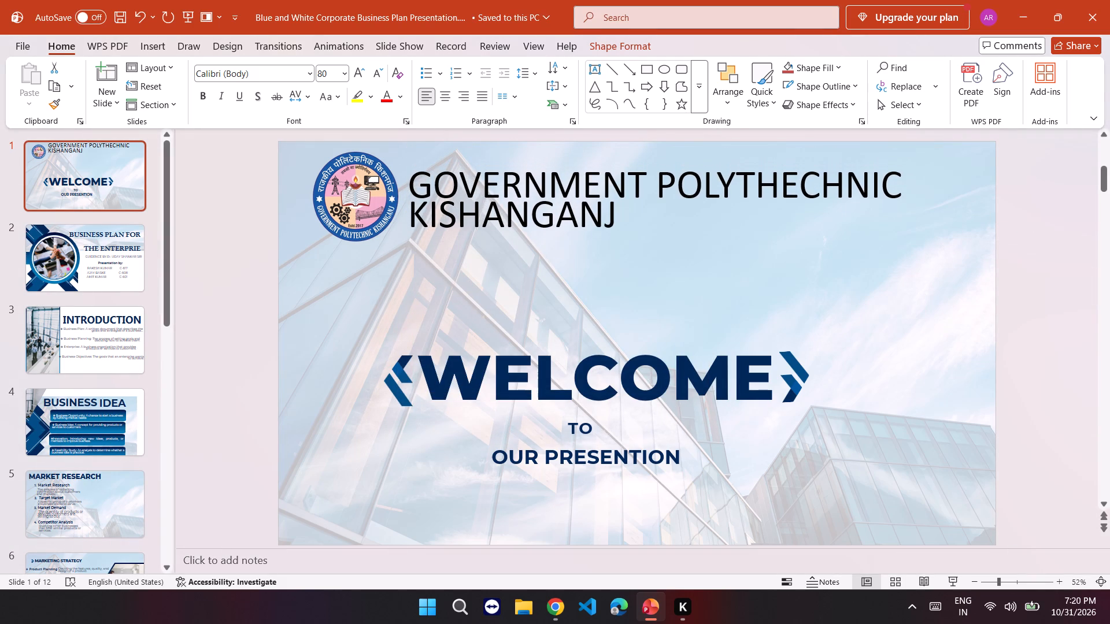
left_click_drag(646, 172, 646, 165)
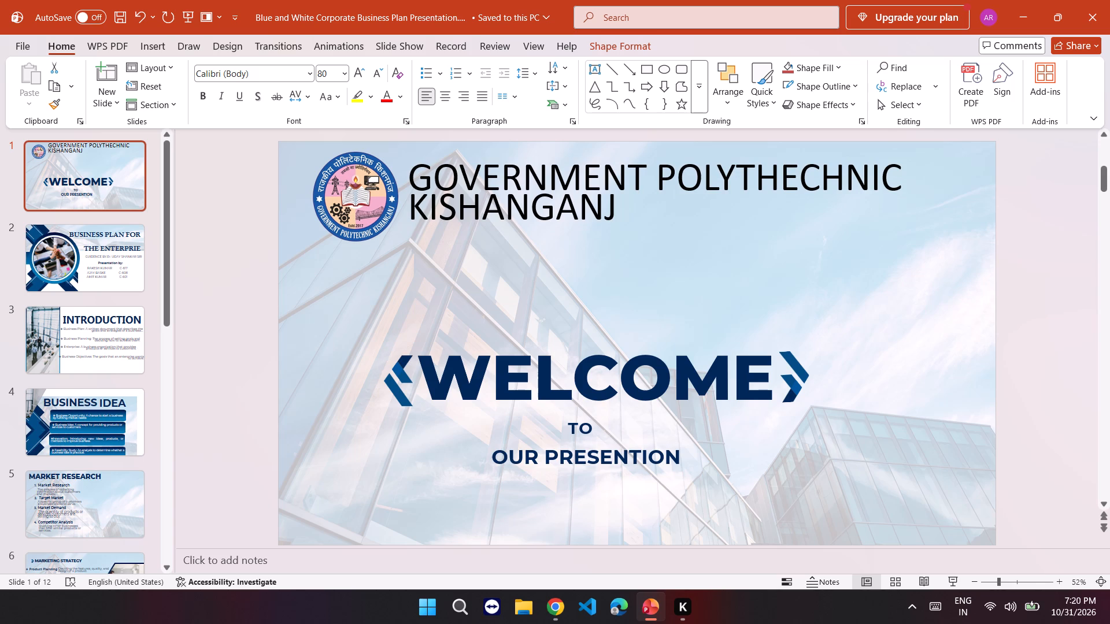
left_click_drag(646, 165, 646, 165)
Change the college title's font to Bodoni MT.
left_click(269, 76)
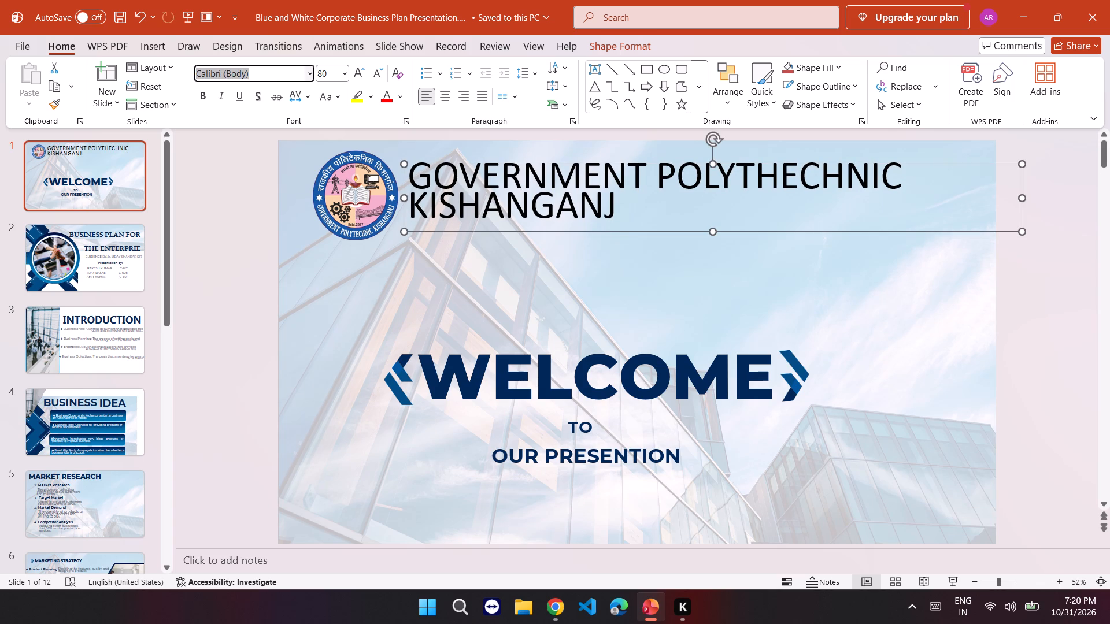
type("TT")
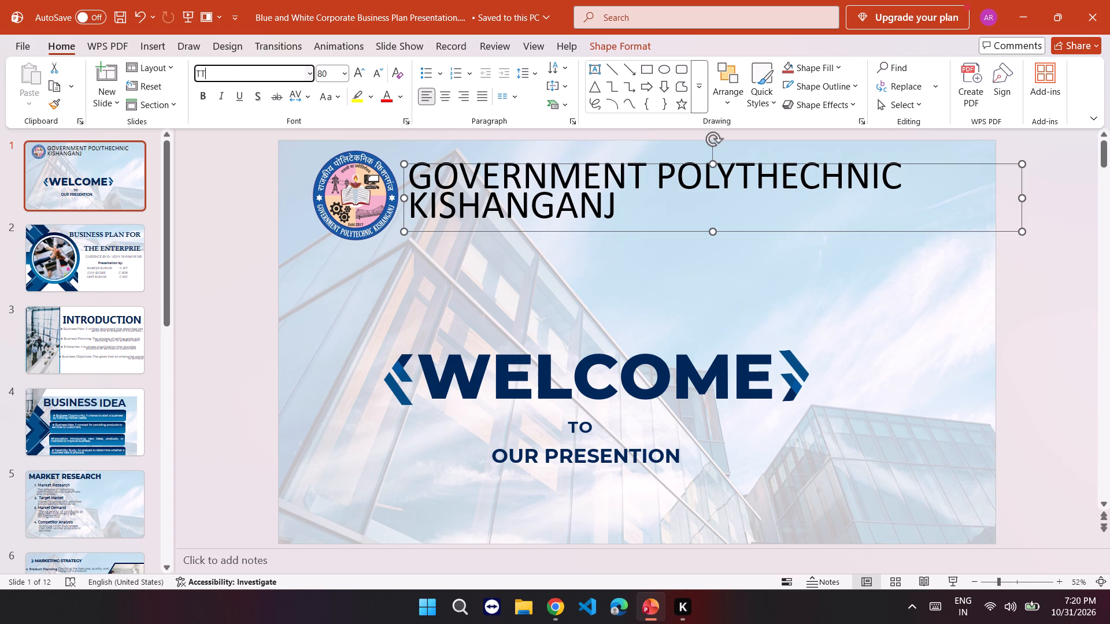
key("BackSpace")
key("BackSpace")
key("BackSpace")
key("BackSpace")
key("BackSpace")
key("BackSpace")
type("BO;")
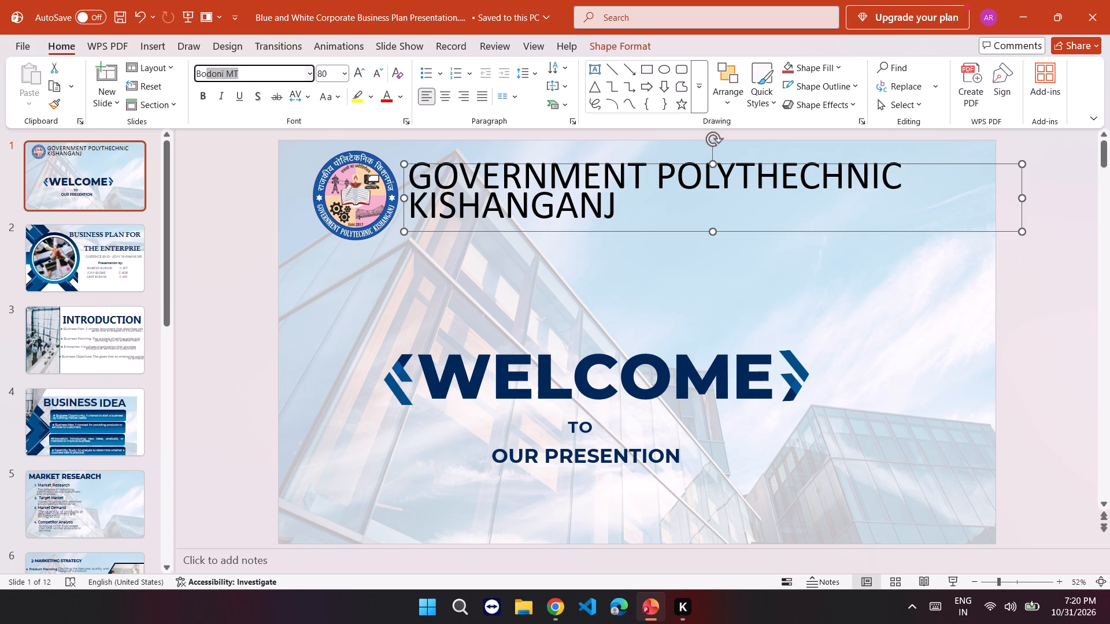
key("BackSpace")
key("BackSpace")
key("BackSpace")
key("BackSpace")
type("BO")
key("Return")
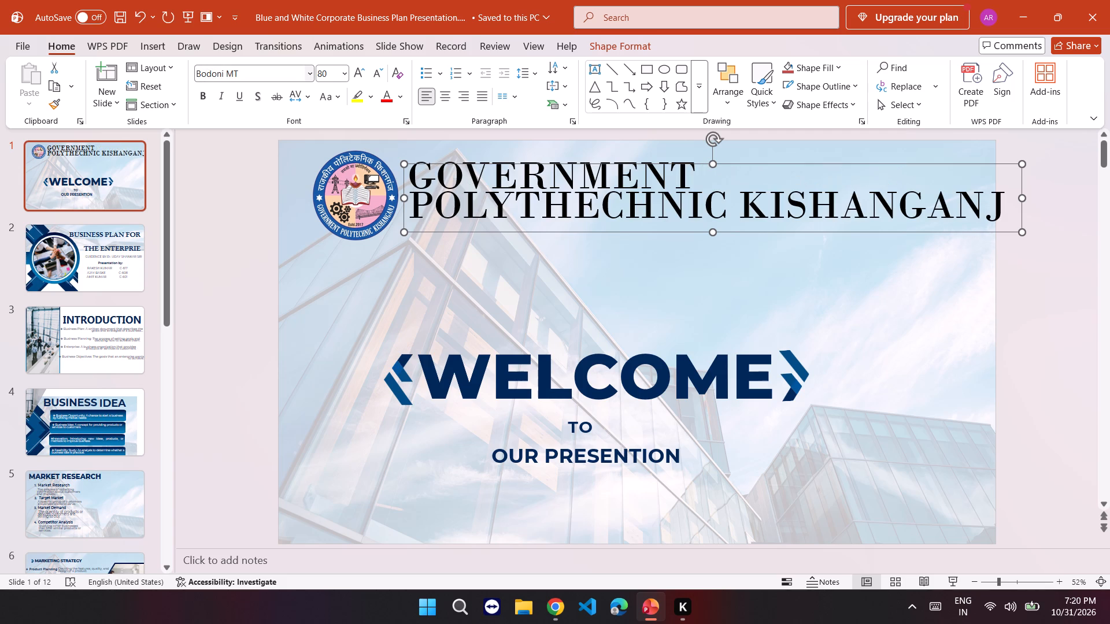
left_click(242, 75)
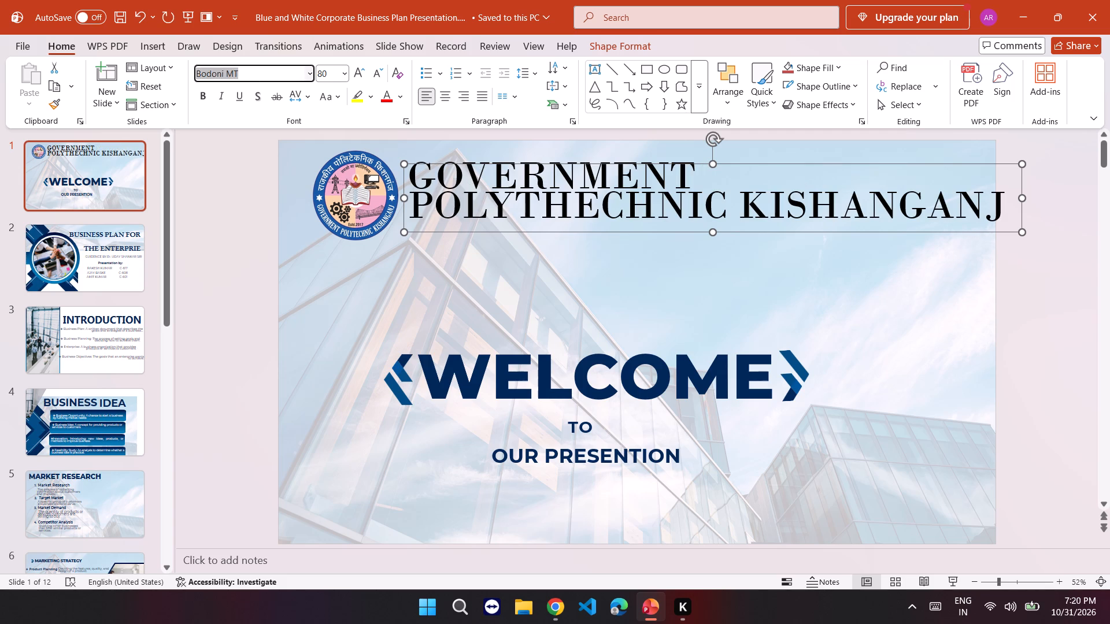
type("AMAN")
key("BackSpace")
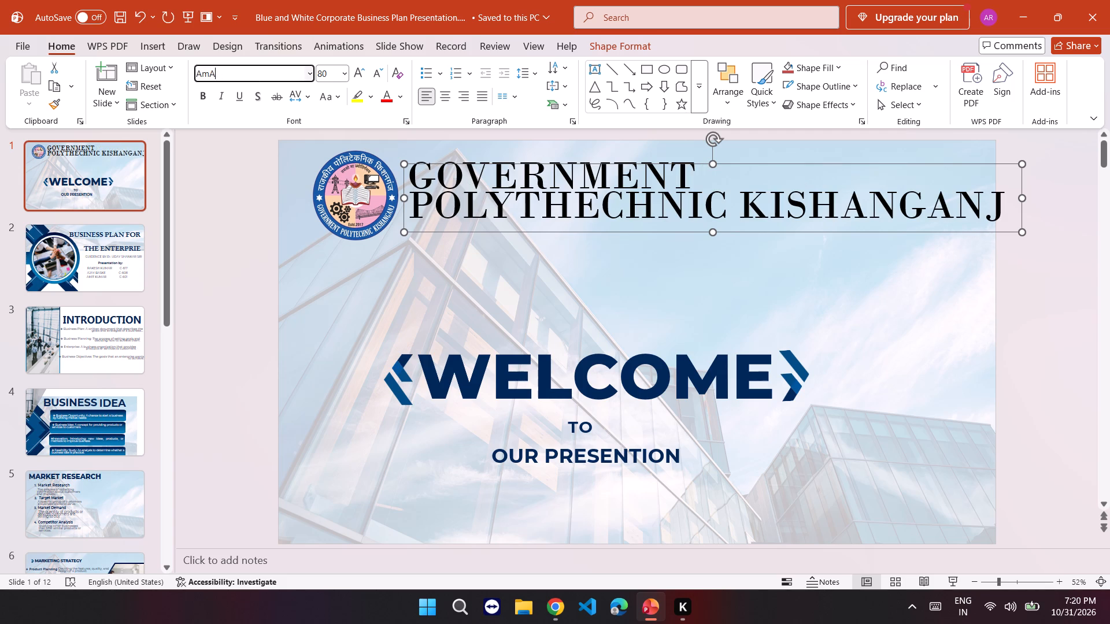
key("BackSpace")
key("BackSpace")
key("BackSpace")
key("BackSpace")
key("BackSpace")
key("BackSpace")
Copy the WELCOME heading's font name and apply that font, Montserrat Ultra-Bold, to the college title.
left_click(506, 385)
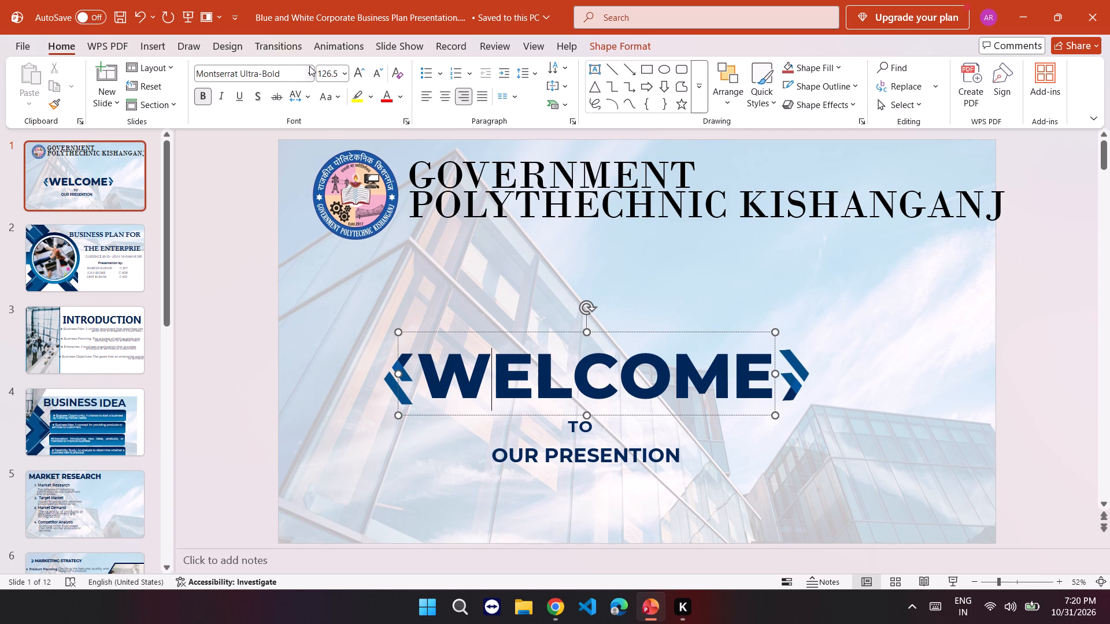
left_click_drag(283, 75, 304, 78)
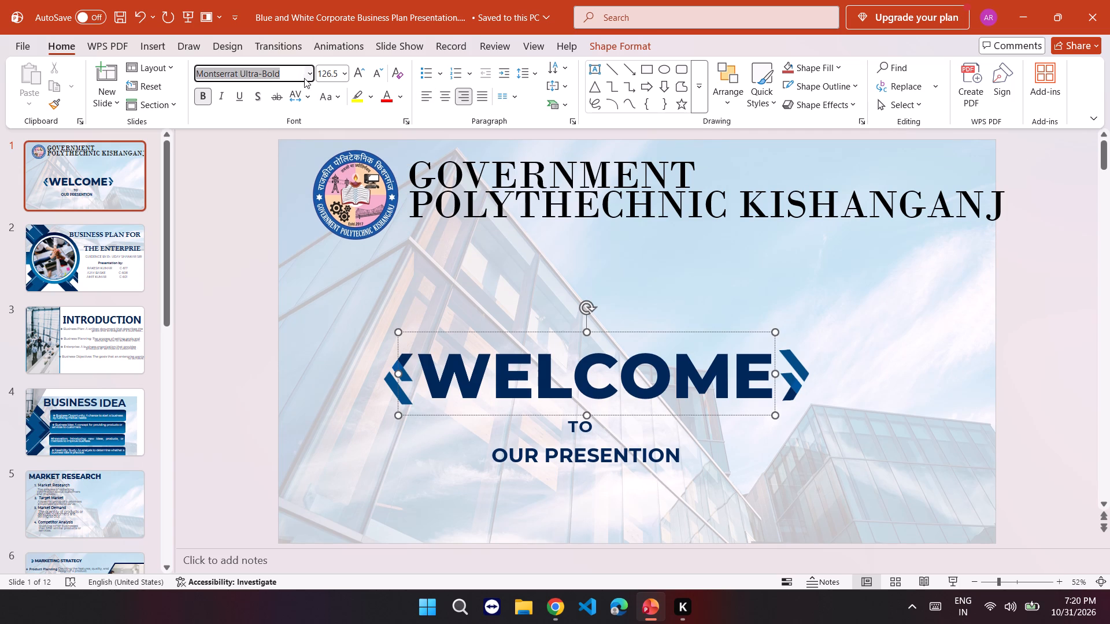
left_click_drag(304, 78, 290, 79)
key("ctrl+c")
left_click(564, 229)
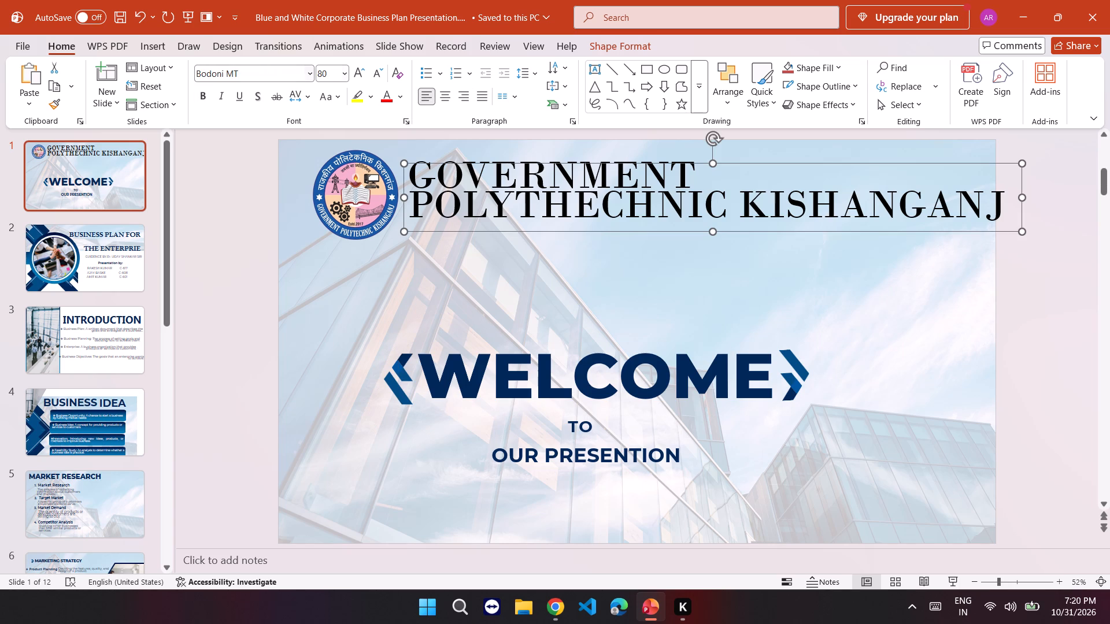
left_click(734, 163)
left_click(261, 66)
left_click(262, 75)
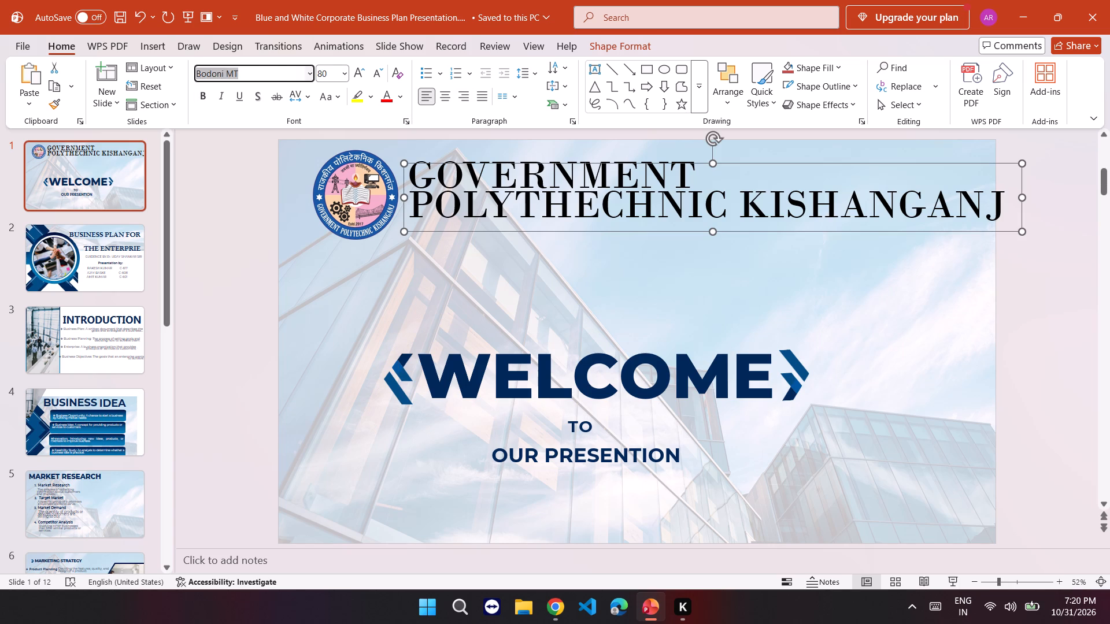
key("ctrl+v")
key("Return")
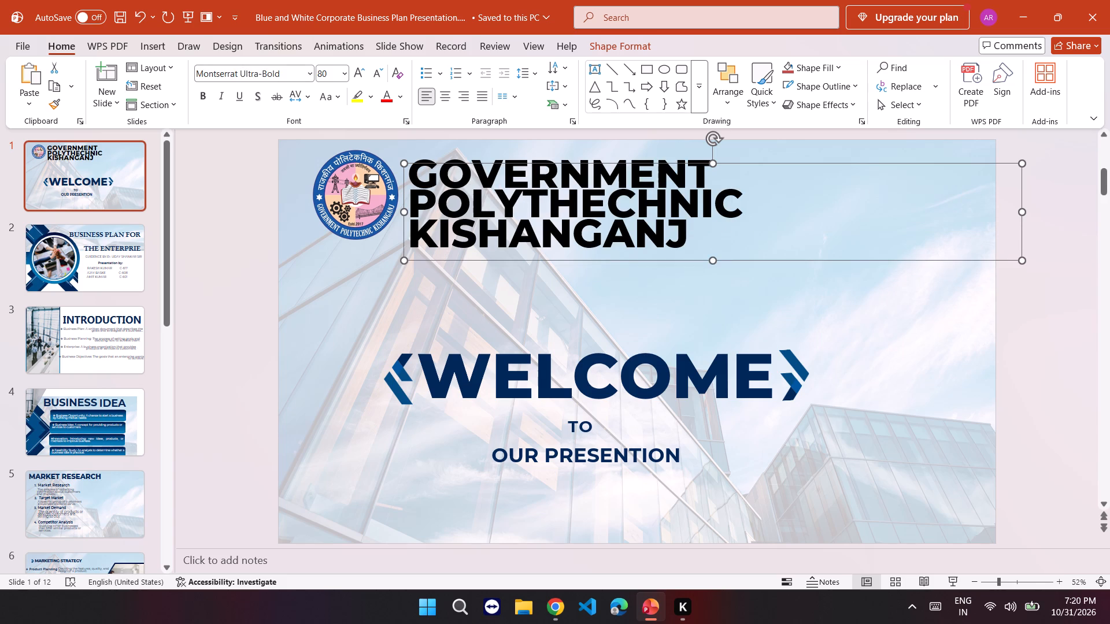
Widen the college title's text box until GOVERNMENT POLYTHECHNIC fits on its first line.
left_click_drag(1026, 211, 1098, 211)
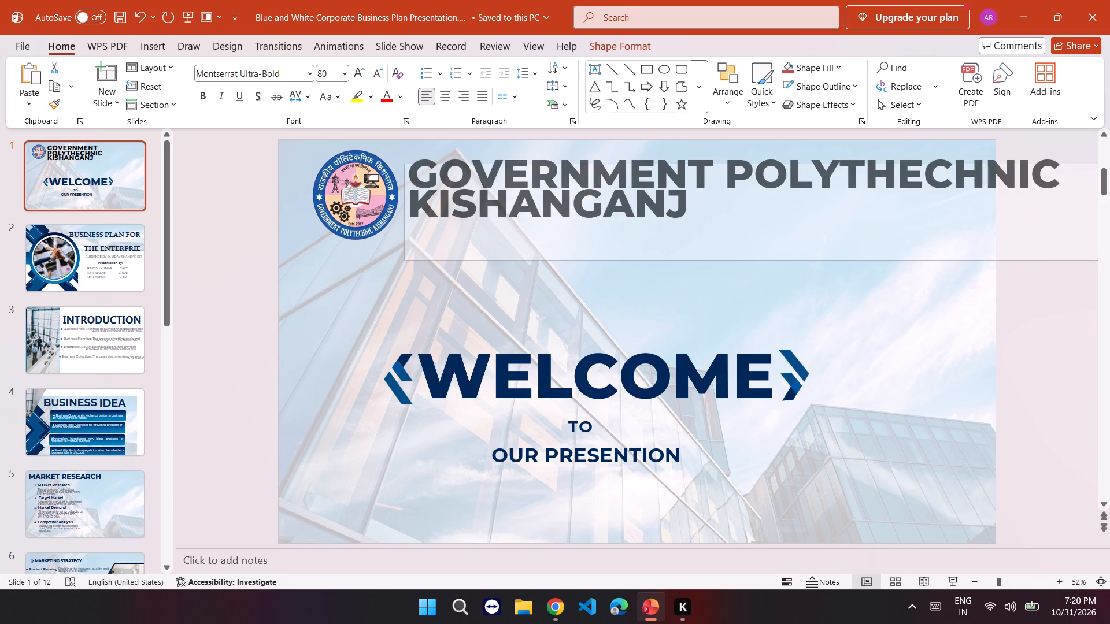
left_click_drag(1098, 211, 1072, 190)
Move the college logo into the upper-left corner of the slide, level with the title.
left_click(343, 198)
left_click_drag(354, 200, 342, 205)
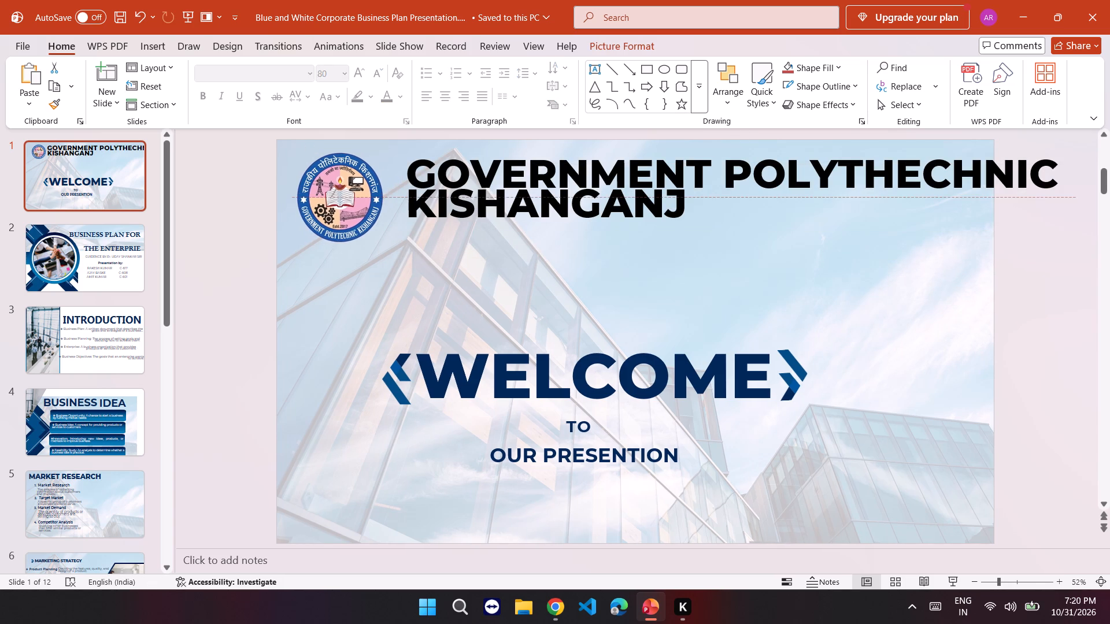
left_click_drag(342, 205, 326, 202)
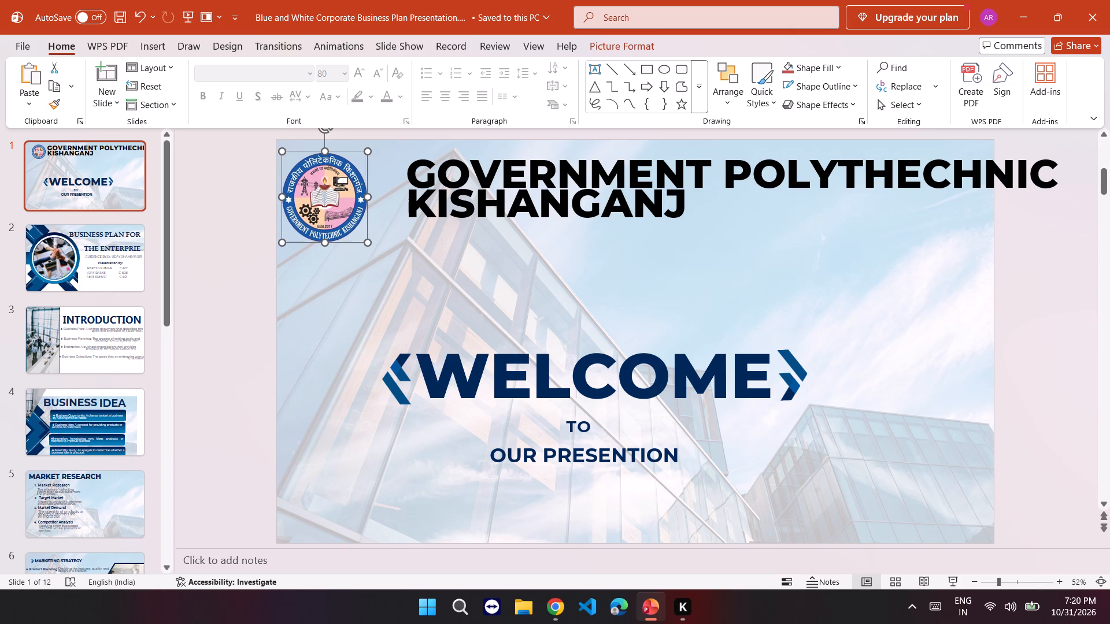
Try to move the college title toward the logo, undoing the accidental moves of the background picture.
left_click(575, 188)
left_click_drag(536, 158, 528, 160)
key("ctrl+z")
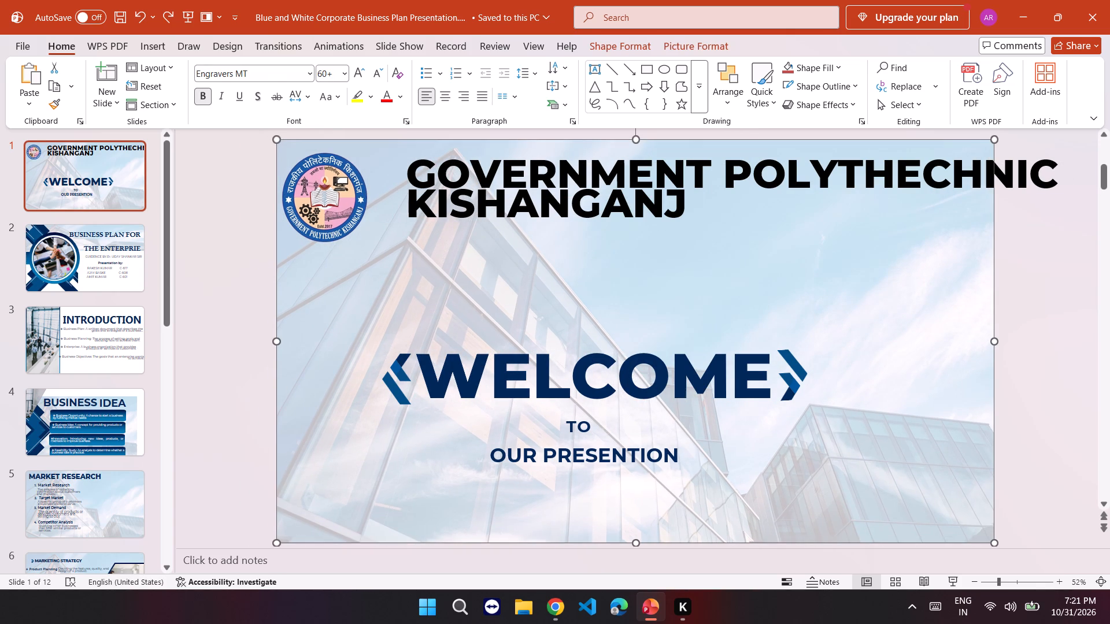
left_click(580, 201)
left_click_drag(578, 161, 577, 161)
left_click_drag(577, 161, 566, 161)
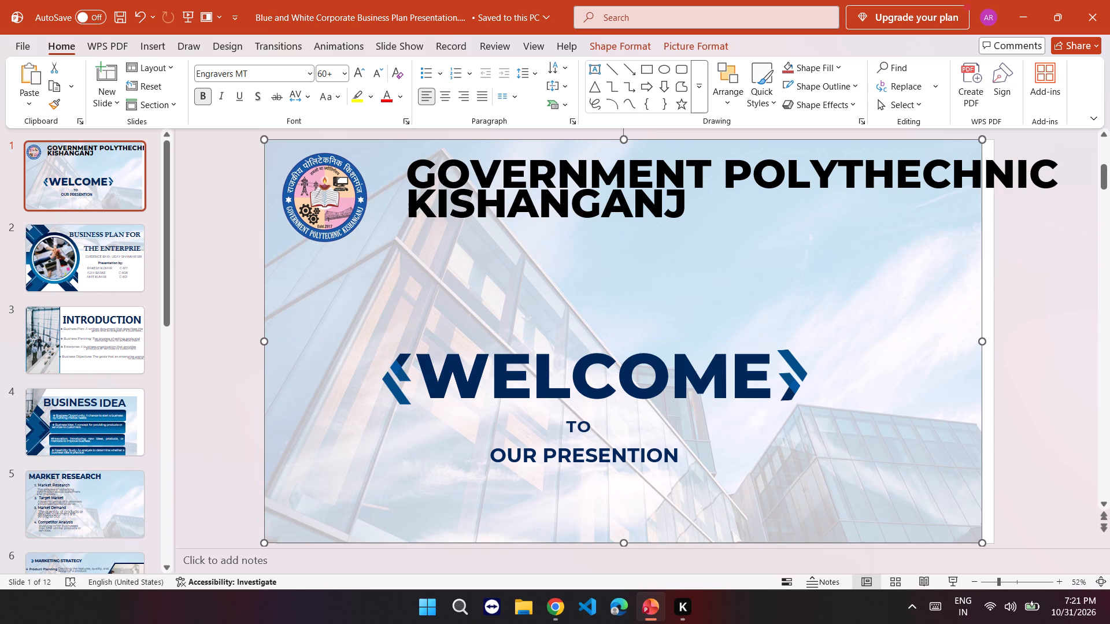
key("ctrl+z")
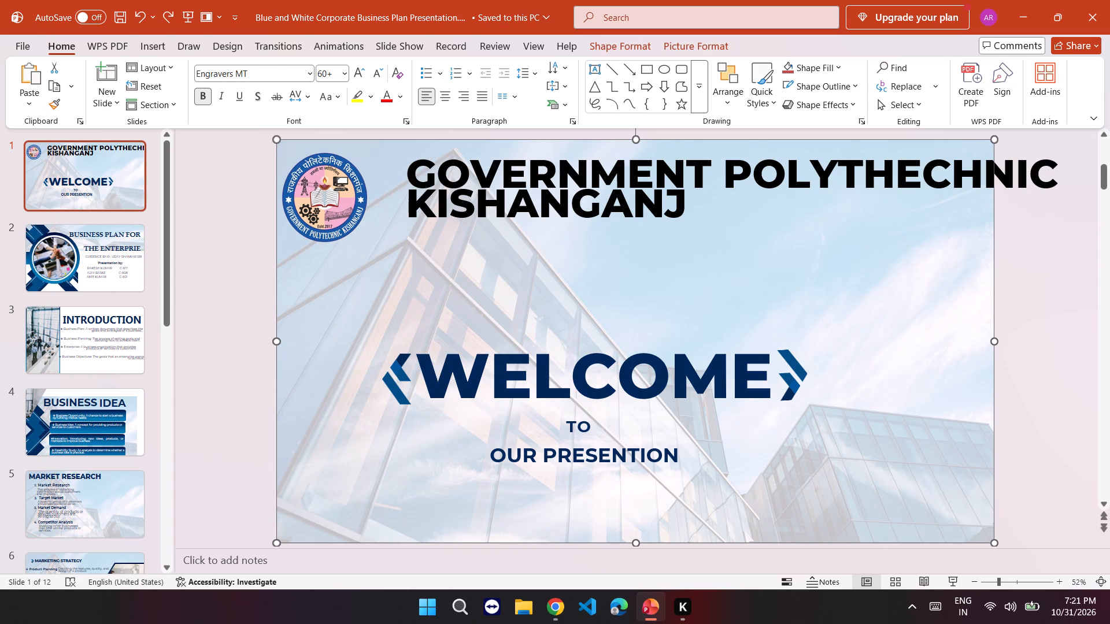
Move the college title's text box directly beside the logo and slightly down.
left_click(605, 198)
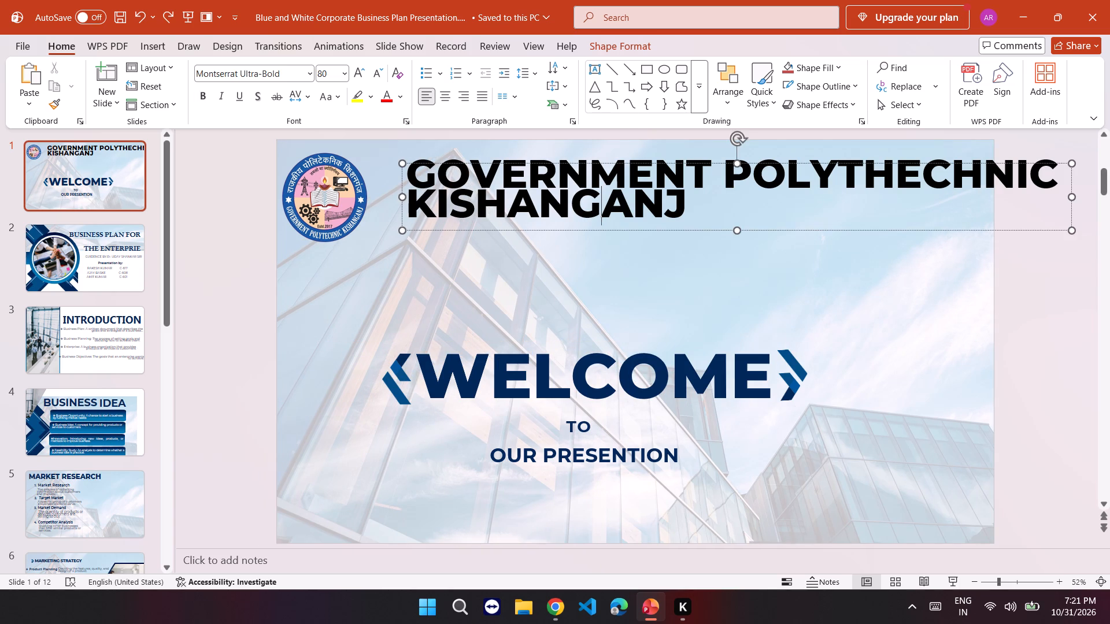
left_click_drag(597, 162, 565, 172)
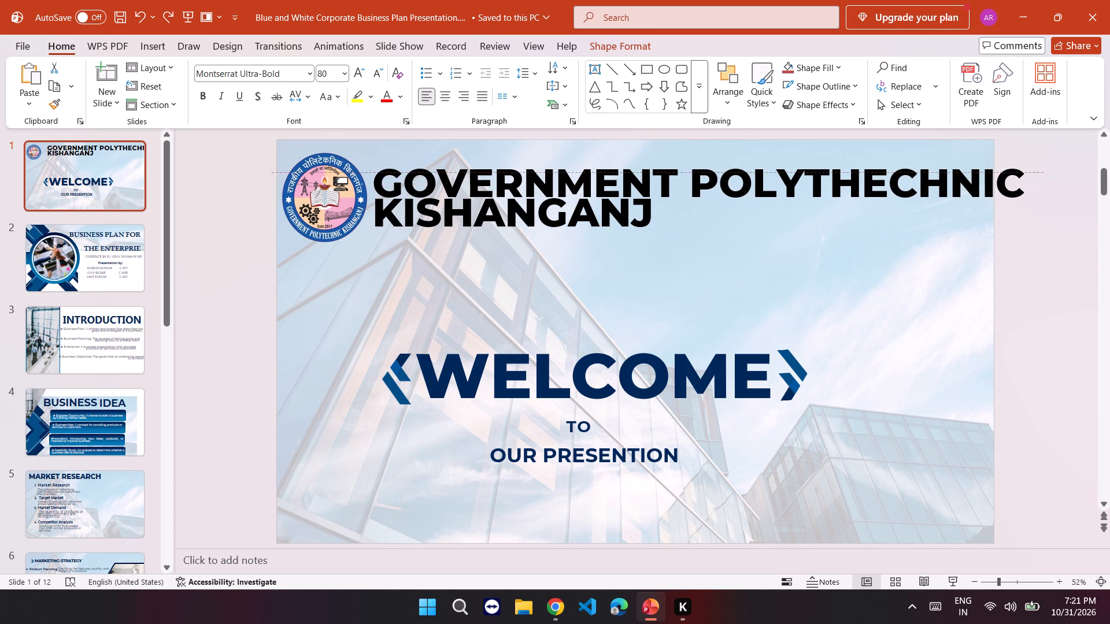
left_click_drag(565, 172, 564, 174)
Set the college title's font size to 72.
left_click(346, 73)
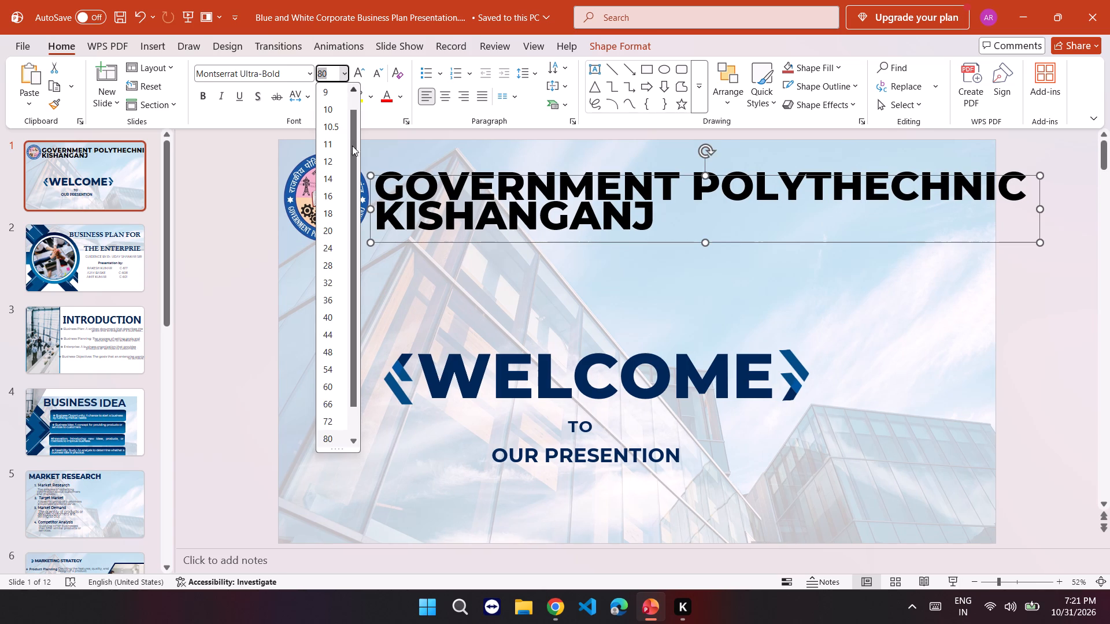
left_click(326, 418)
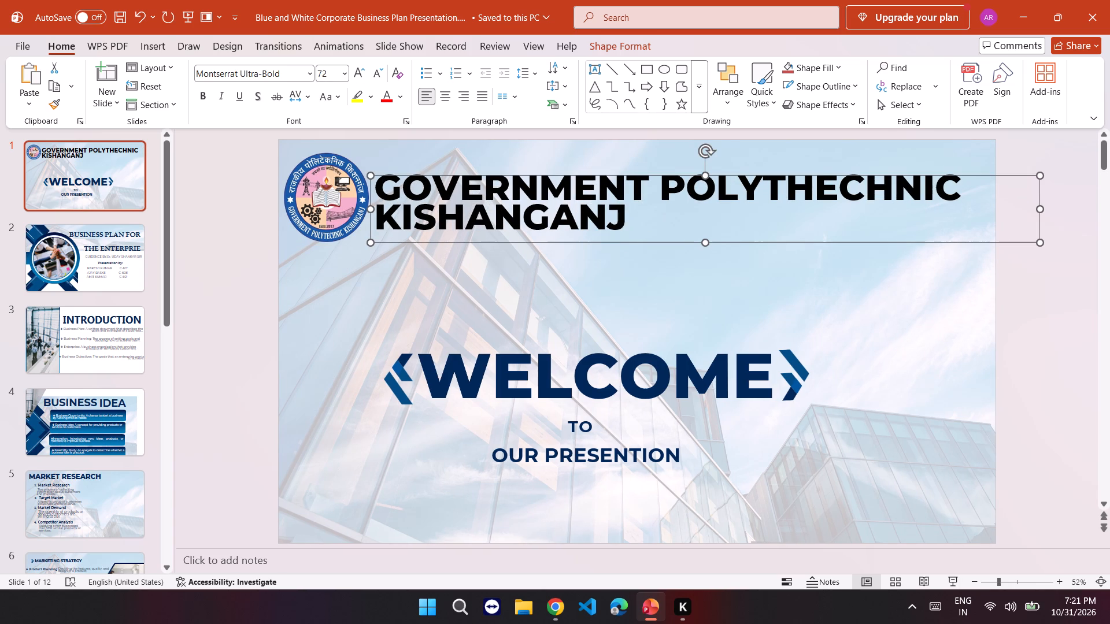
Adjust the college title's position slightly up and away from the logo, leaving a small gap between them.
left_click_drag(462, 175, 464, 174)
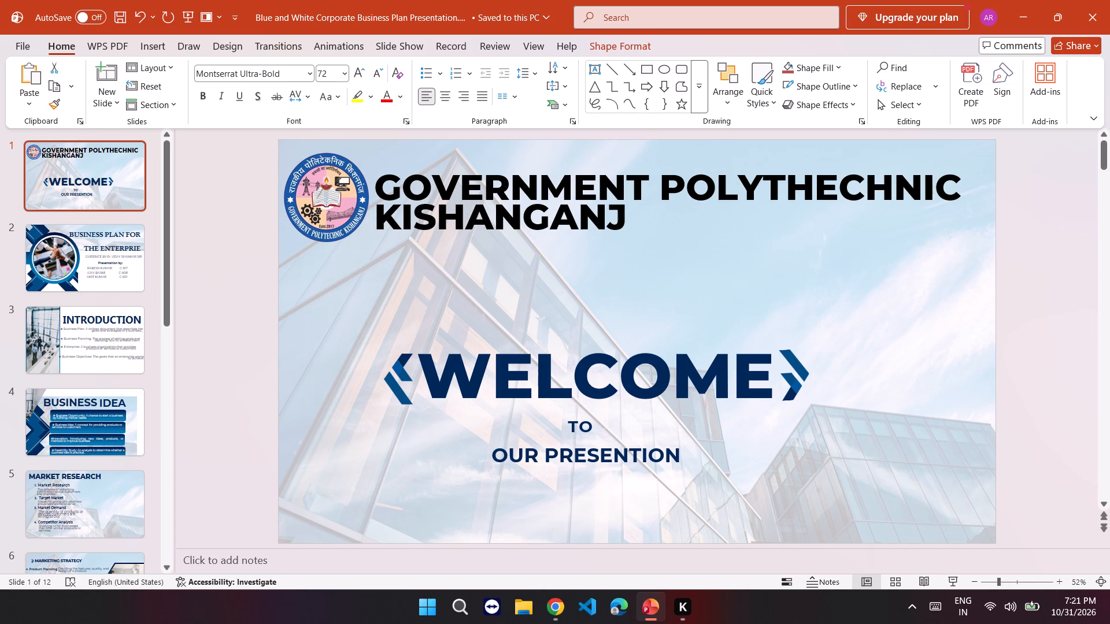
left_click_drag(464, 174, 473, 169)
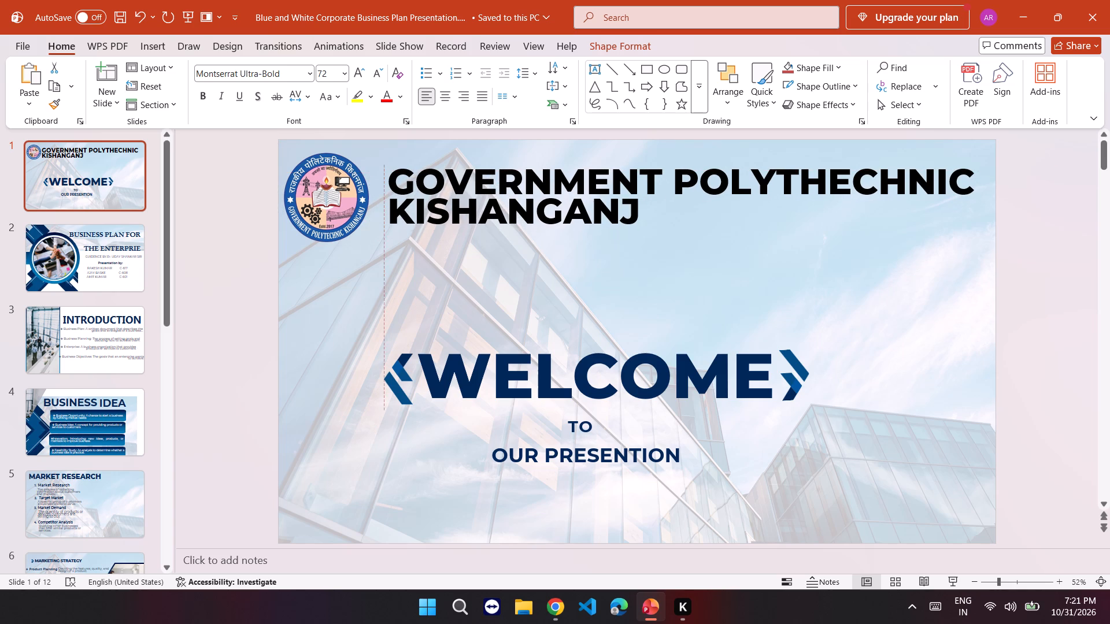
left_click_drag(473, 169, 471, 172)
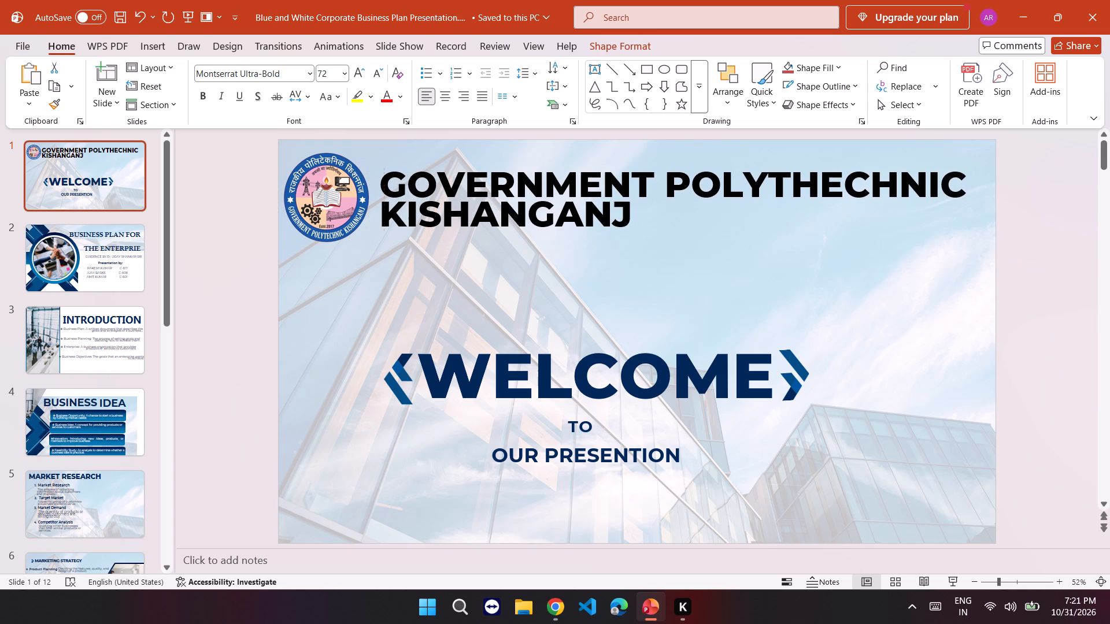
left_click_drag(471, 172, 470, 171)
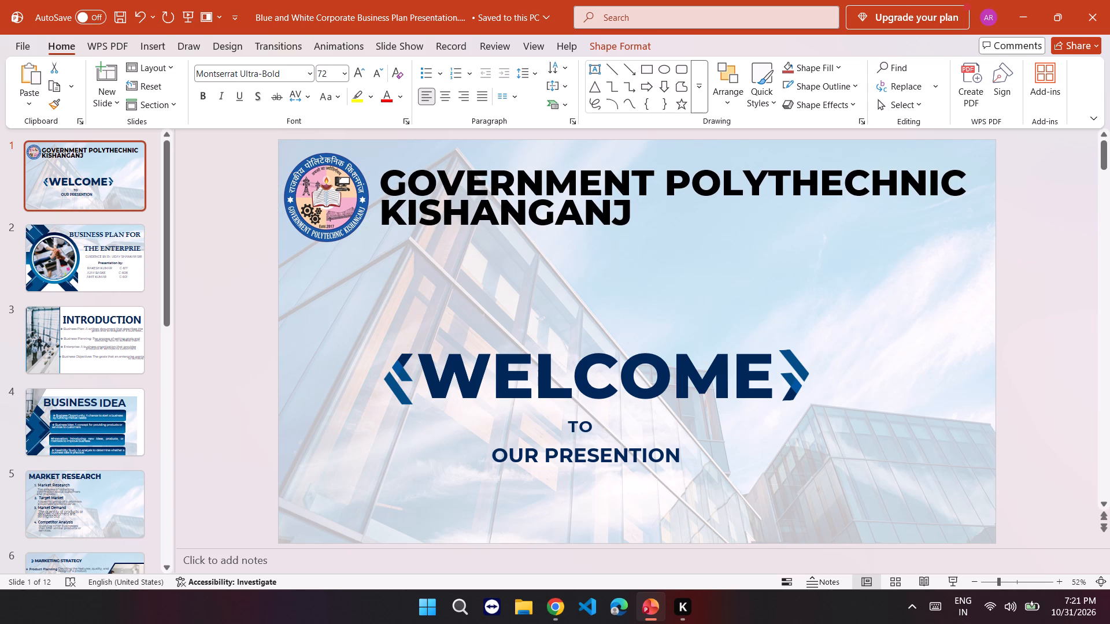
left_click_drag(470, 171, 471, 168)
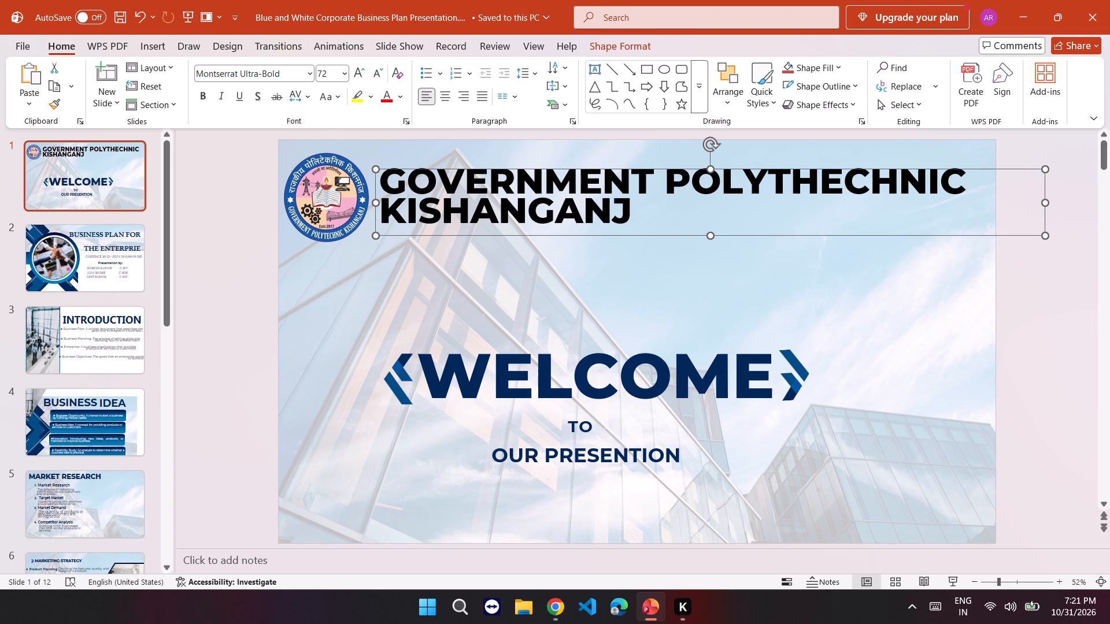
Recolour the college title text with the dark navy blue sampled from the WELCOME heading using the Eyedropper.
left_click(400, 98)
left_click(404, 167)
left_click(497, 168)
left_click(395, 101)
left_click(416, 360)
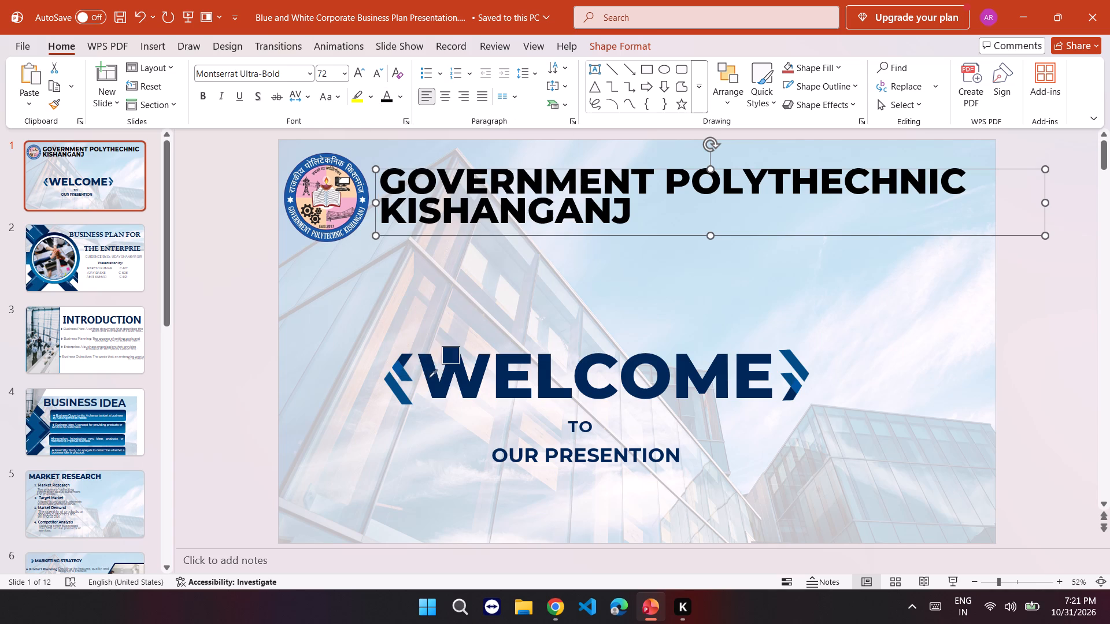
left_click(425, 368)
left_click(1030, 348)
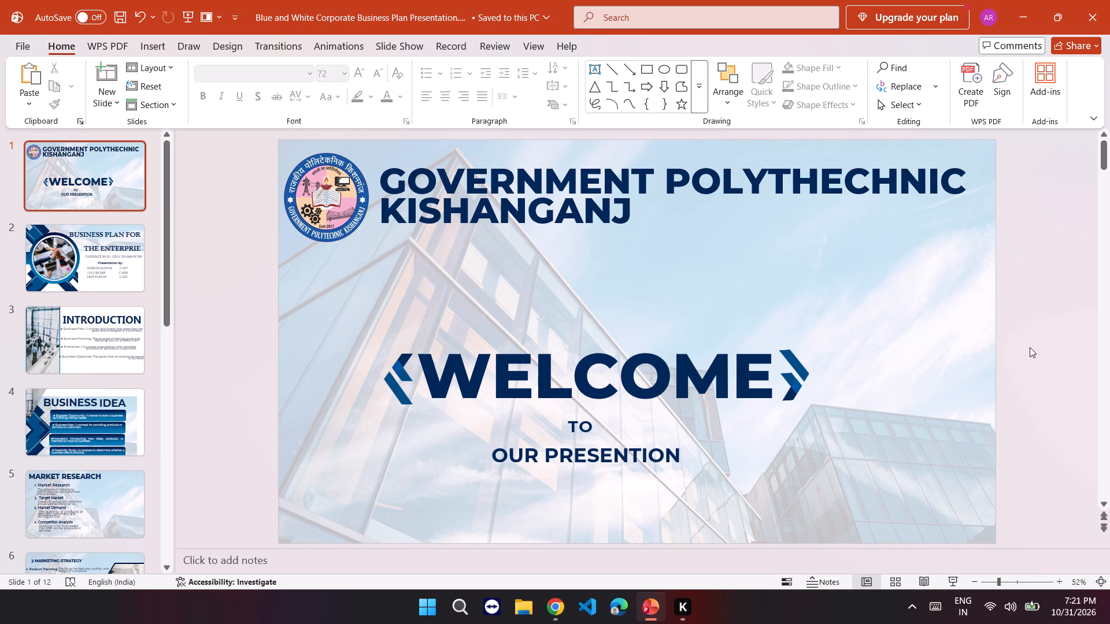
Nudge the college title text box slightly down so its two lines line up better with the logo.
left_click(475, 188)
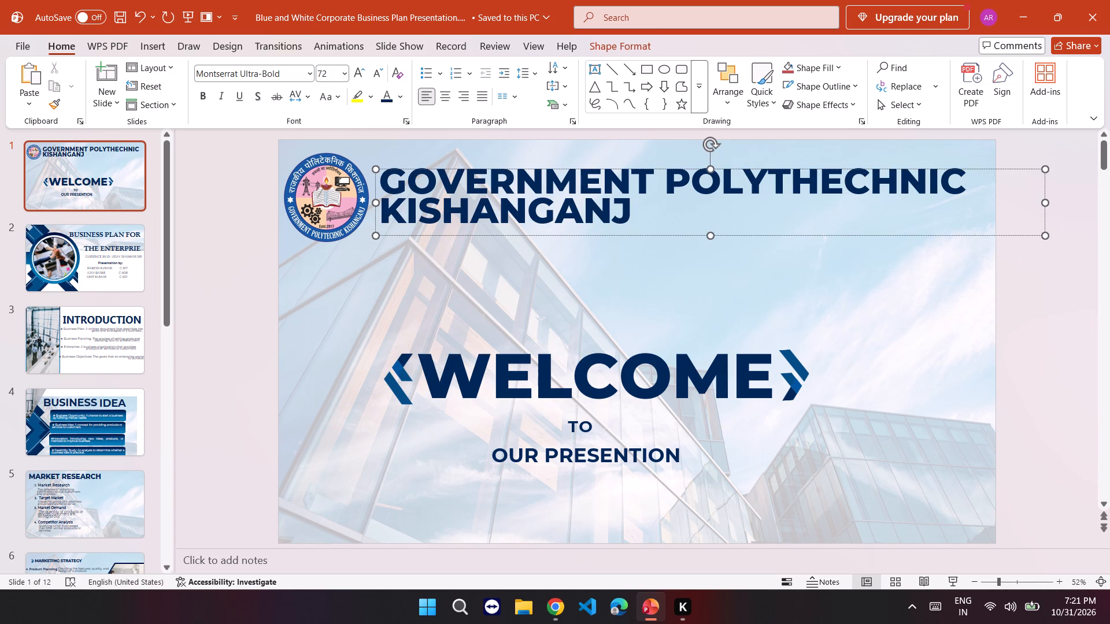
left_click(486, 169)
left_click(487, 168)
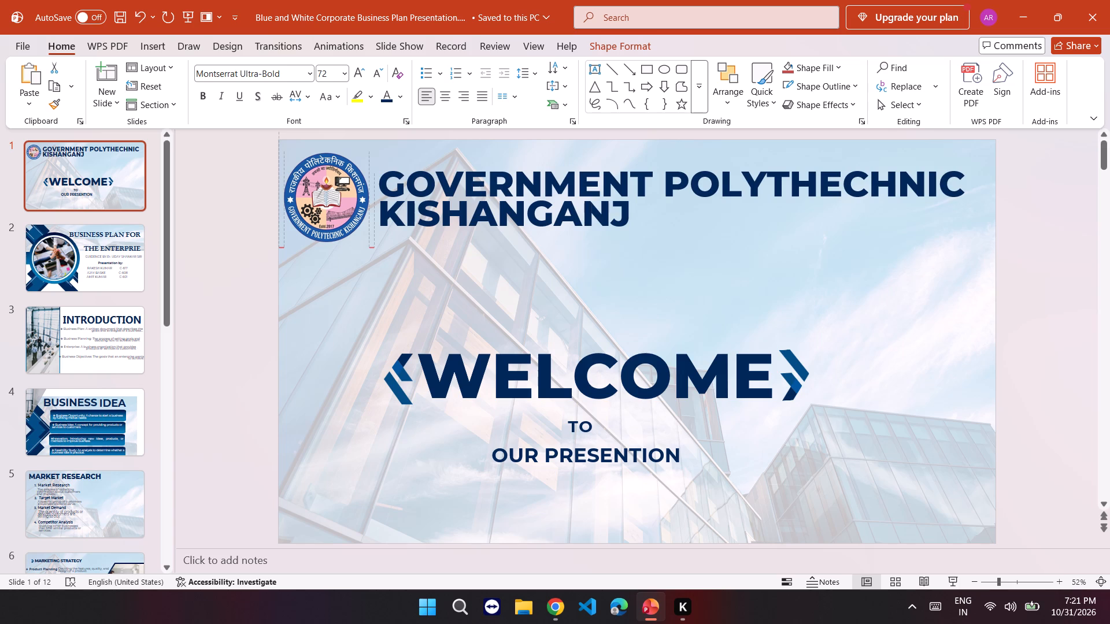
left_click(1056, 318)
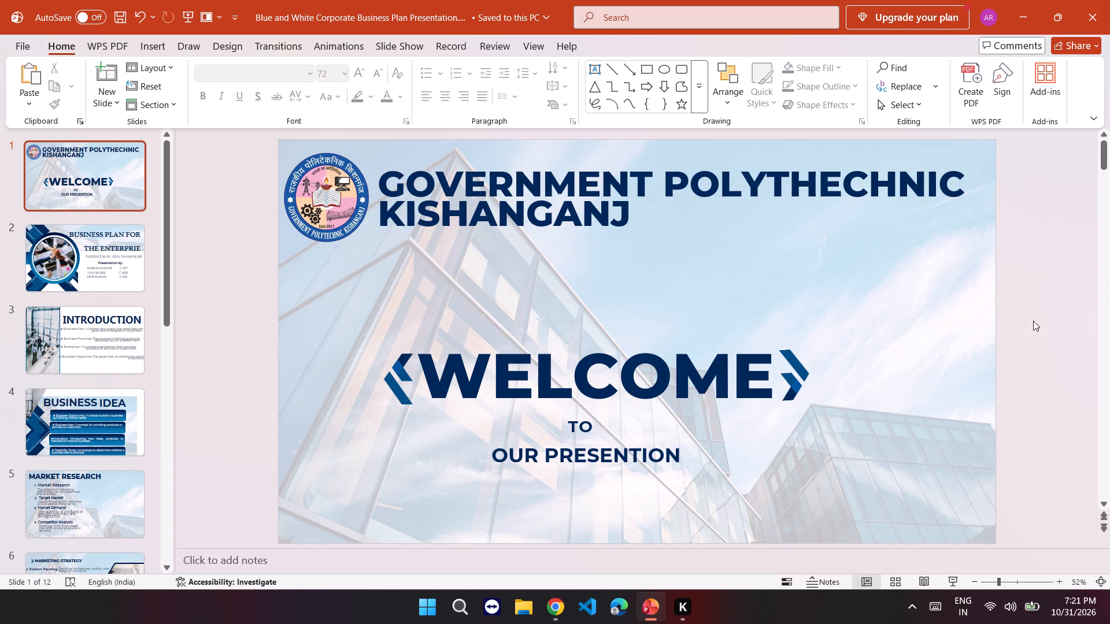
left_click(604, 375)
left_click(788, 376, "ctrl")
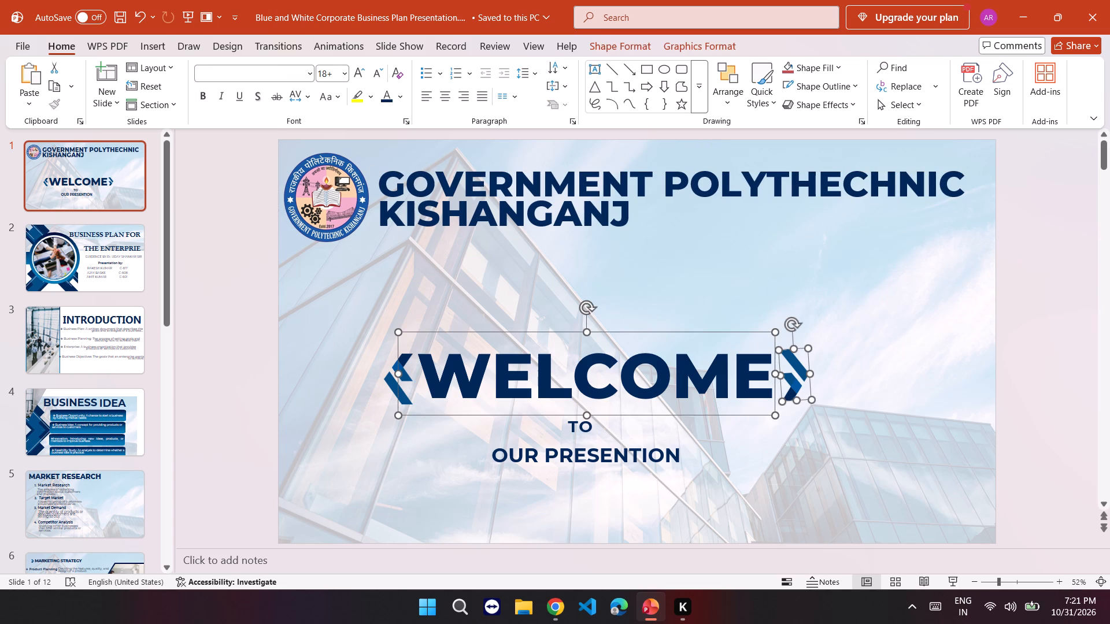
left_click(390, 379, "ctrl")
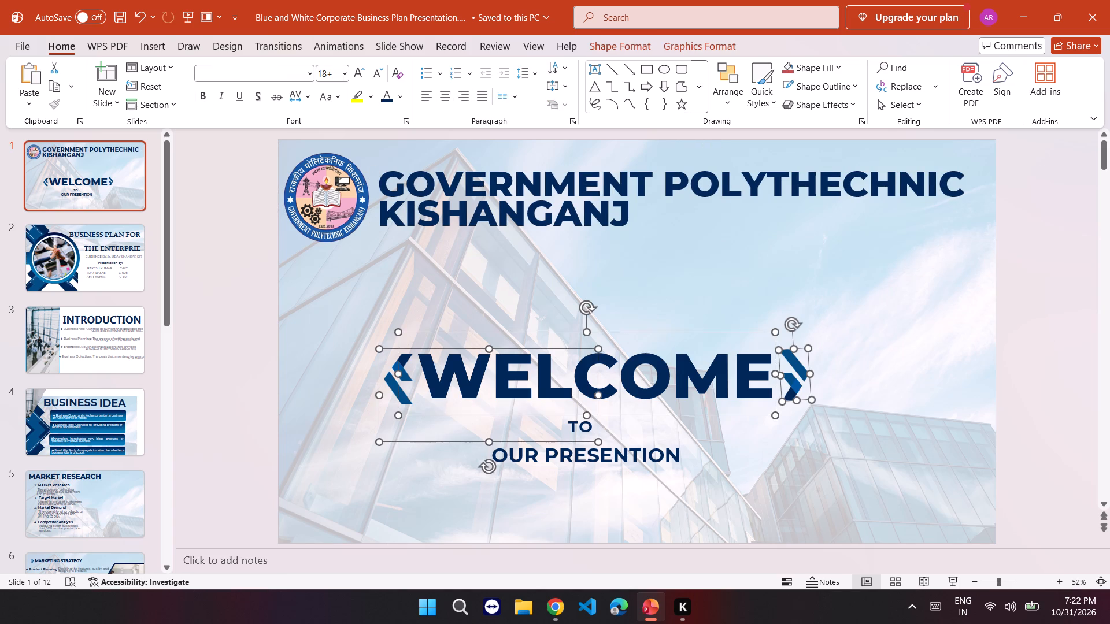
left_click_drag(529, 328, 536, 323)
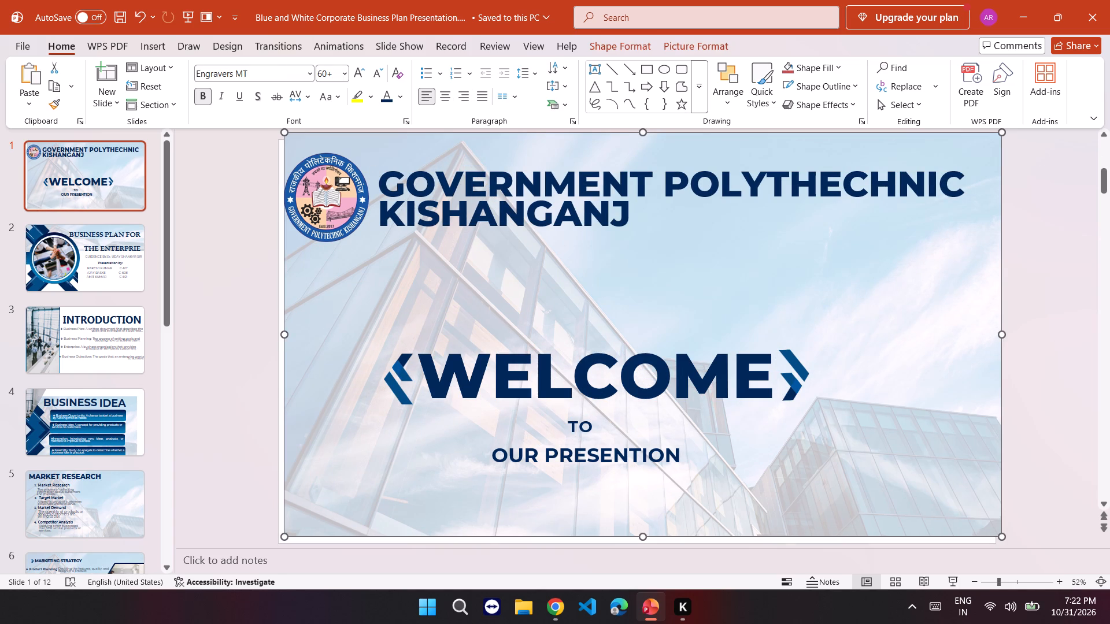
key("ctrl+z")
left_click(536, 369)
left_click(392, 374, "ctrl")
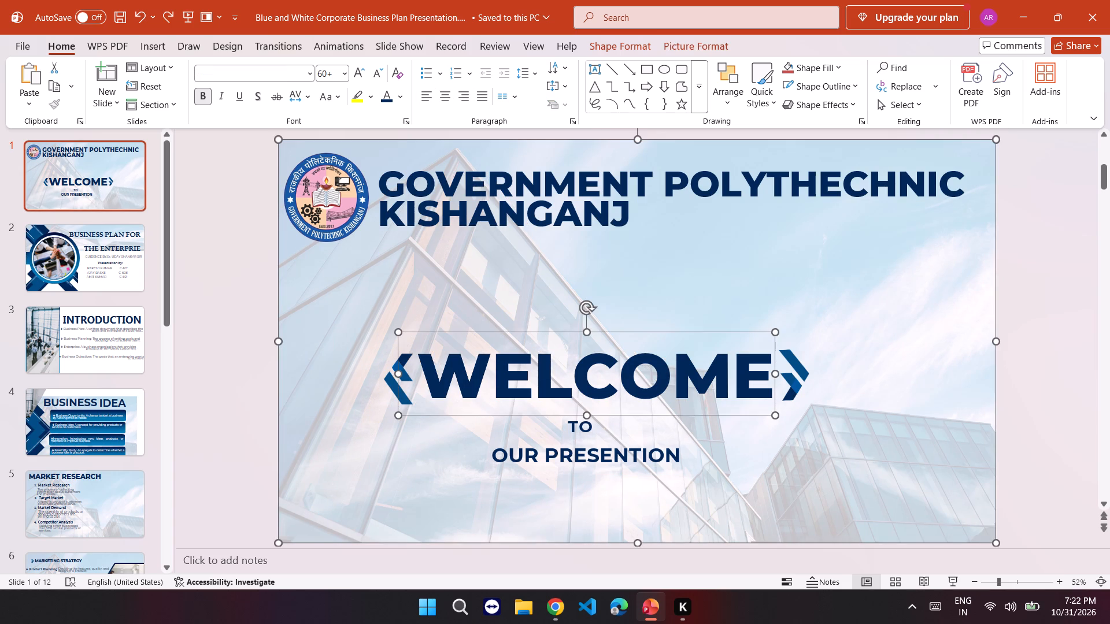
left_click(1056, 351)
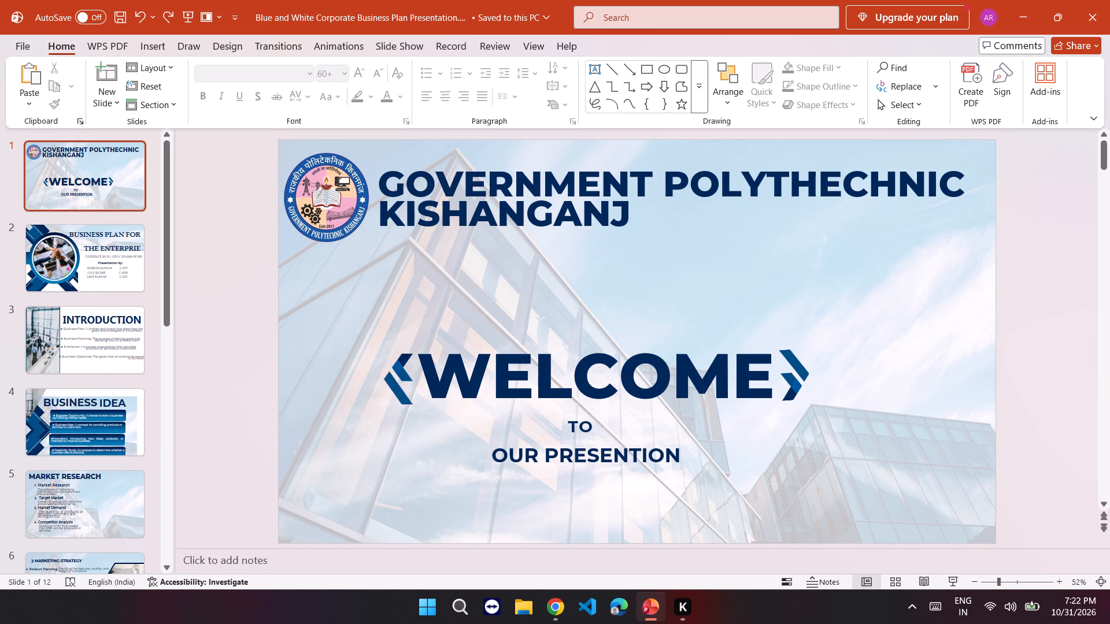
Move the WELCOME heading together with its two side brackets and the word TO up and slightly right, closer to the college title.
left_click(798, 373, "ctrl")
left_click(653, 370, "ctrl")
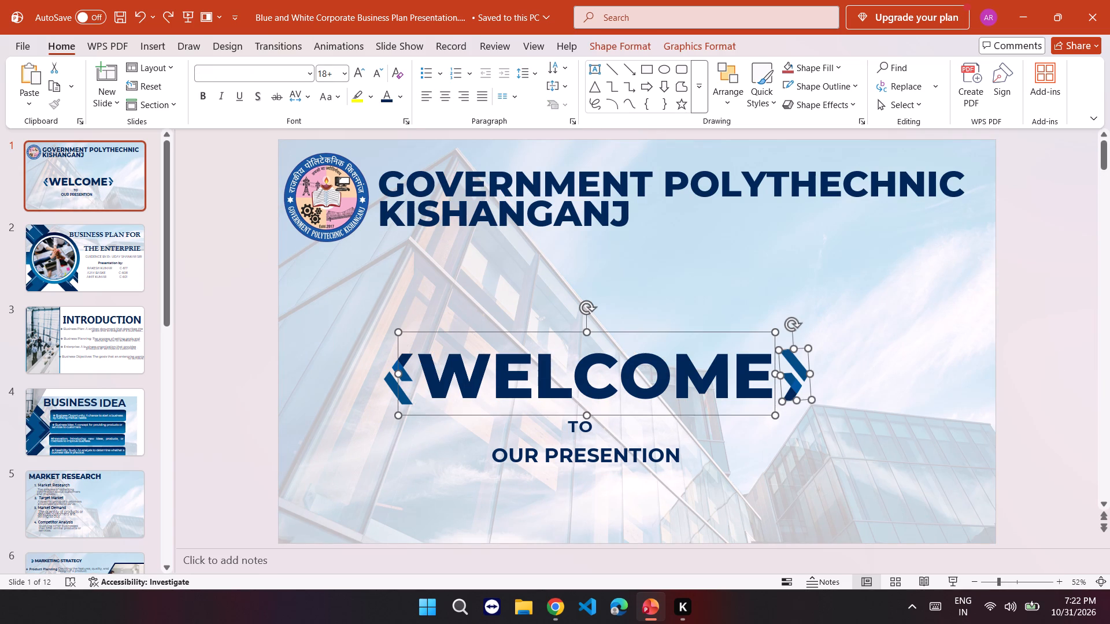
left_click(390, 376, "ctrl")
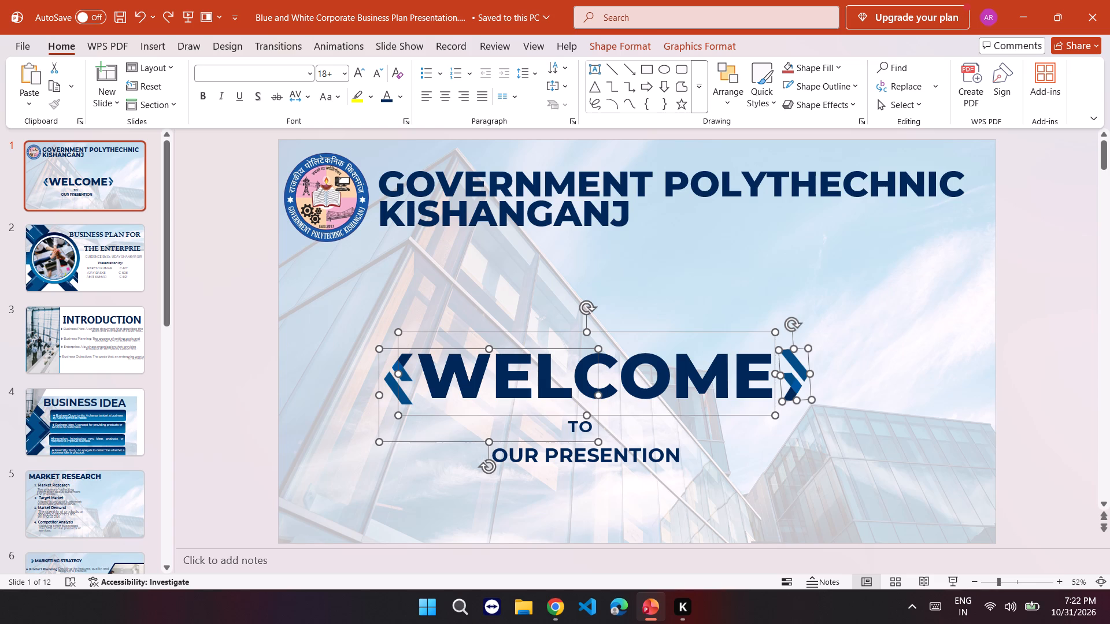
left_click_drag(499, 332, 517, 276)
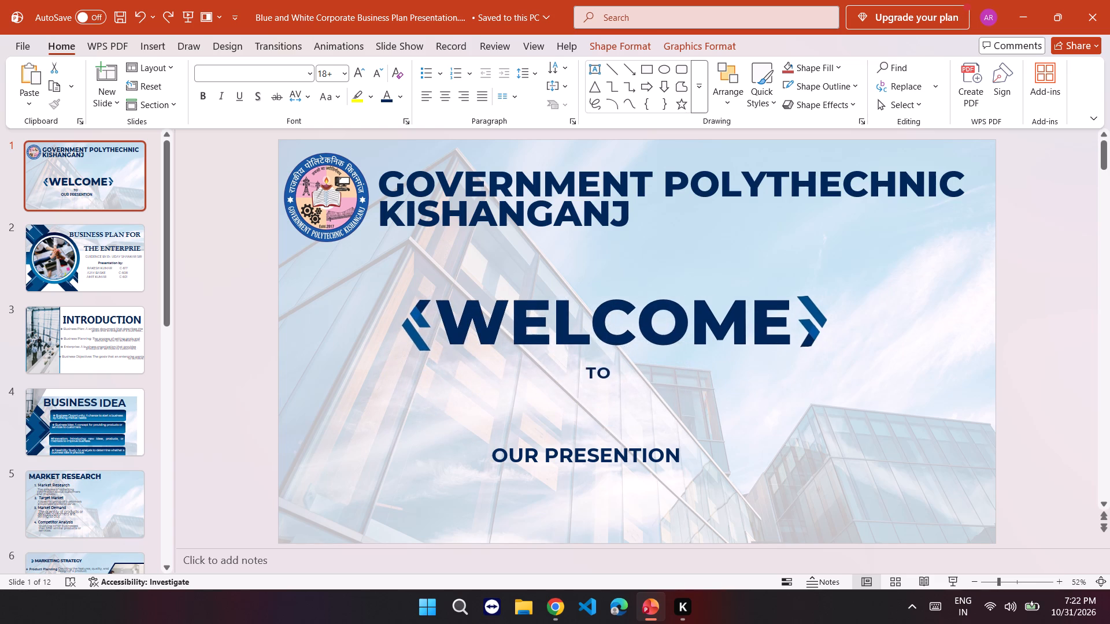
left_click_drag(517, 276, 549, 269)
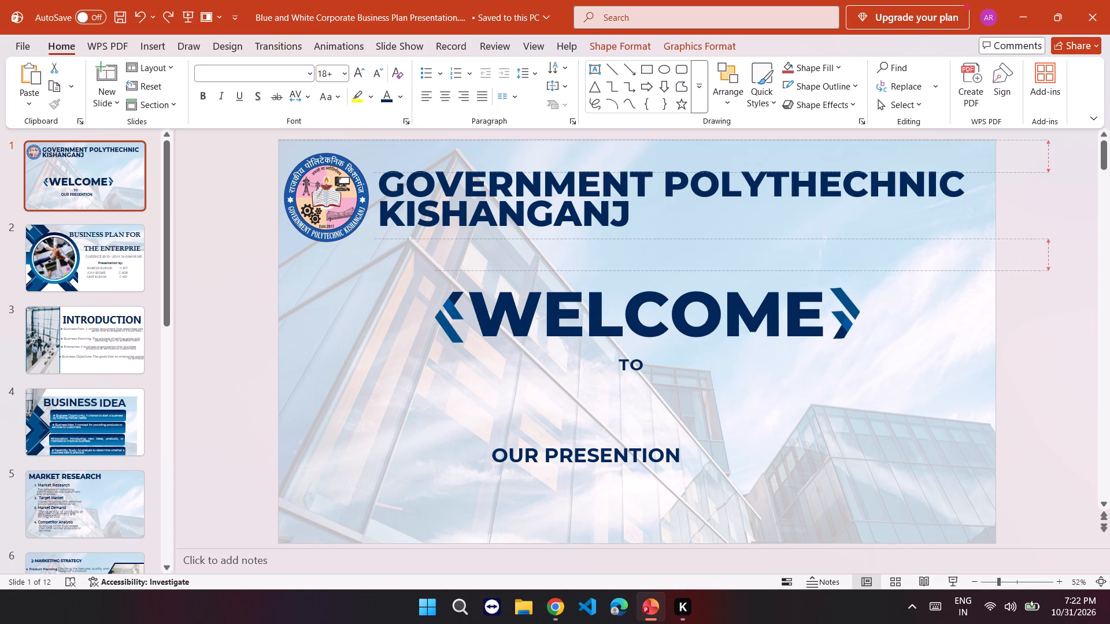
left_click_drag(549, 269, 547, 270)
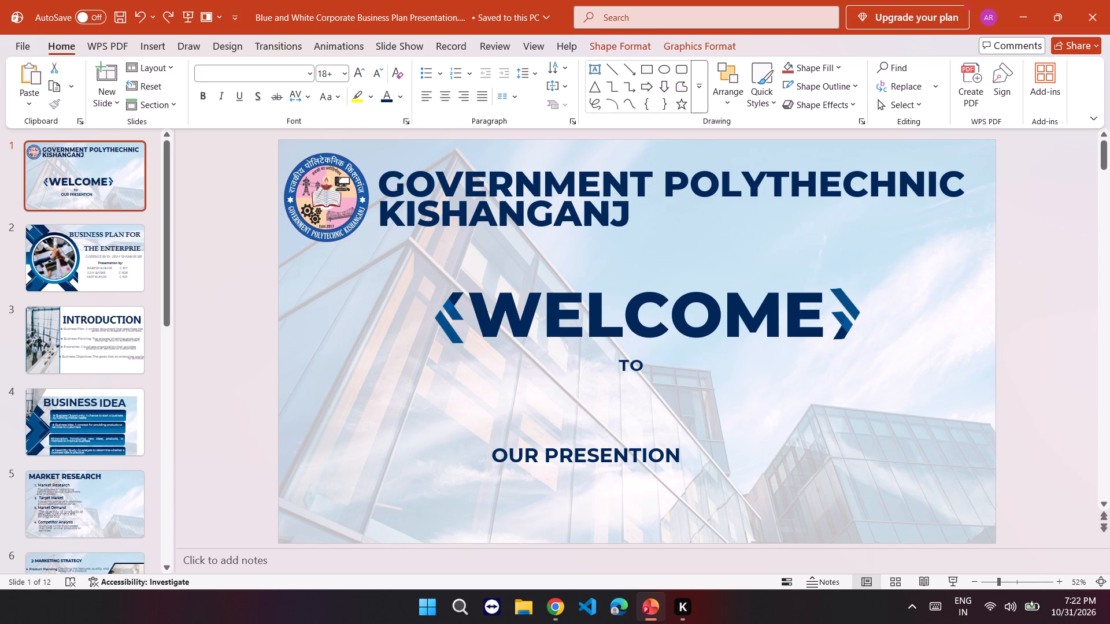
left_click_drag(547, 270, 544, 277)
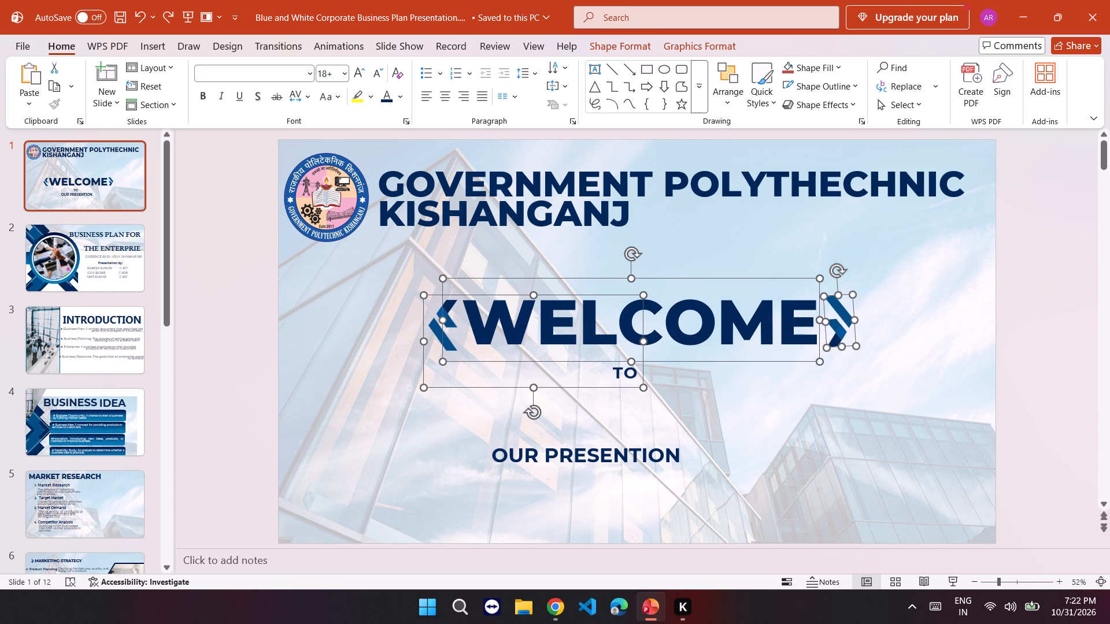
left_click(1042, 338)
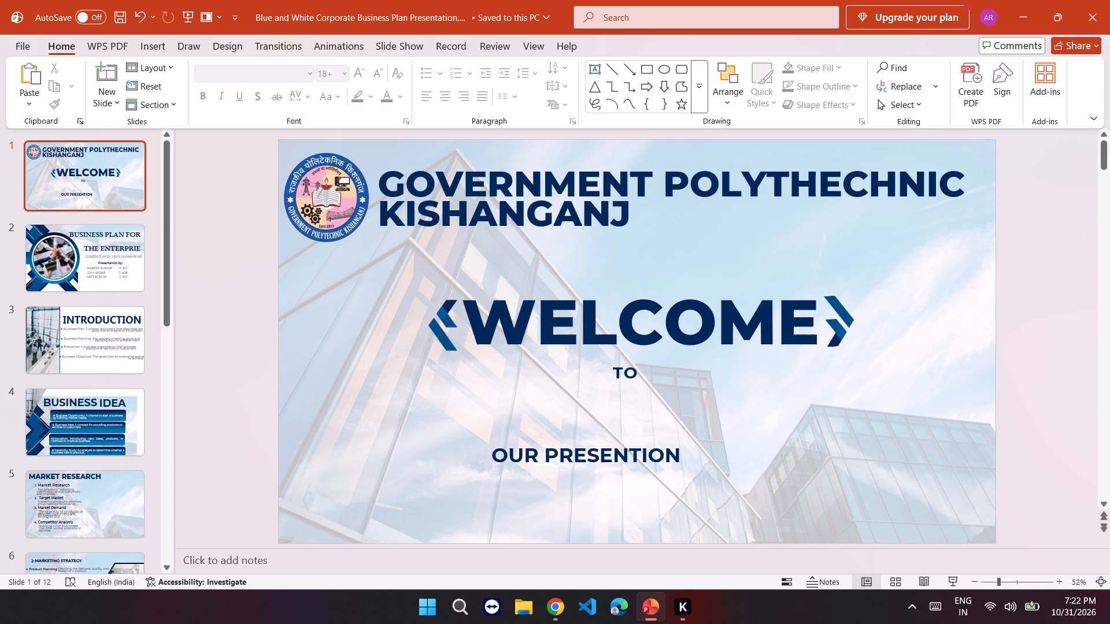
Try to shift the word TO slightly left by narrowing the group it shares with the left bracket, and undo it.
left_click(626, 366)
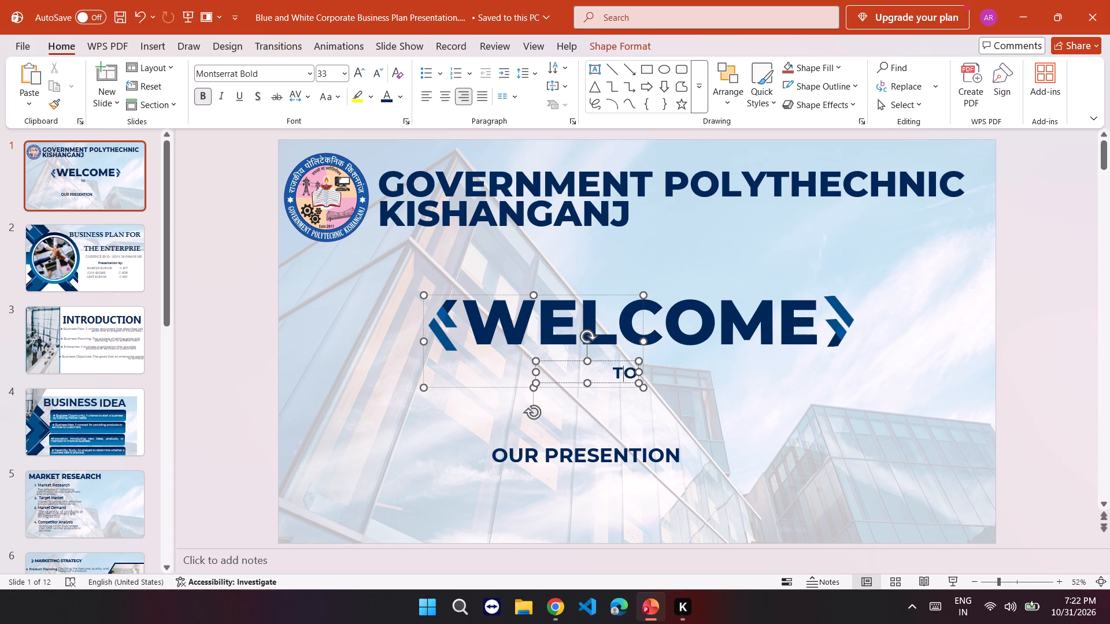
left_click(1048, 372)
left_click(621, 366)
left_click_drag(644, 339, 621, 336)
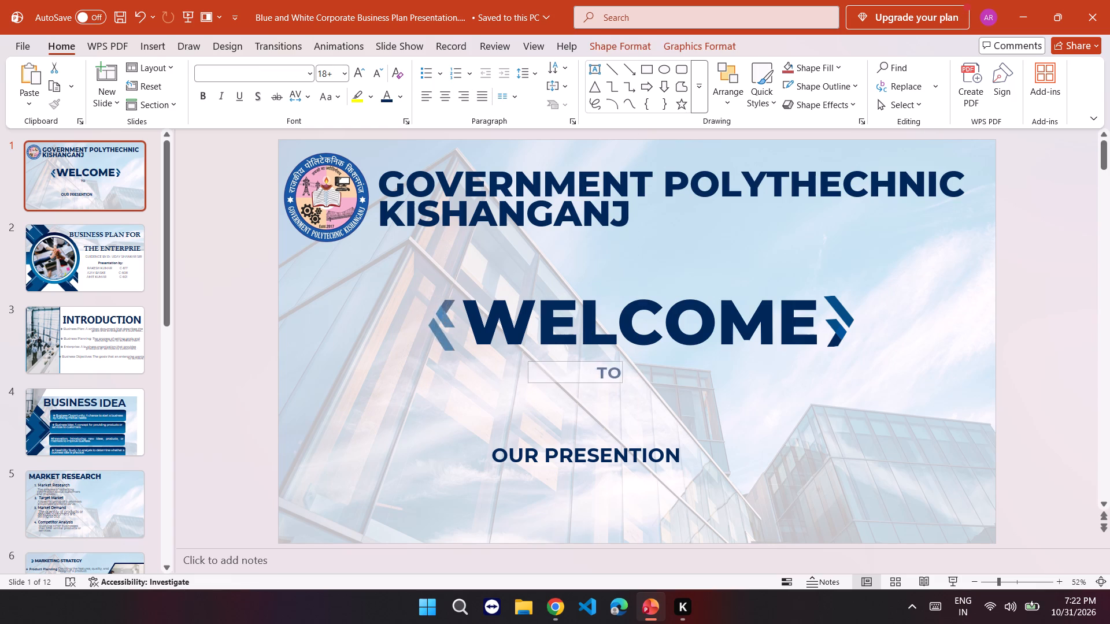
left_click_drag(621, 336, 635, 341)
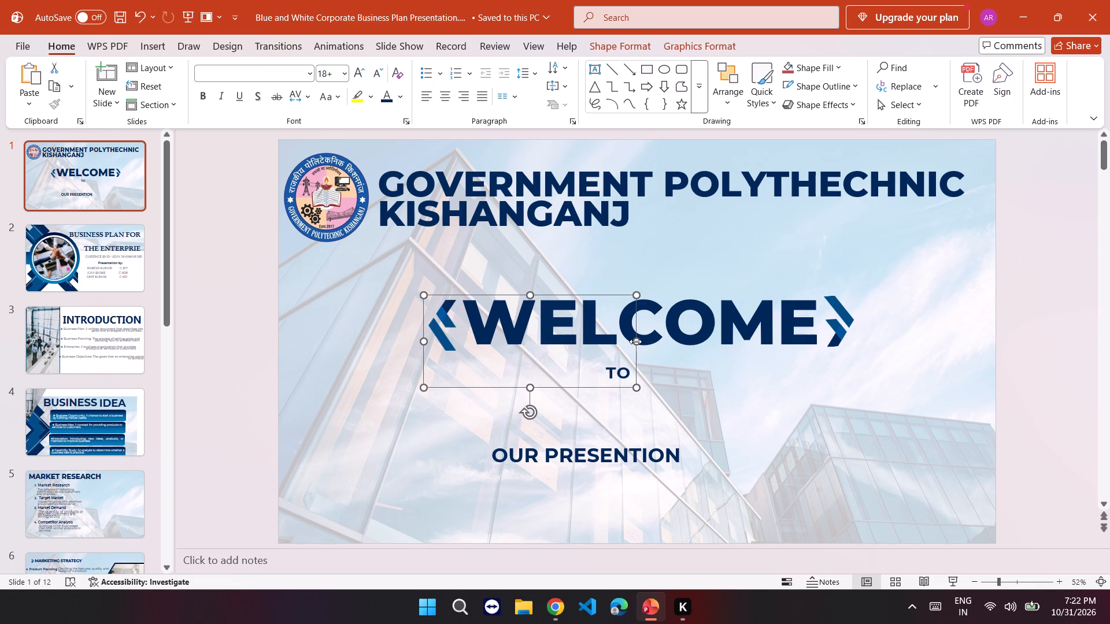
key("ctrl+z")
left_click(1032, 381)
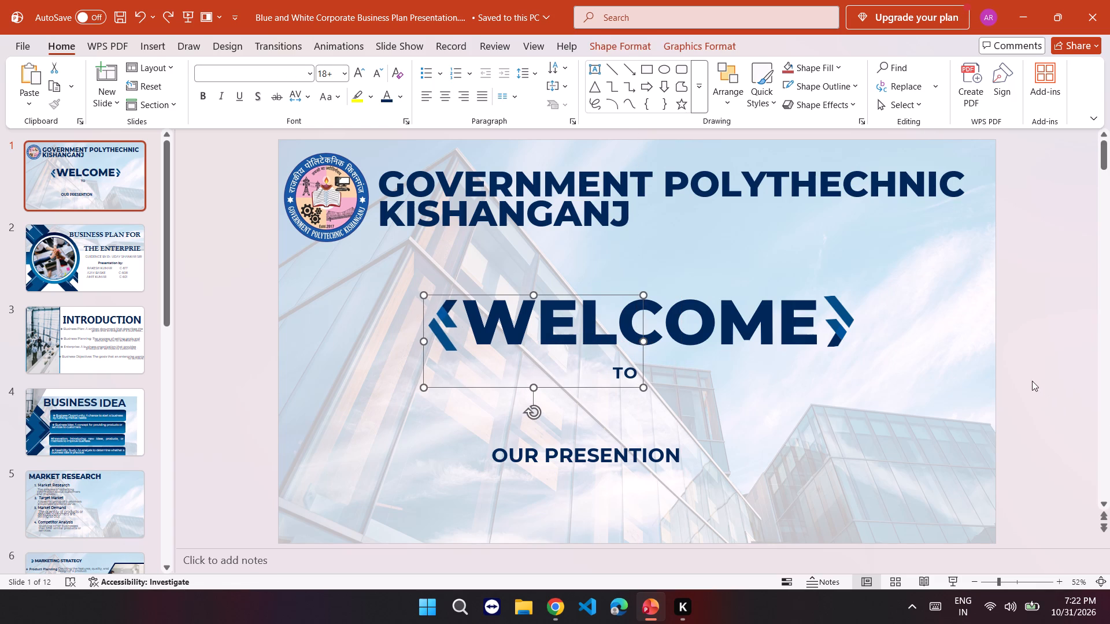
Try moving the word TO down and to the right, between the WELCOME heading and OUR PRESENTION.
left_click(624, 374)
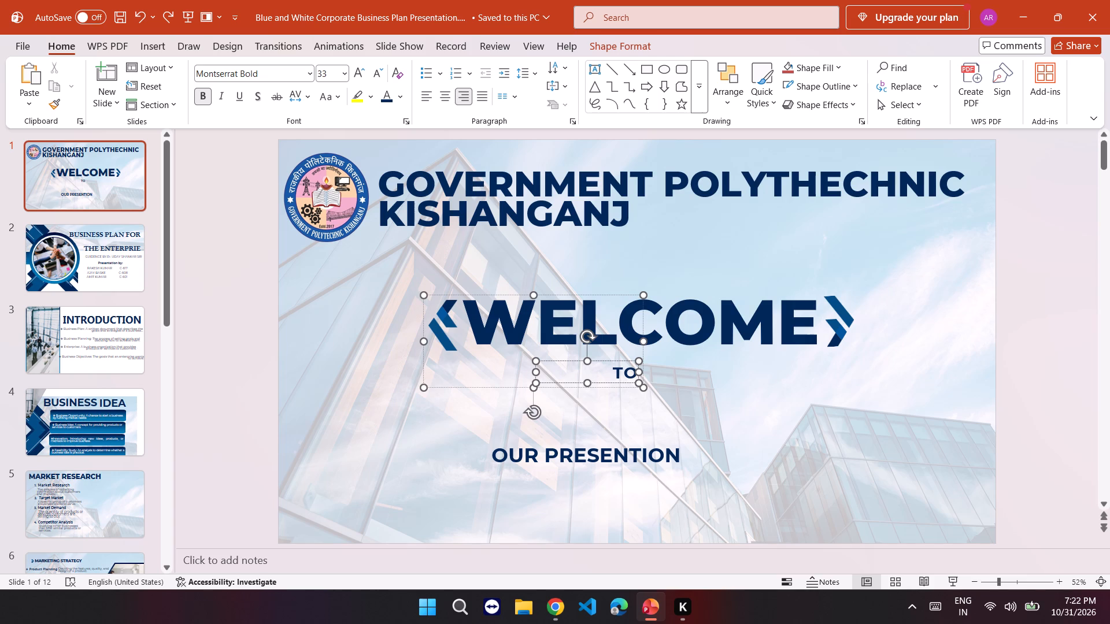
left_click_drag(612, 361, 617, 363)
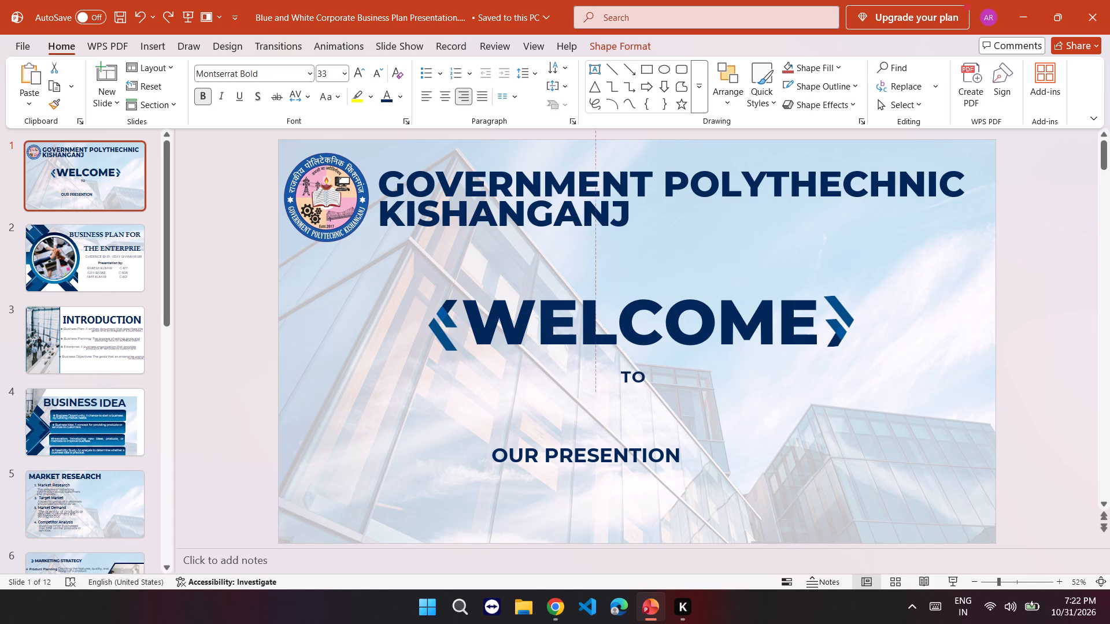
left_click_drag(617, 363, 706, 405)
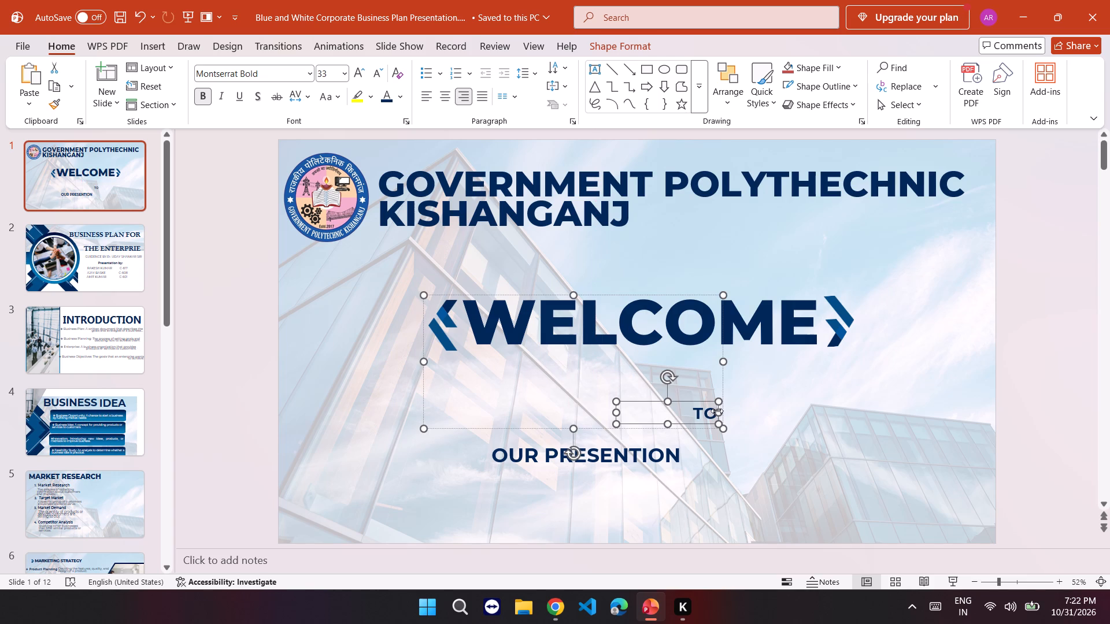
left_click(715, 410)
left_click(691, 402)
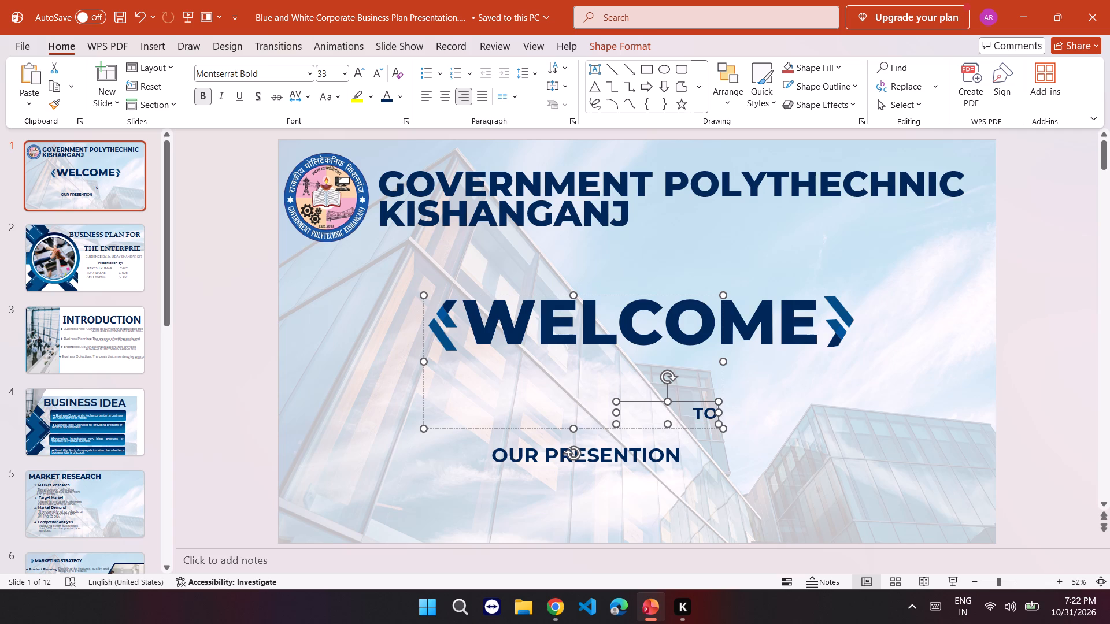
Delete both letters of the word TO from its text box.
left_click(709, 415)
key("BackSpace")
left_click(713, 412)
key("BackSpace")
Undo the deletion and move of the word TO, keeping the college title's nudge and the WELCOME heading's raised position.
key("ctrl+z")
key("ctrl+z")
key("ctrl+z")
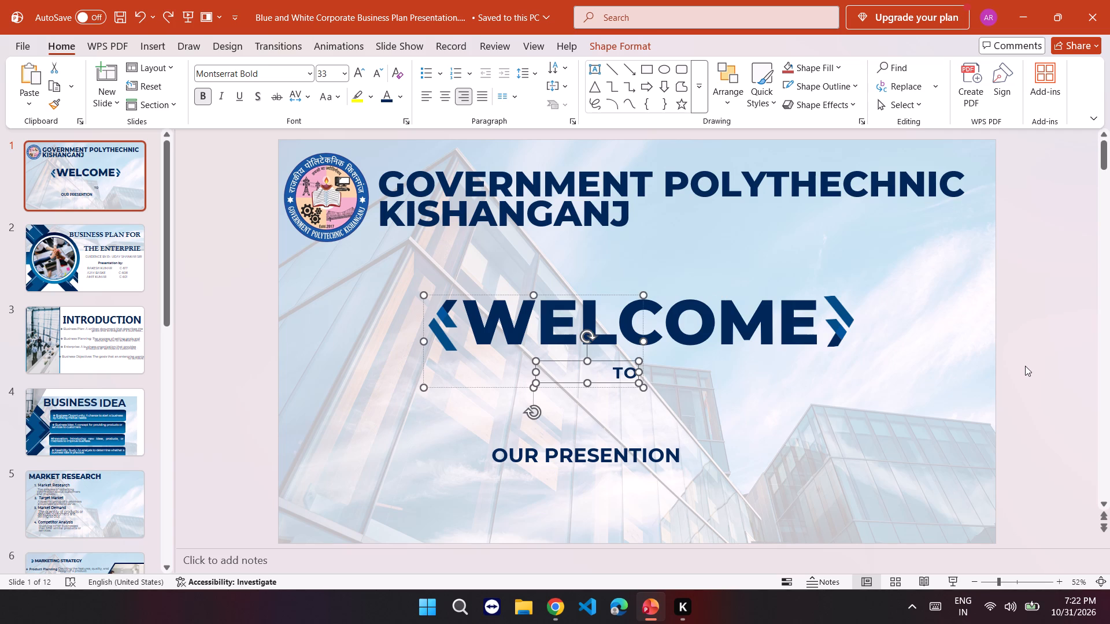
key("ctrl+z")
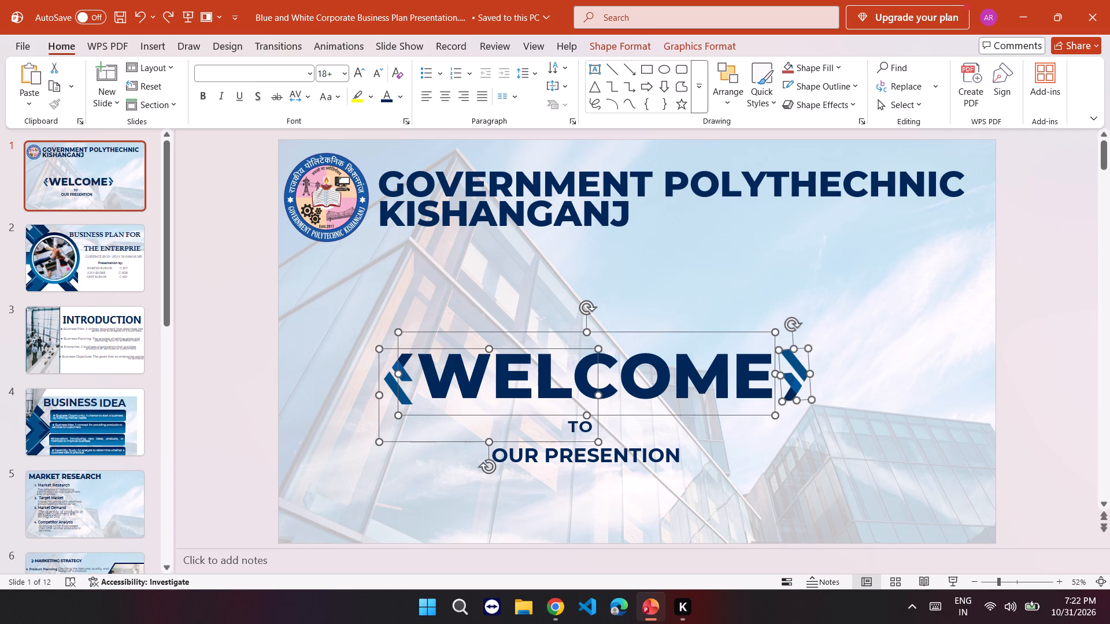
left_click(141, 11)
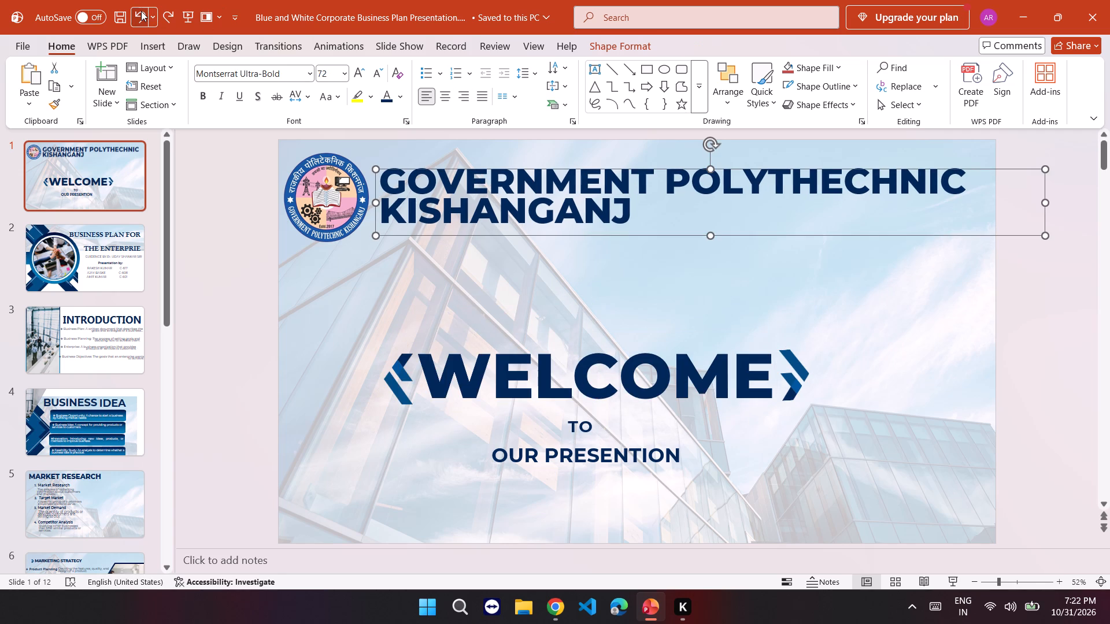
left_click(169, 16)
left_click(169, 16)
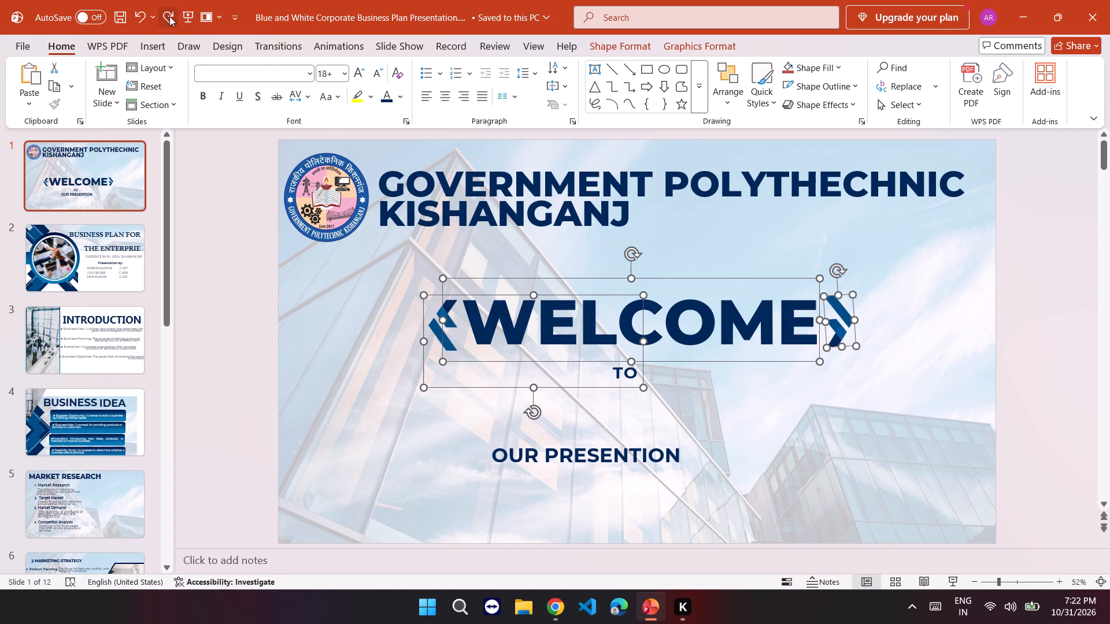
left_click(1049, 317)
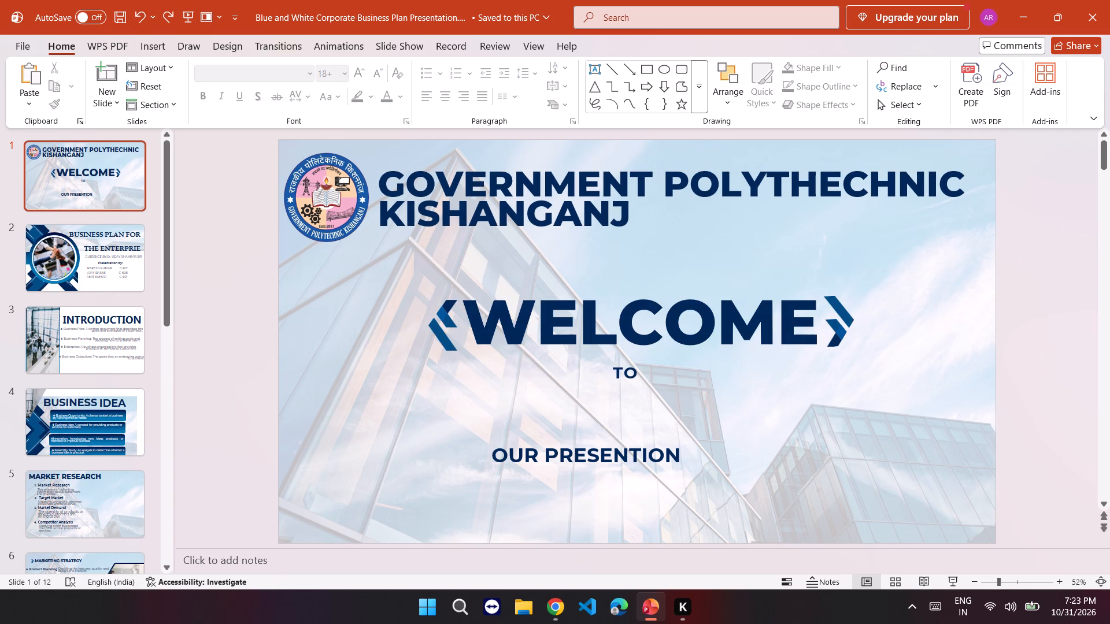
Set the font size of the word TO below the WELCOME heading to 54.
left_click(632, 367)
left_click(628, 360)
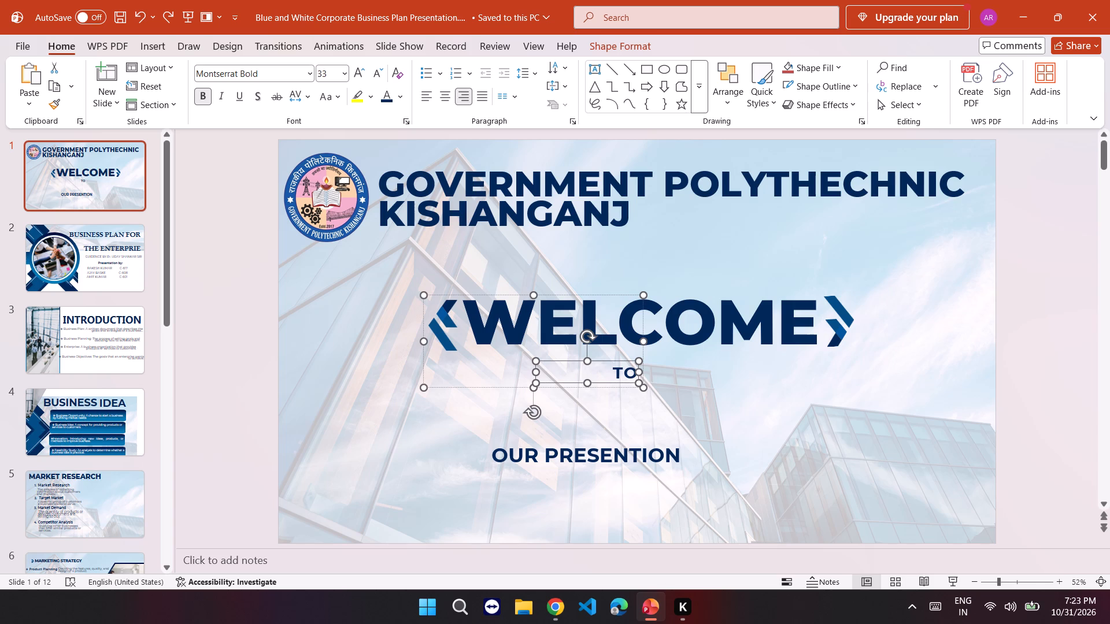
left_click(344, 72)
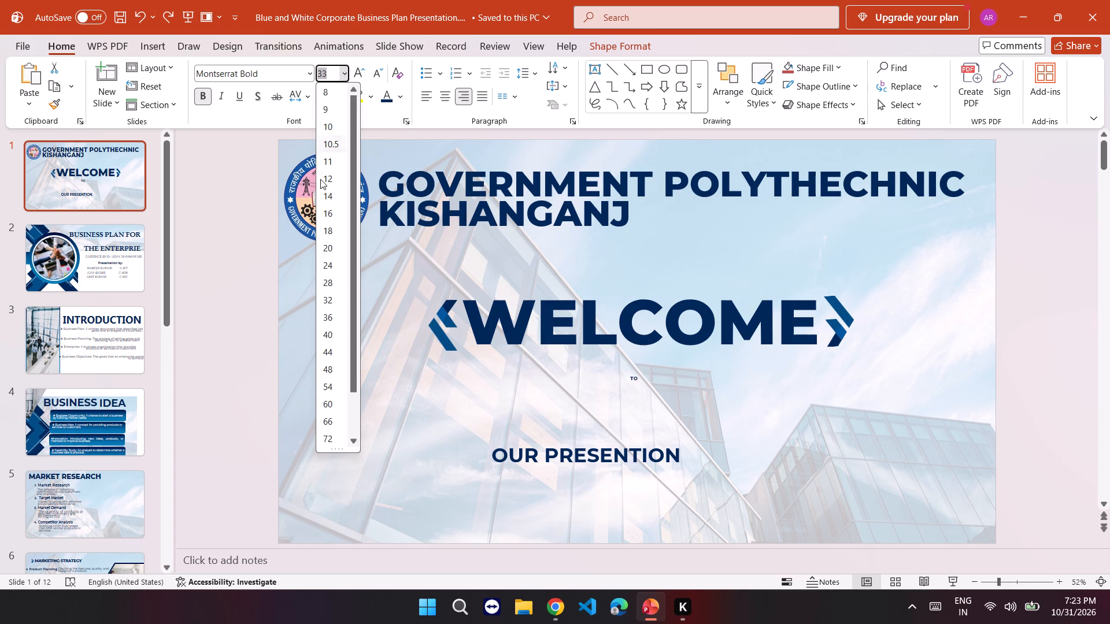
left_click(332, 383)
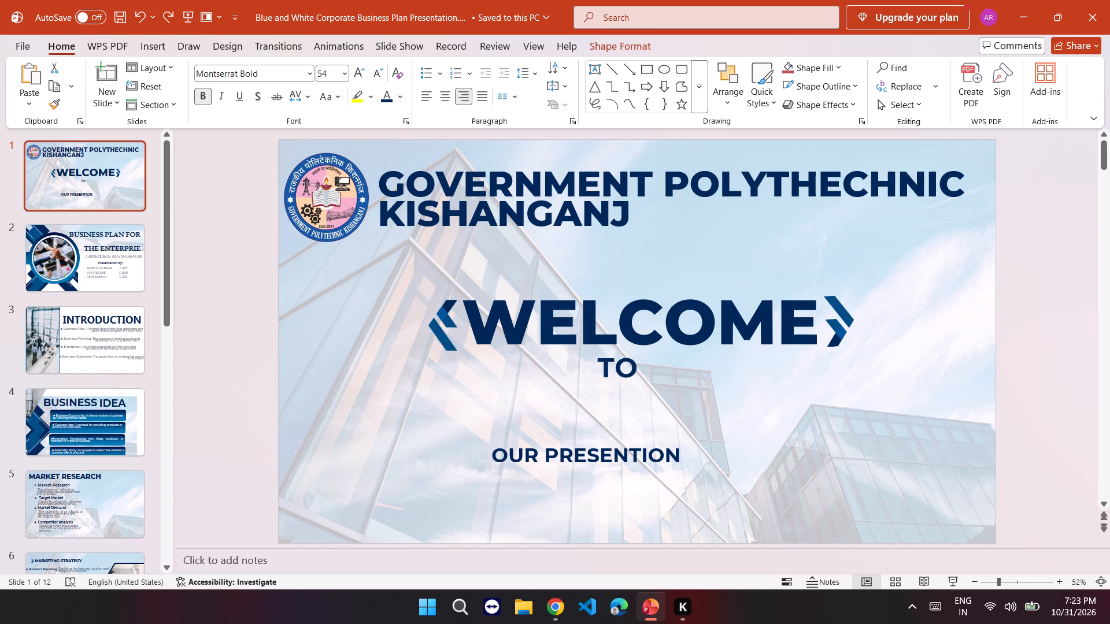
left_click(1015, 387)
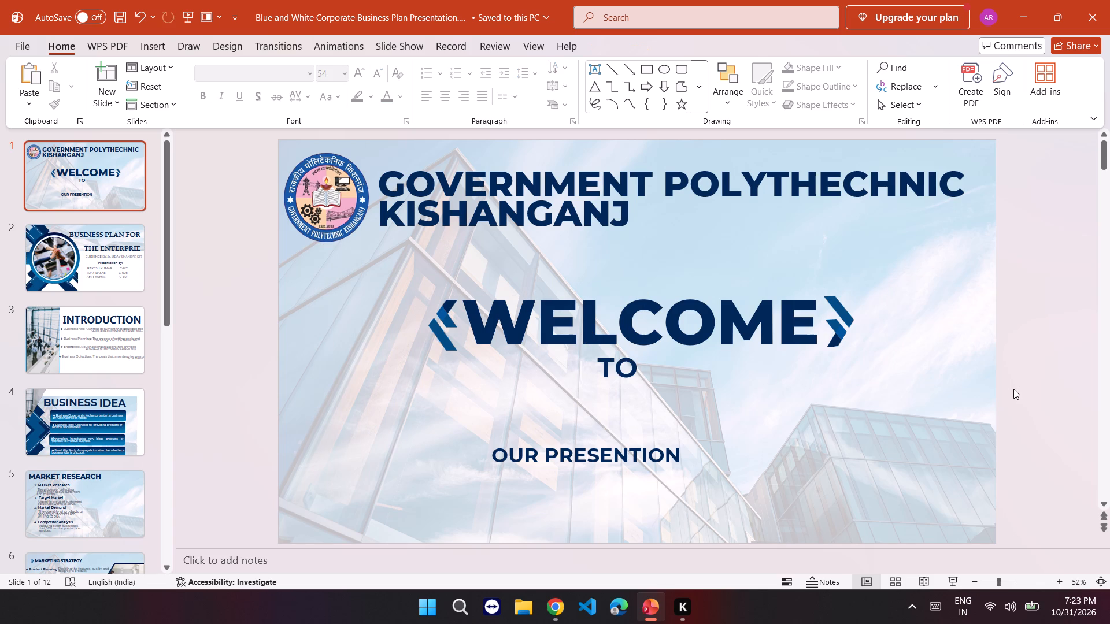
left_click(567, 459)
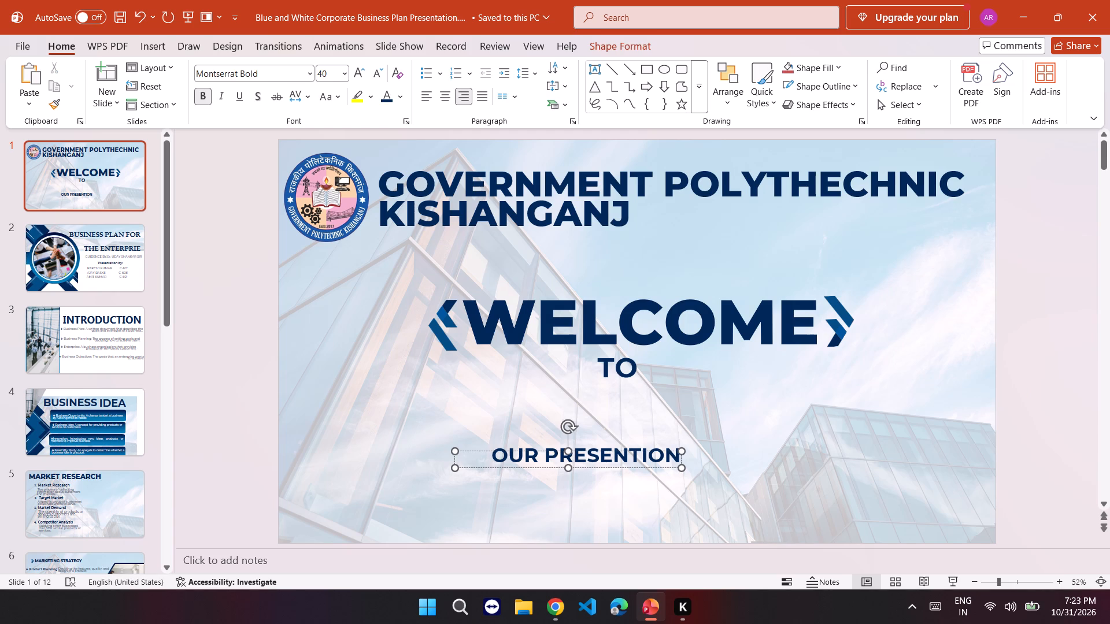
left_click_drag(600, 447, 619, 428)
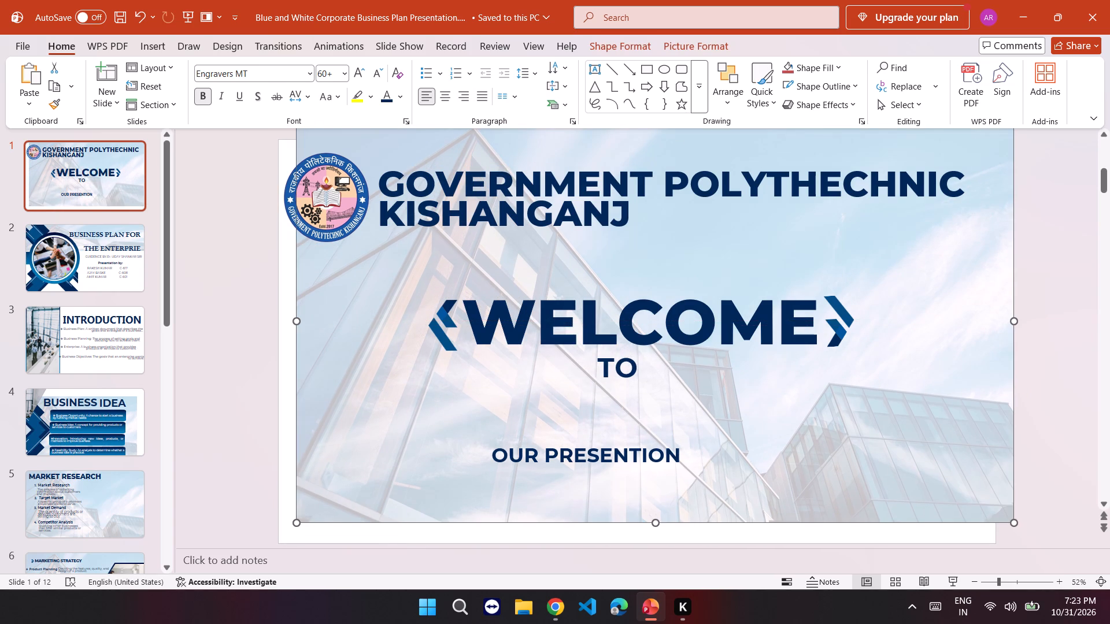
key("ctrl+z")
Move the OUR PRESENTION text up to just below the word TO and center-align it in its box.
left_click(609, 450)
left_click(609, 456)
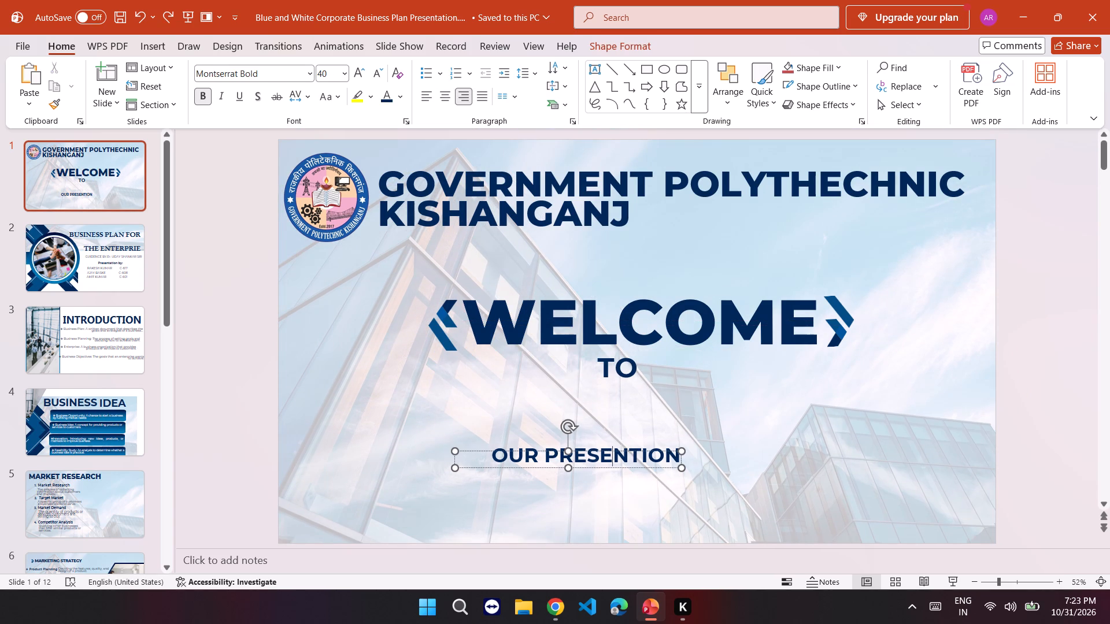
left_click_drag(491, 451, 527, 396)
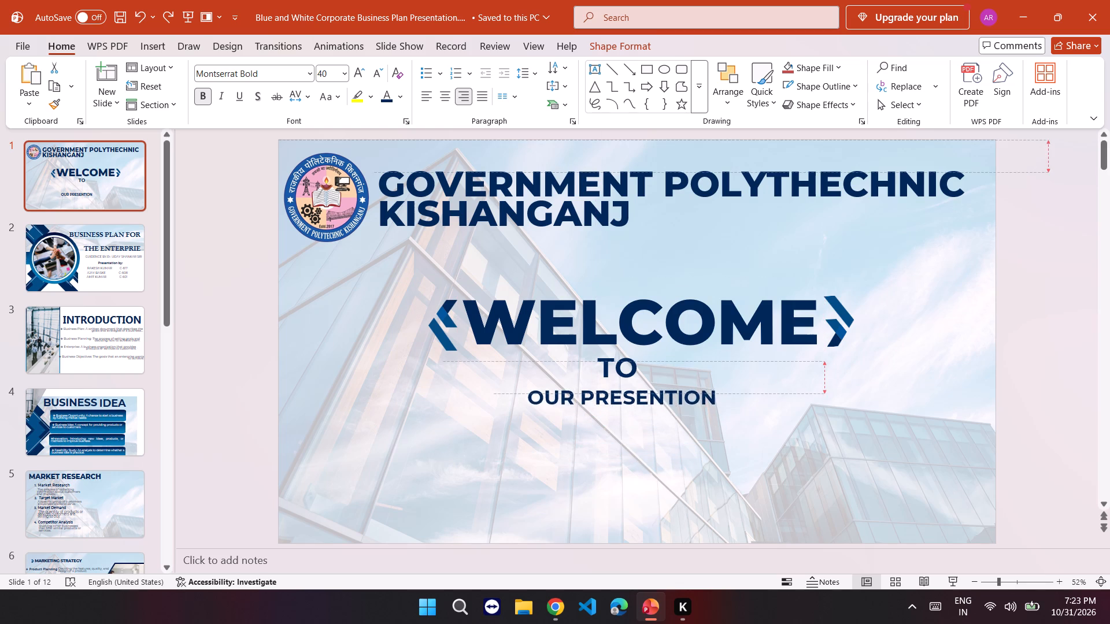
left_click_drag(527, 396, 523, 401)
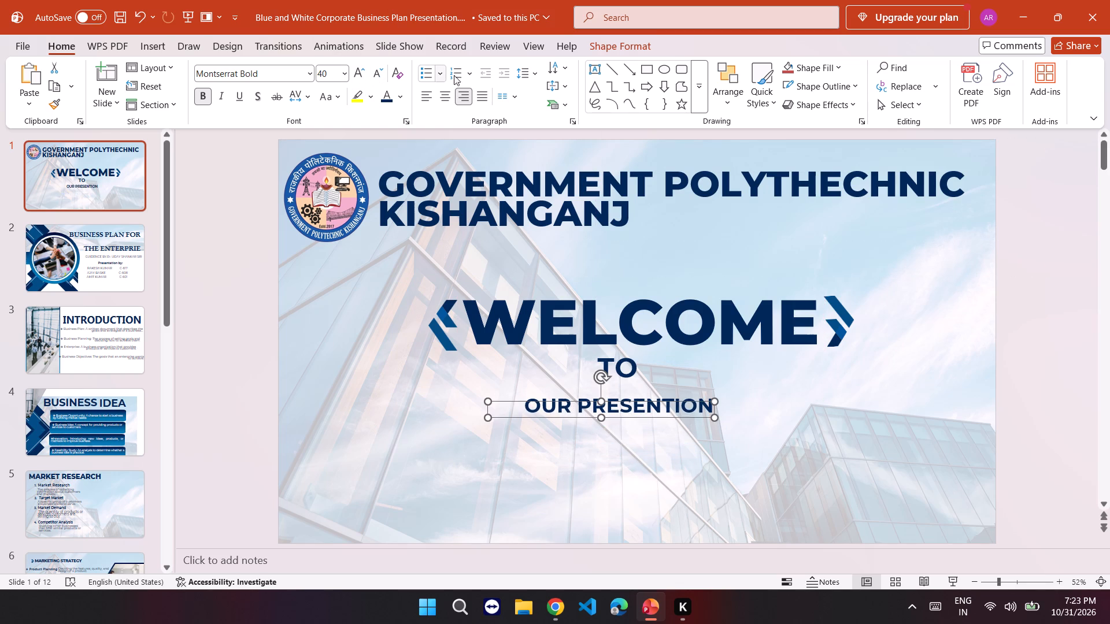
left_click(446, 97)
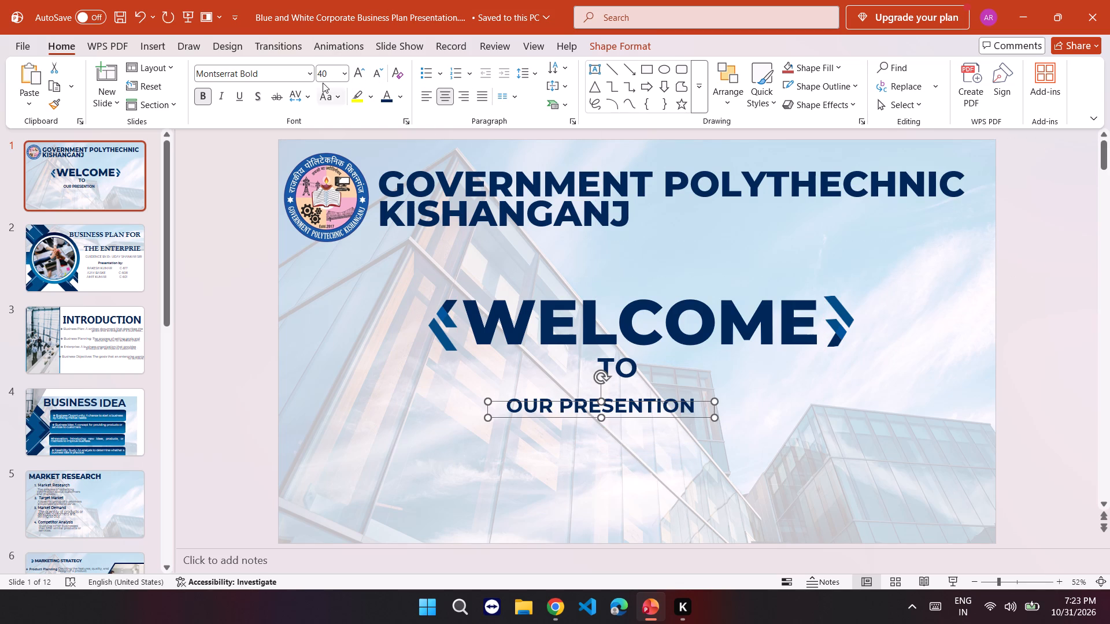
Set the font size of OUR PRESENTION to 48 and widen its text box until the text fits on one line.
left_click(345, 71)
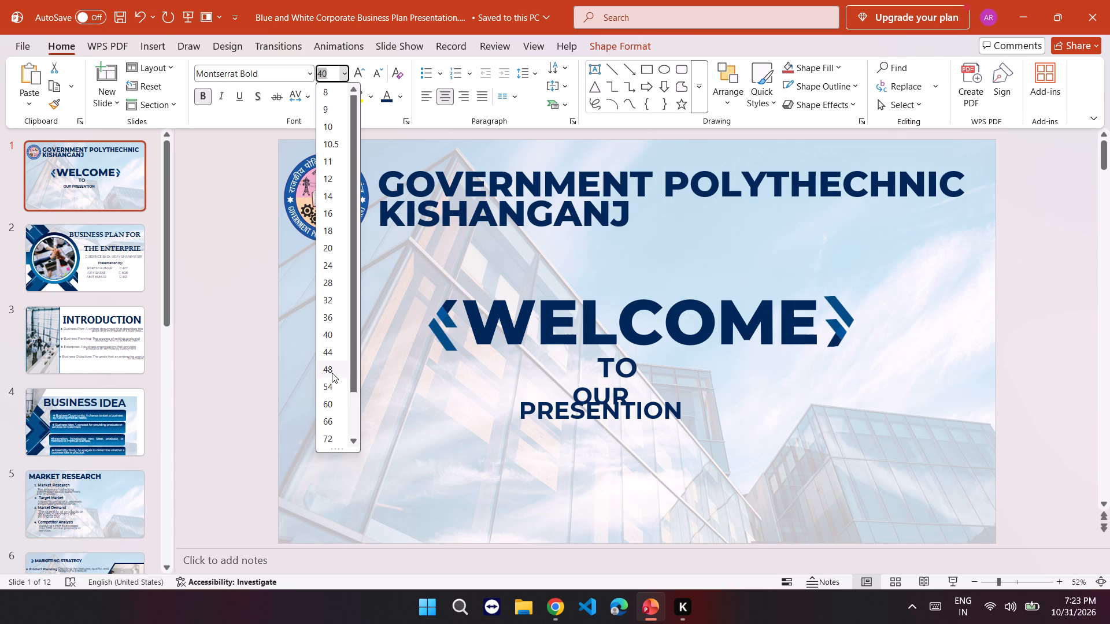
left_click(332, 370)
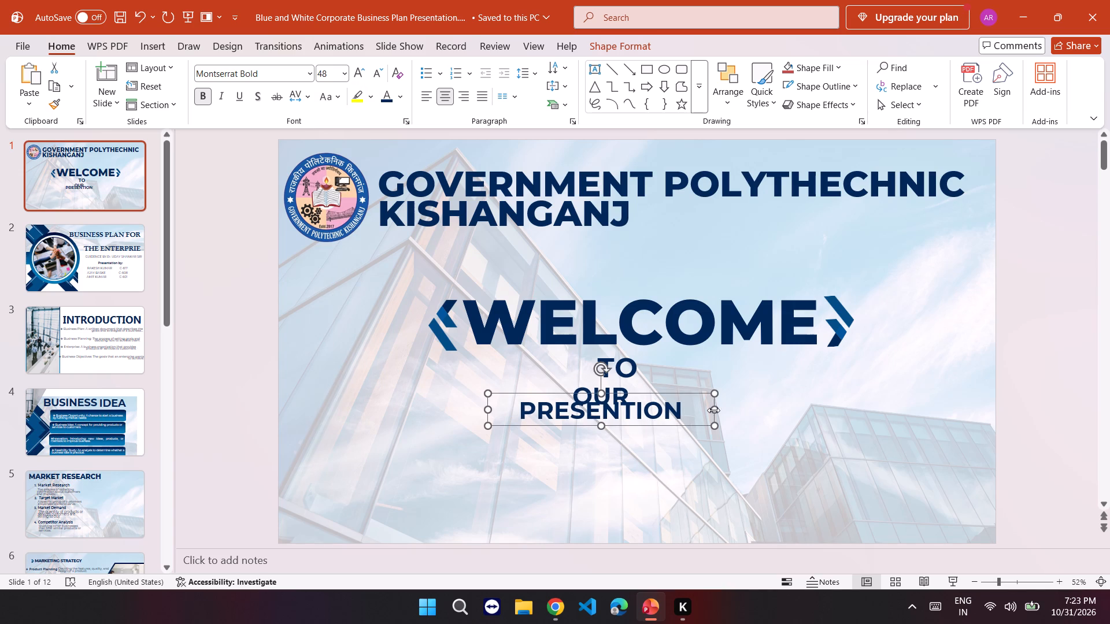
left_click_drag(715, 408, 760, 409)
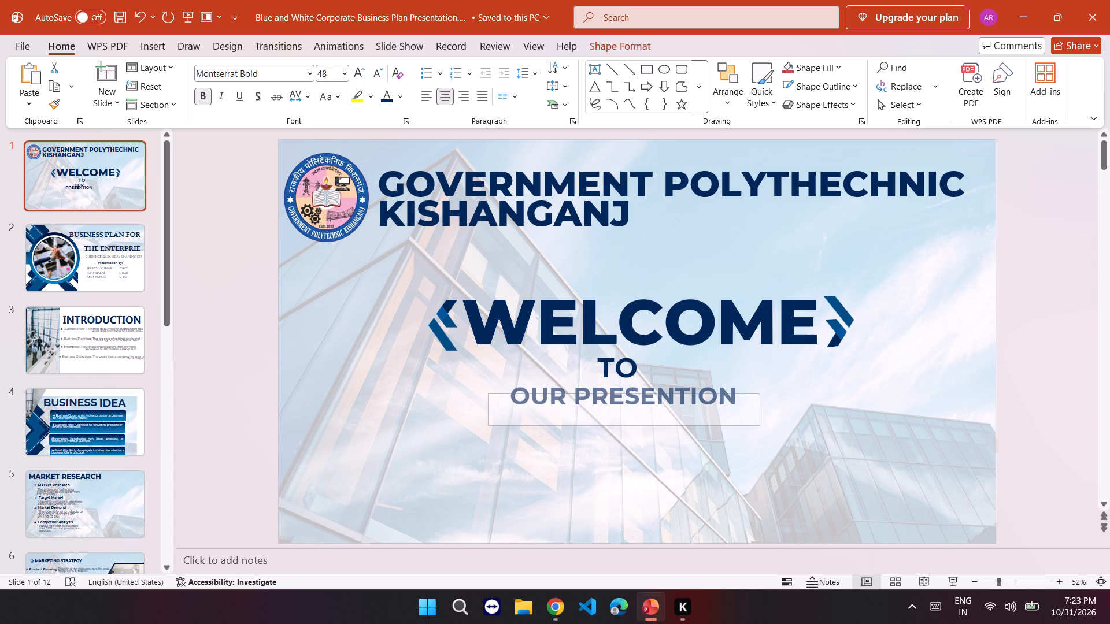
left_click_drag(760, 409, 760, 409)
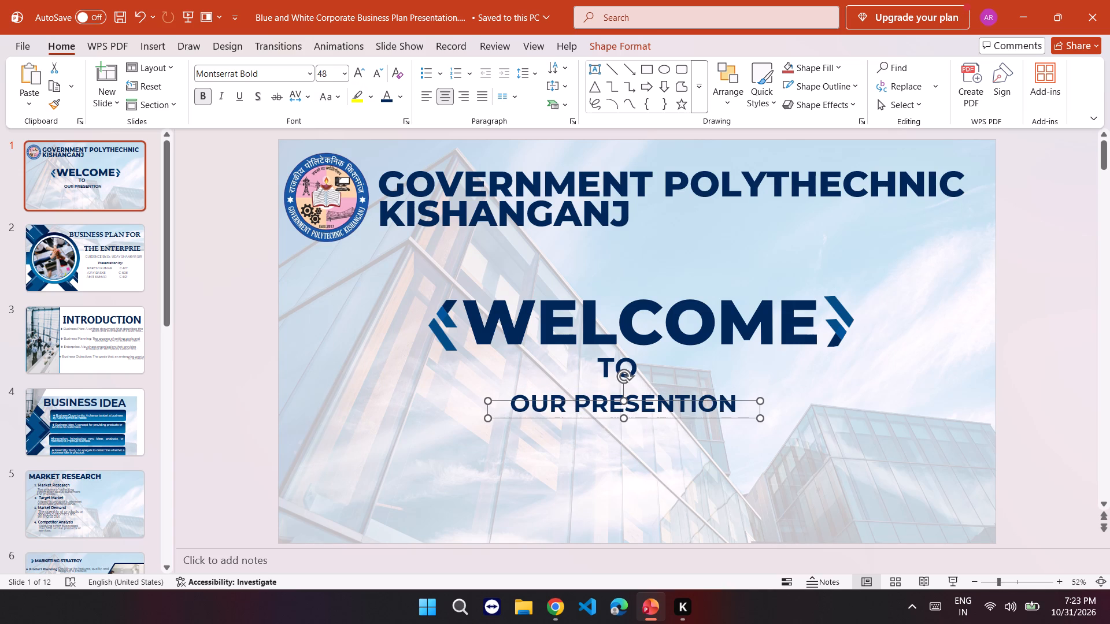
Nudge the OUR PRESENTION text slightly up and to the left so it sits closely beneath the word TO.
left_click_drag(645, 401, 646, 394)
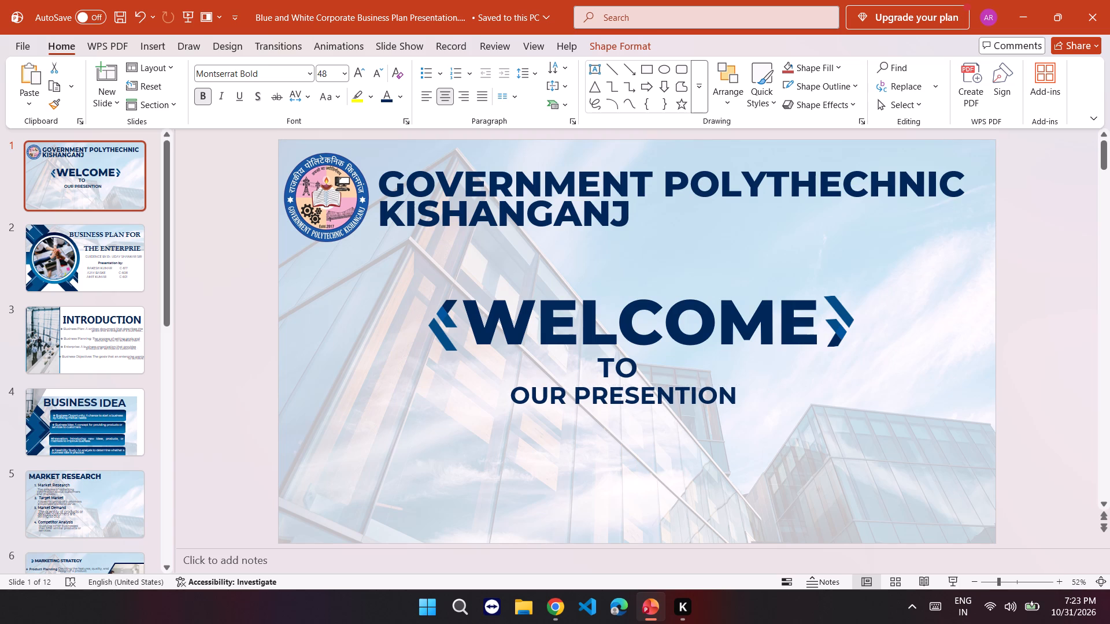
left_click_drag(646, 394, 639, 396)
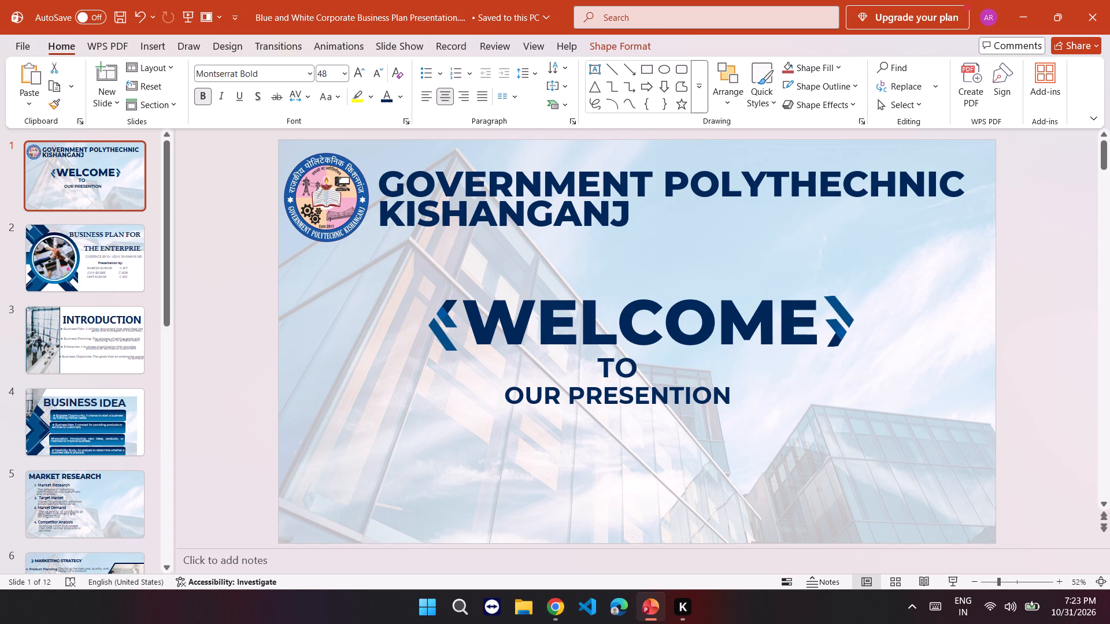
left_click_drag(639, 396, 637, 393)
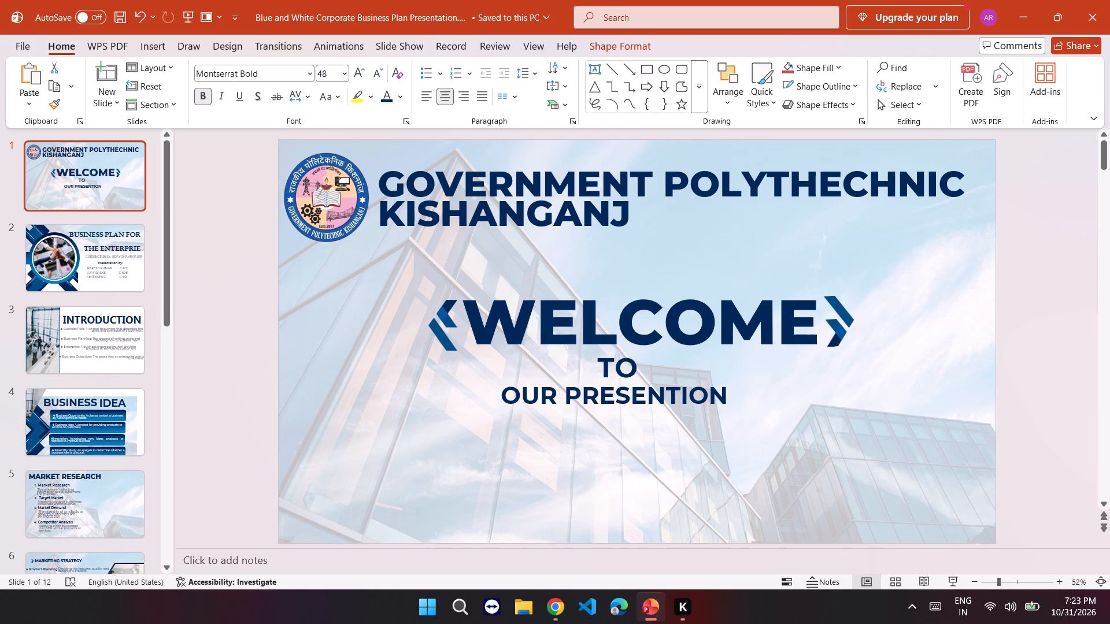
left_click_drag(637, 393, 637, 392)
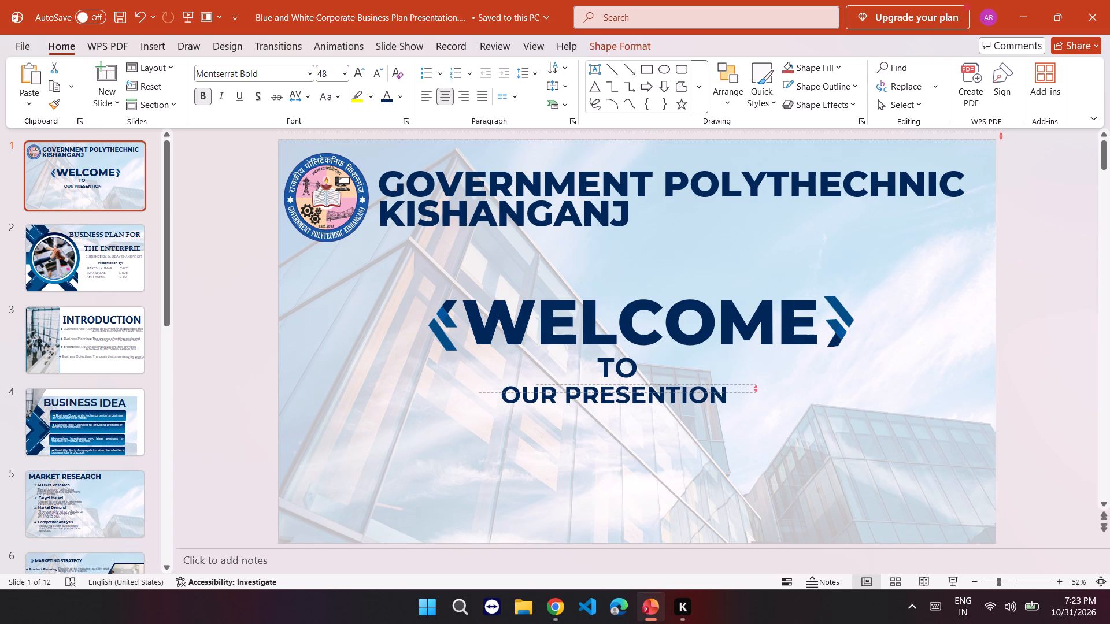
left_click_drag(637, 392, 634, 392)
Set the font size of OUR PRESENTION to 60 and widen its text box until the text fits on one line.
left_click(346, 80)
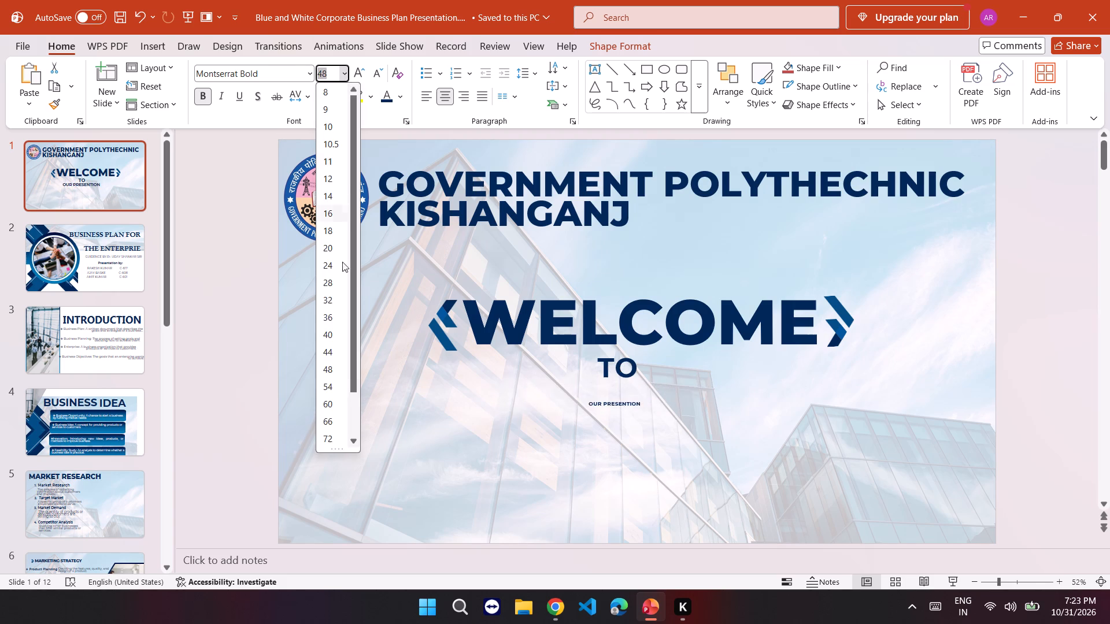
left_click(337, 401)
left_click_drag(753, 400, 809, 404)
Reposition the enlarged OUR PRESENTION text below the word TO, leaving a clear gap and roughly centering it under the WELCOME heading.
left_click_drag(646, 407, 646, 410)
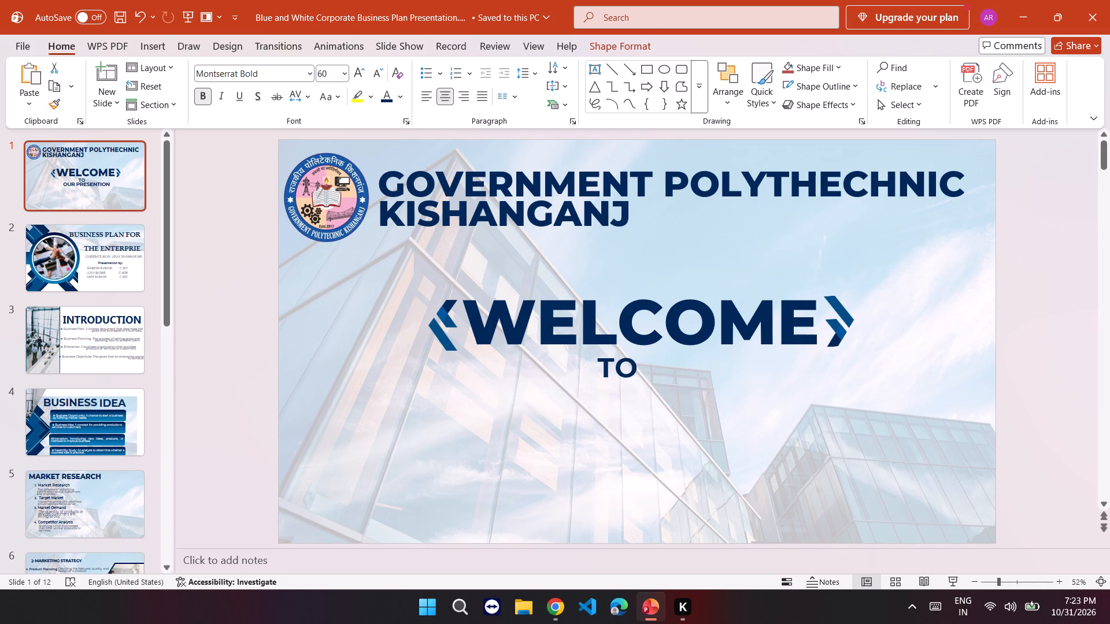
left_click_drag(646, 410, 643, 434)
left_click_drag(671, 389, 663, 392)
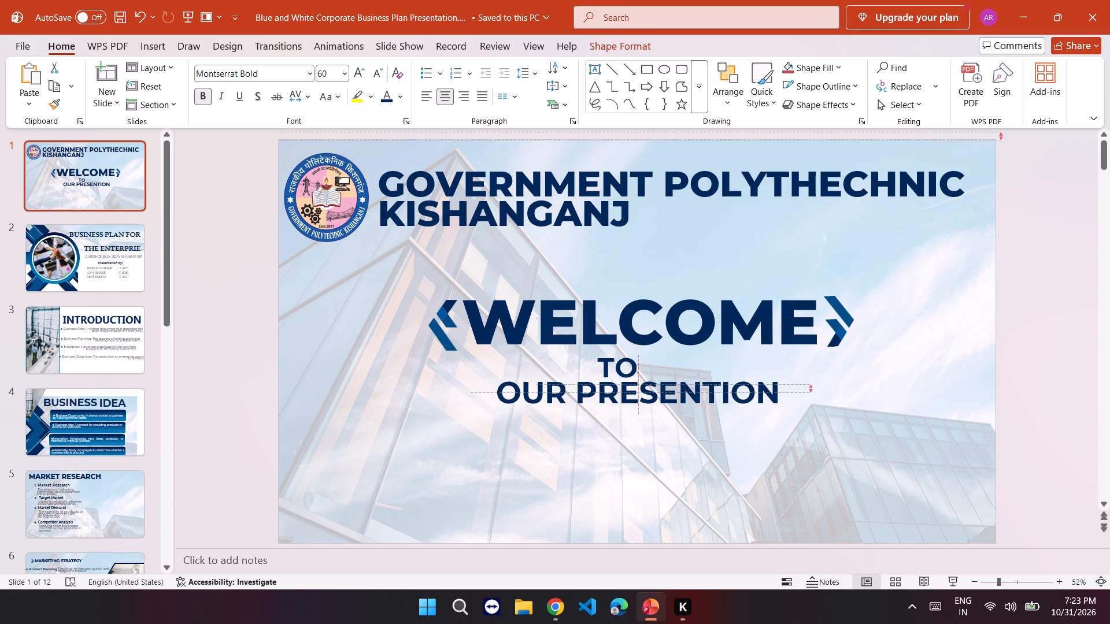
left_click_drag(663, 392, 654, 406)
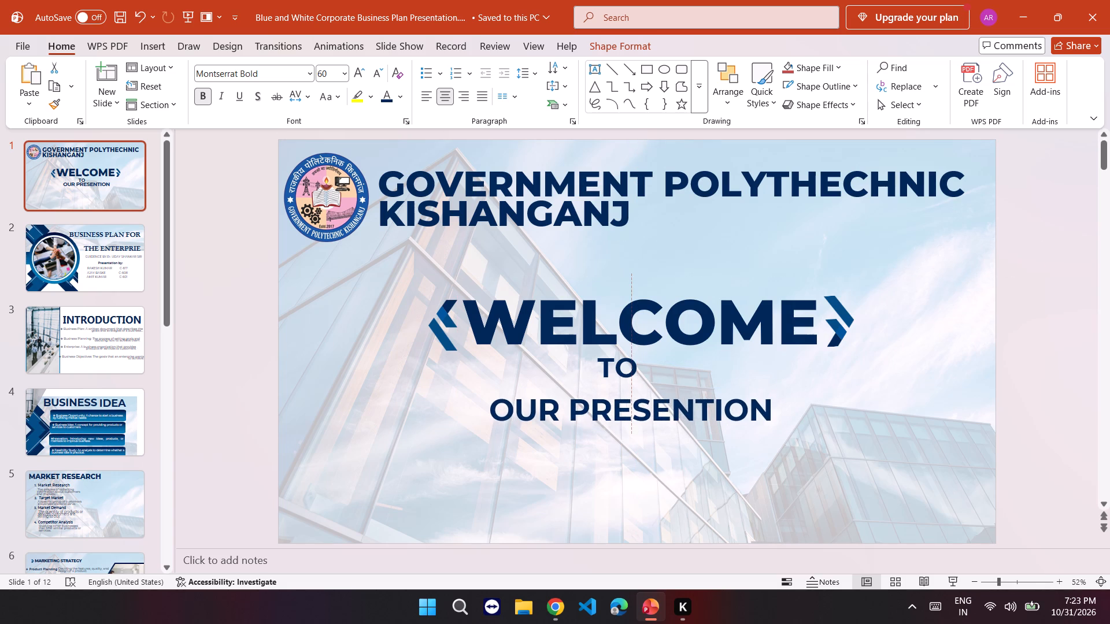
left_click_drag(654, 406, 650, 409)
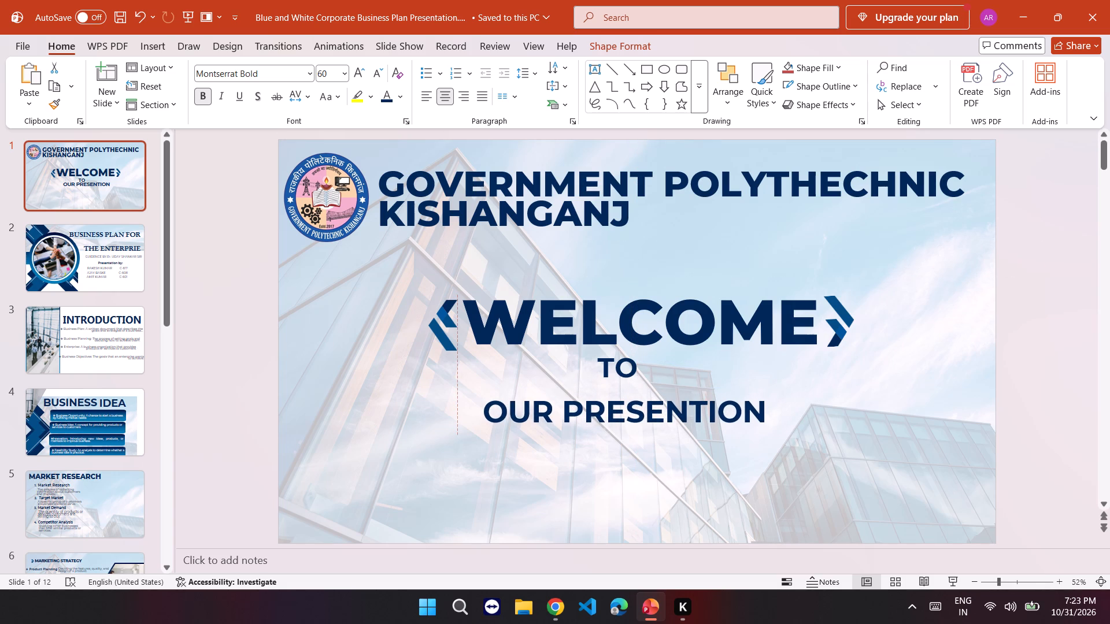
left_click_drag(650, 409, 650, 408)
left_click(1054, 356)
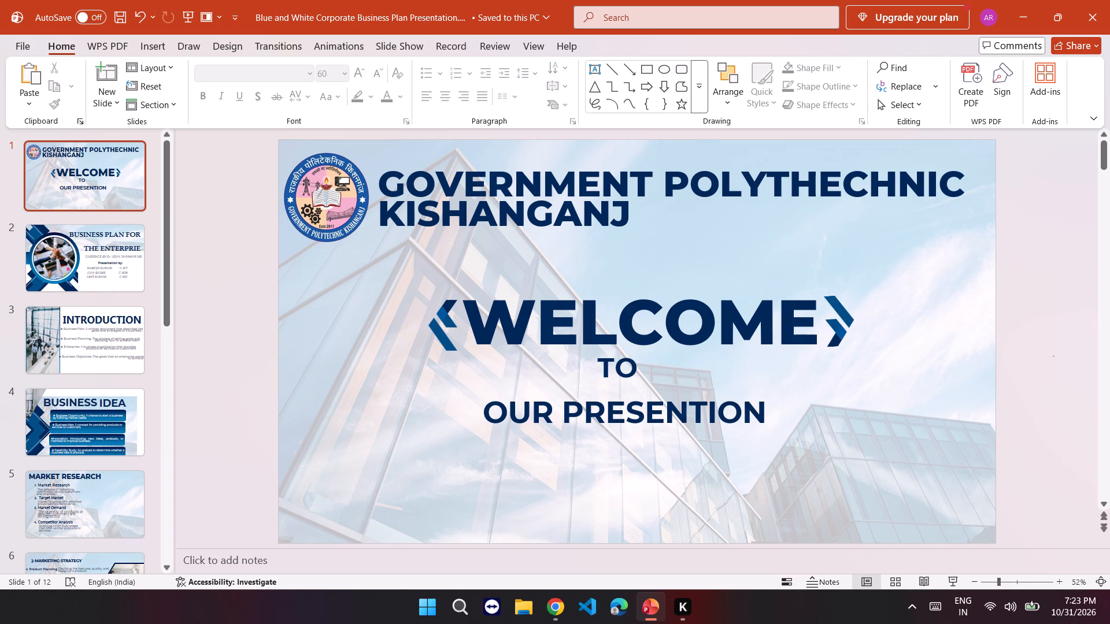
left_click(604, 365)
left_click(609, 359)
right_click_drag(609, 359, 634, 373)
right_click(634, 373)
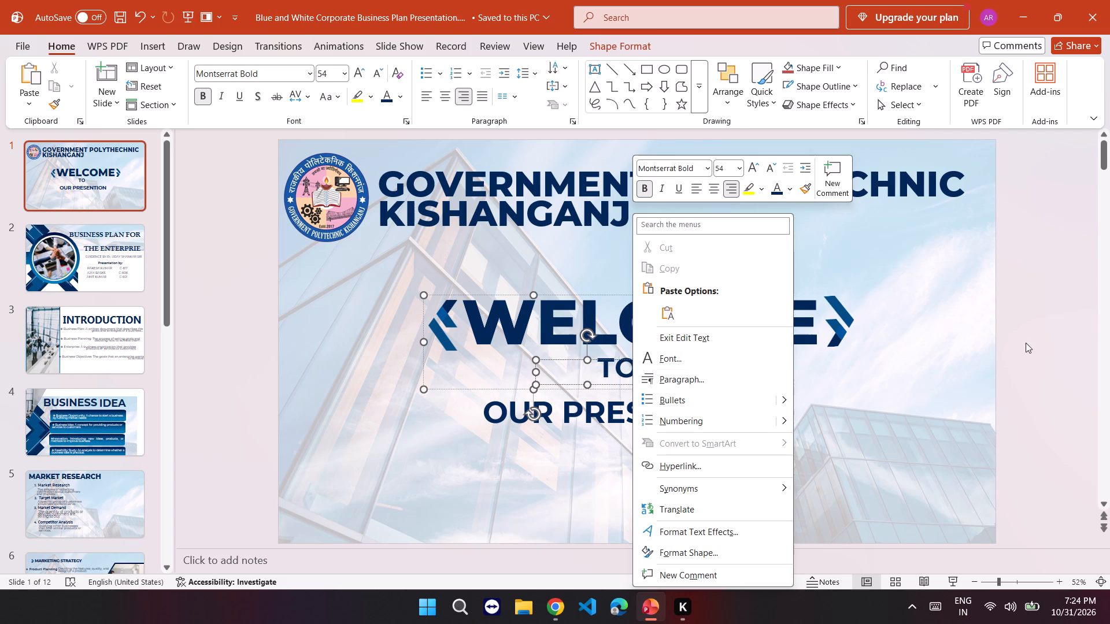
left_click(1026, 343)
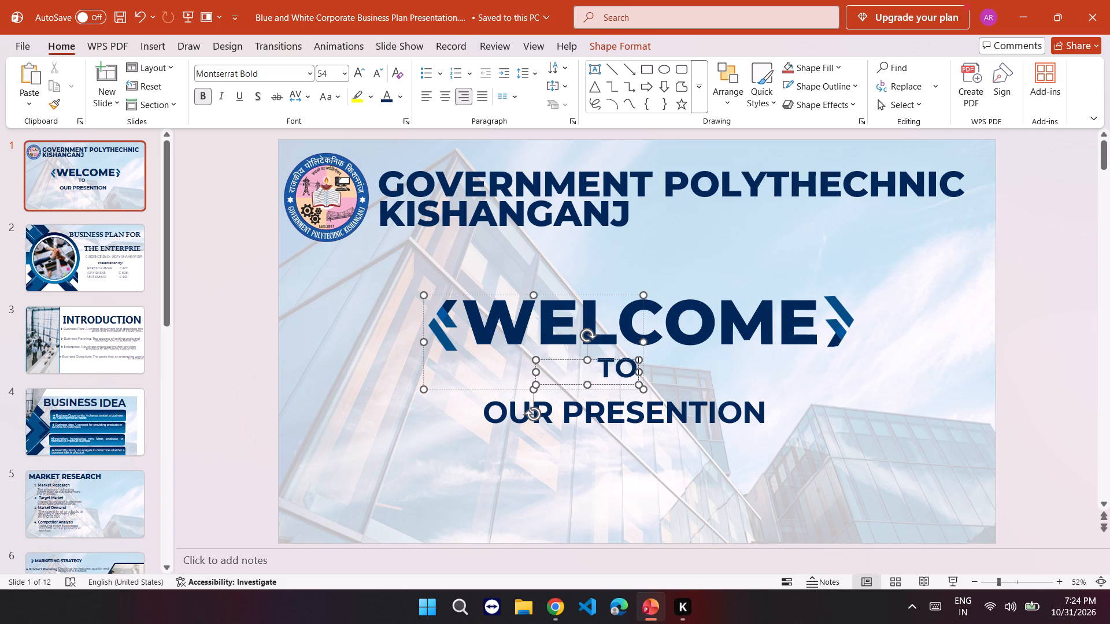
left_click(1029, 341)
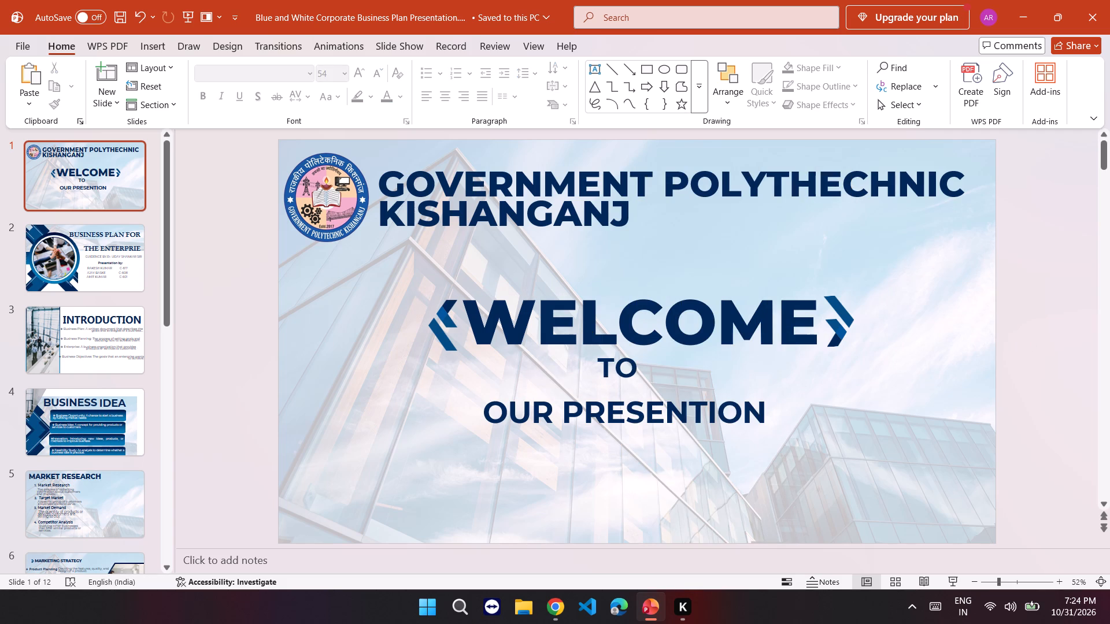
Nudge the OUR PRESENTION text slightly up to narrow the gap below the word TO.
left_click(636, 409)
left_click(606, 412)
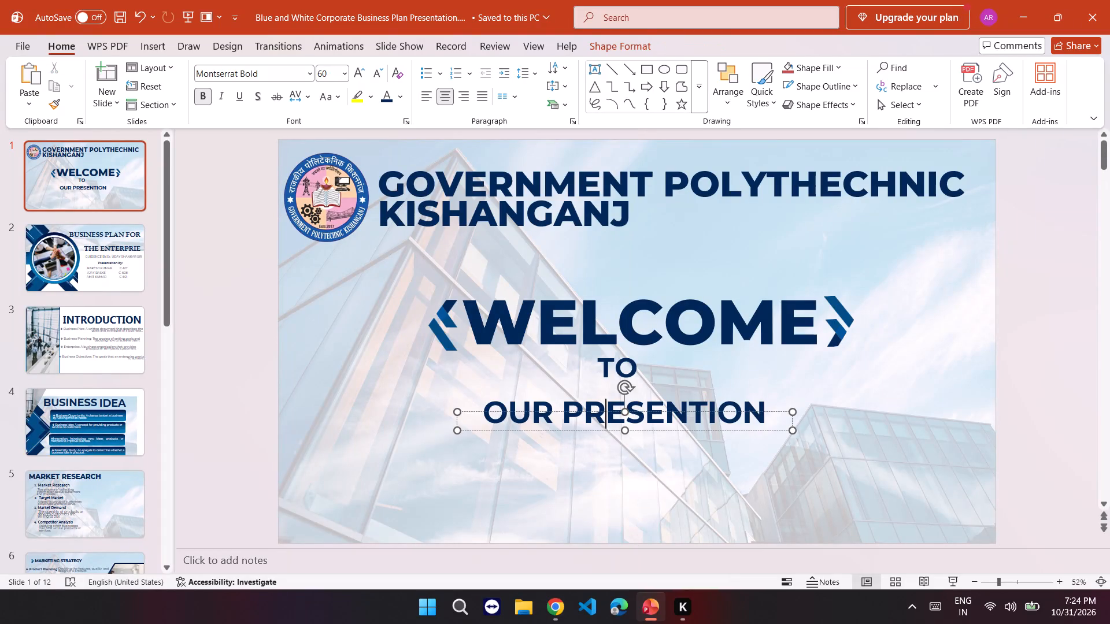
left_click_drag(604, 410, 604, 403)
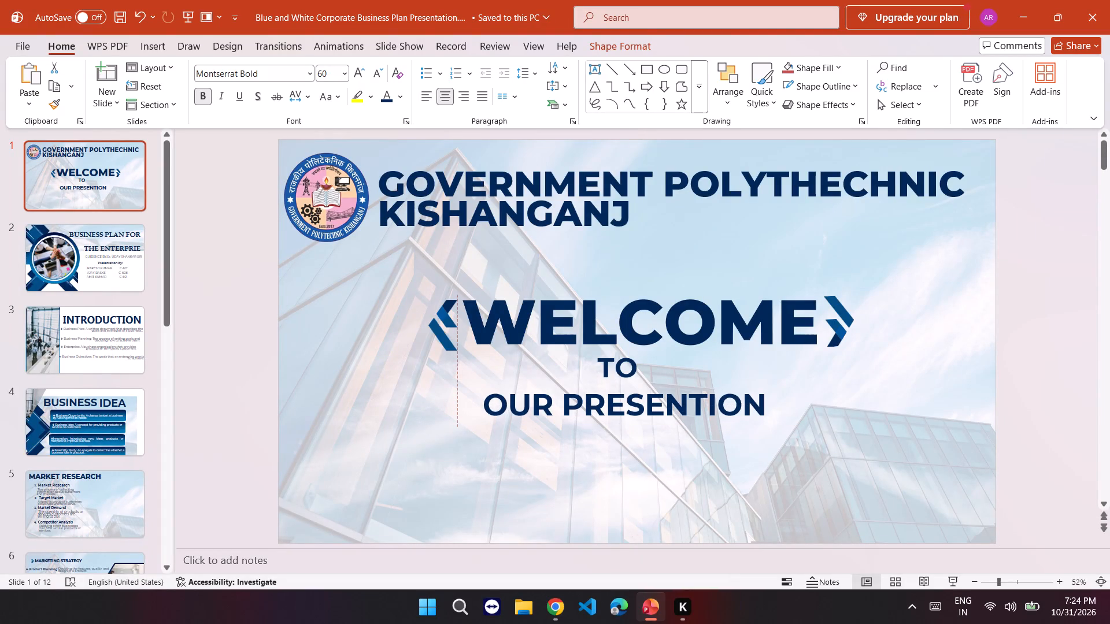
left_click_drag(604, 403, 602, 403)
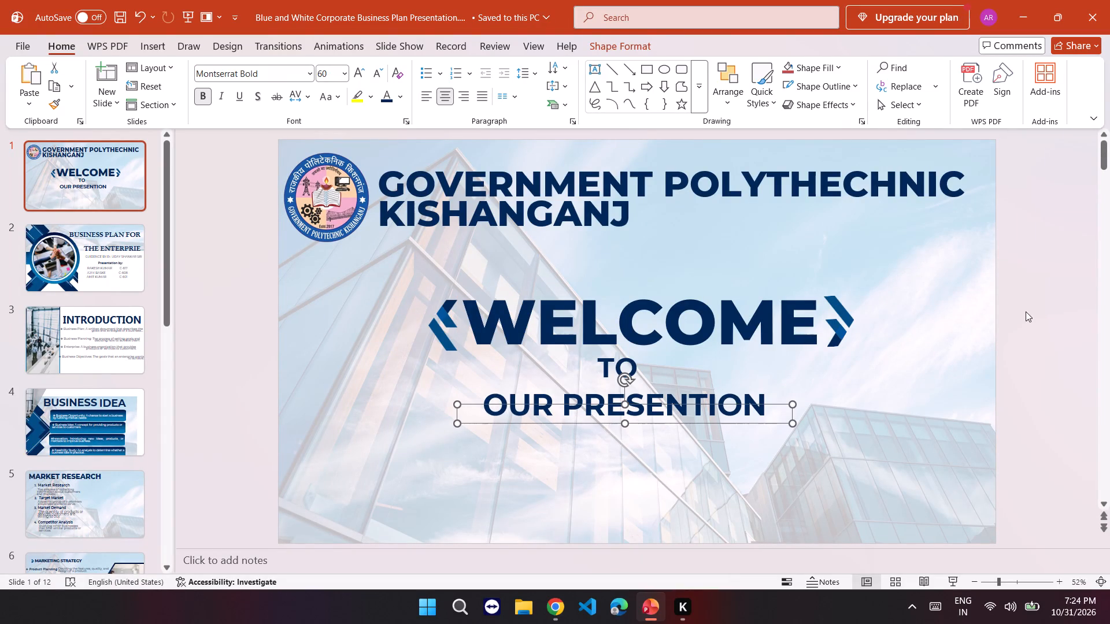
left_click(1026, 312)
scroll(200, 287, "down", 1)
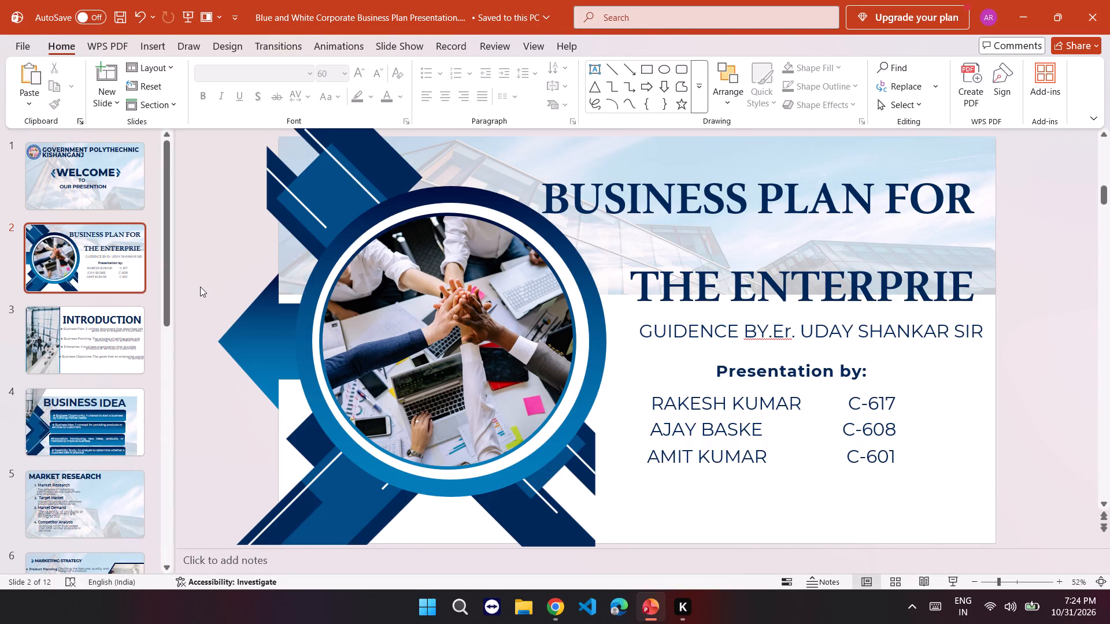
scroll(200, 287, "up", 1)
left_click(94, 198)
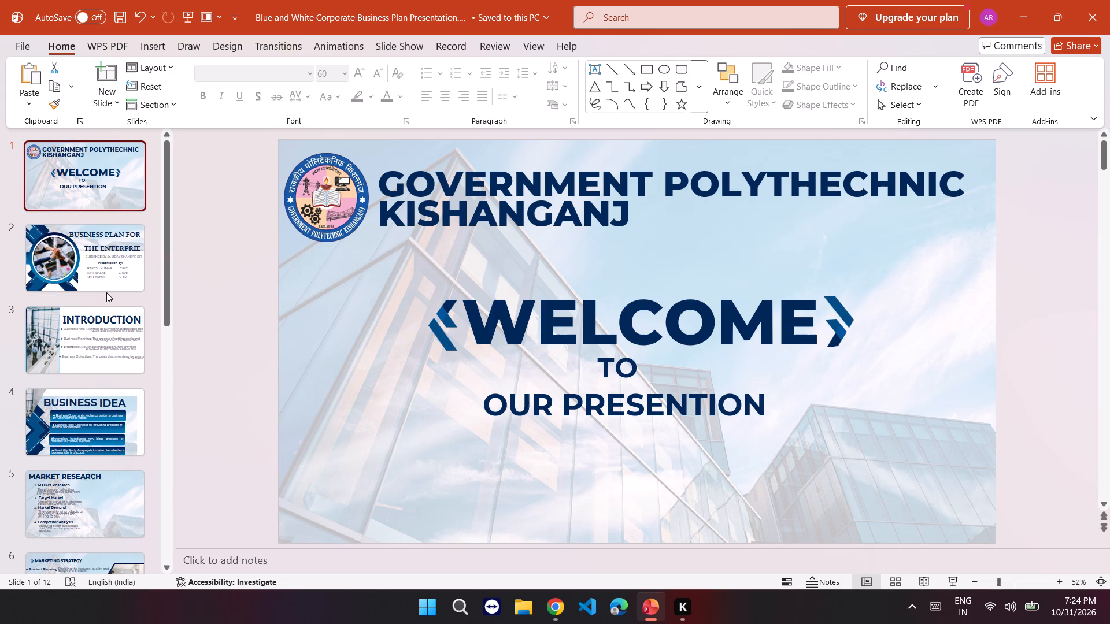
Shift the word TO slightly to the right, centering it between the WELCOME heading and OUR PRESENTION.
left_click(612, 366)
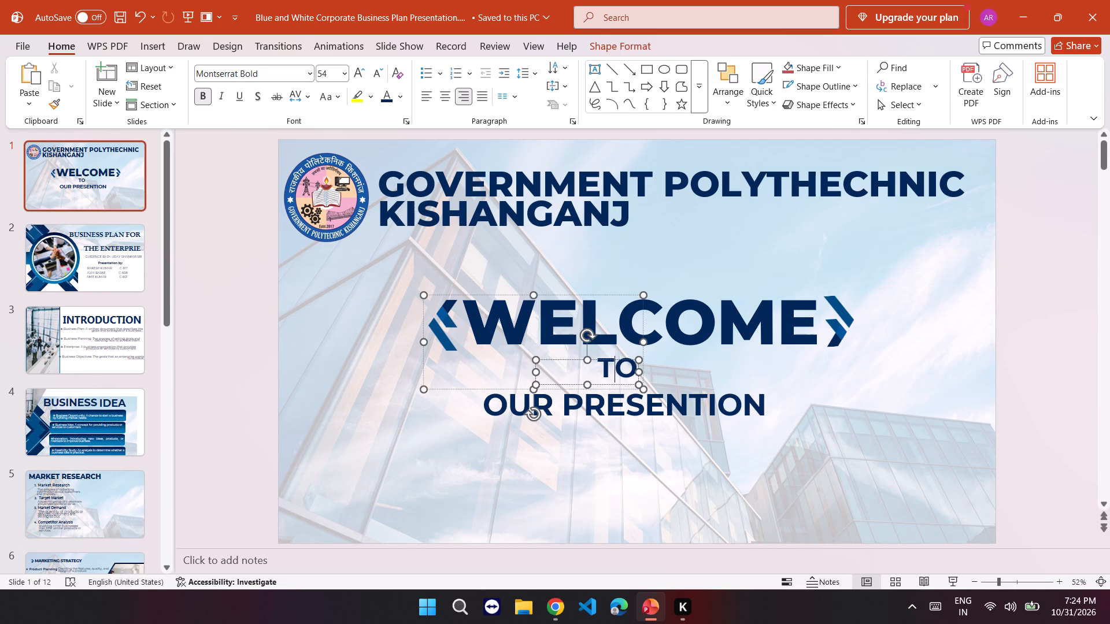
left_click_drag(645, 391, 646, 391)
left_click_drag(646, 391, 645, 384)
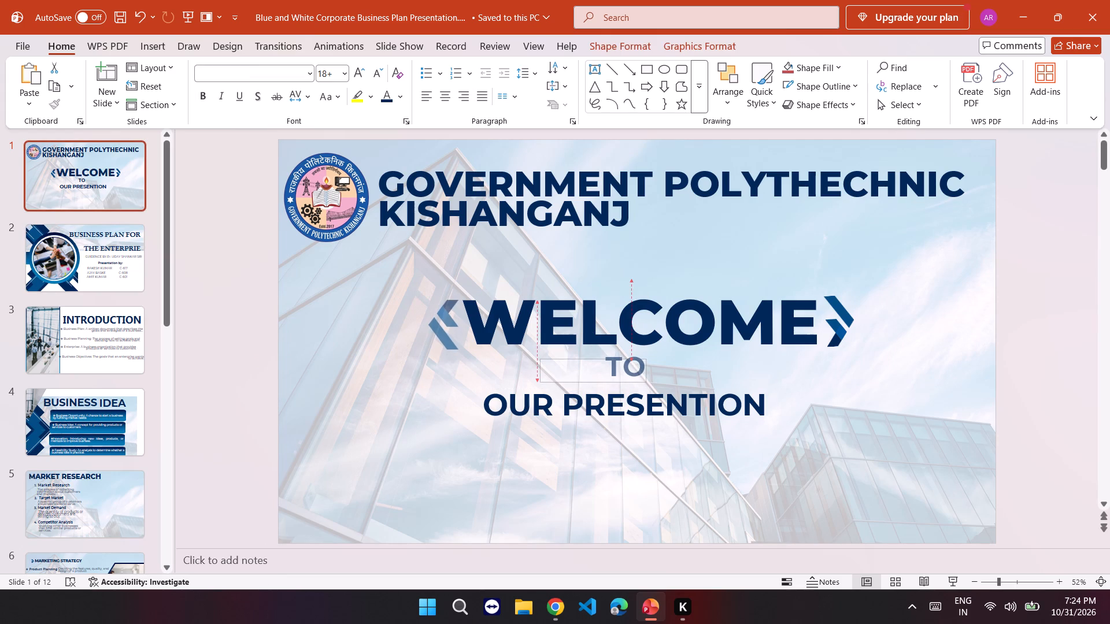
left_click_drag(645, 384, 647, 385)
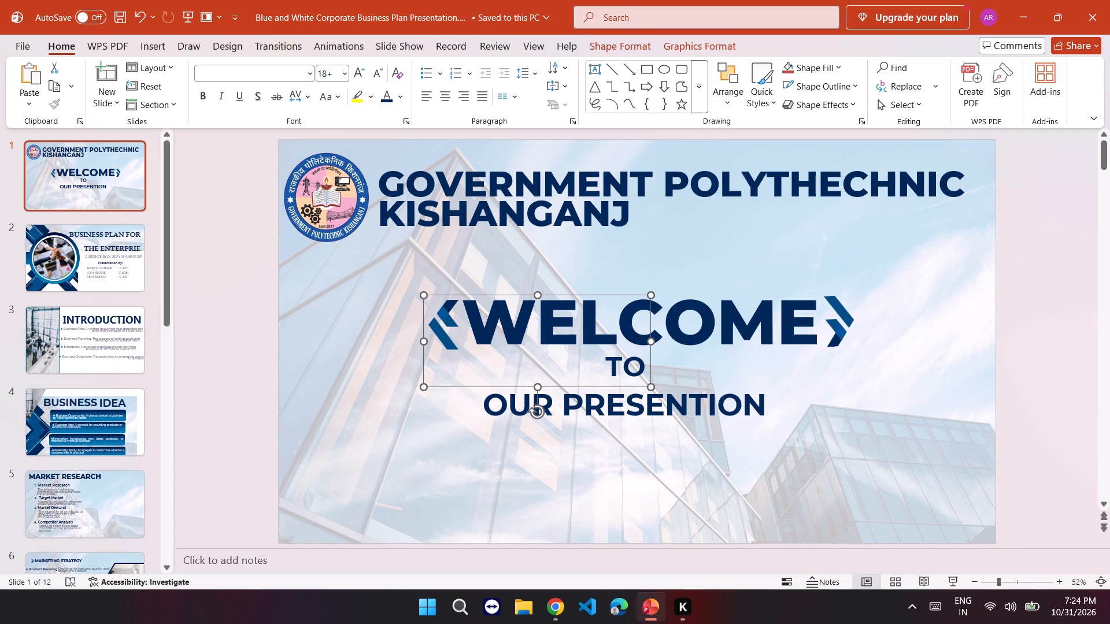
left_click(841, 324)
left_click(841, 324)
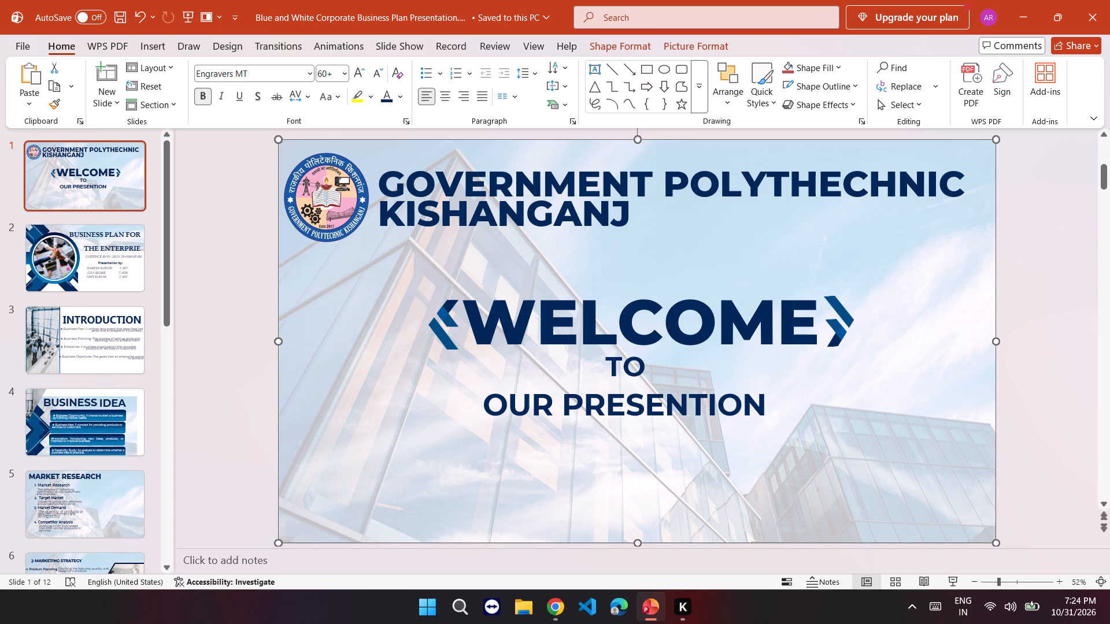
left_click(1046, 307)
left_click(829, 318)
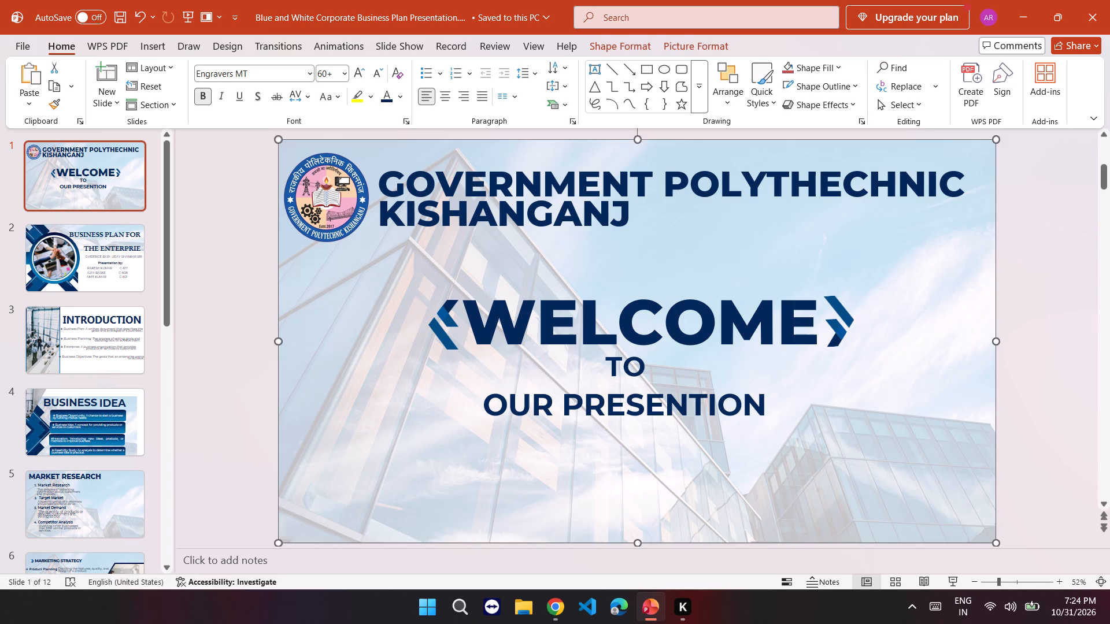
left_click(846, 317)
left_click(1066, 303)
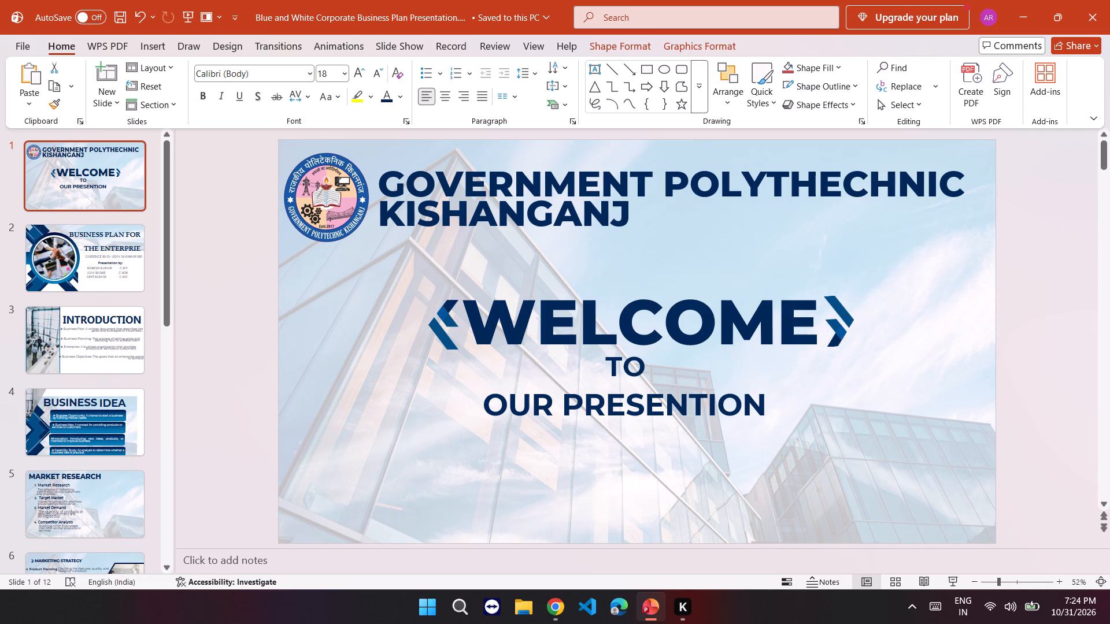
Delete the group that holds the opening bracket graphic before WELCOME and the word TO.
left_click(434, 320)
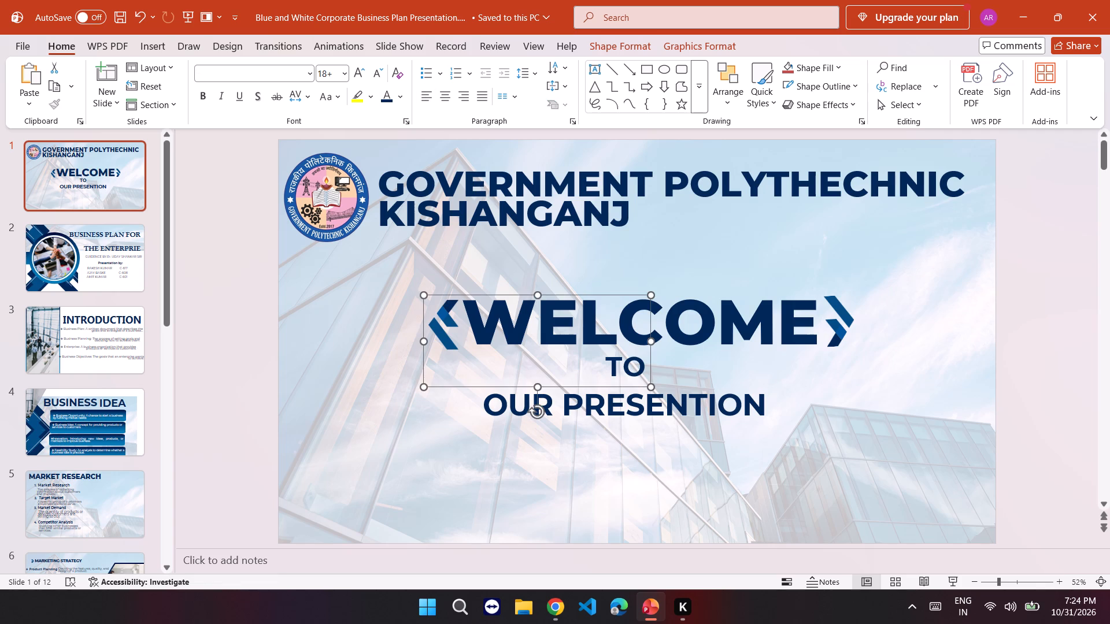
key("Delete")
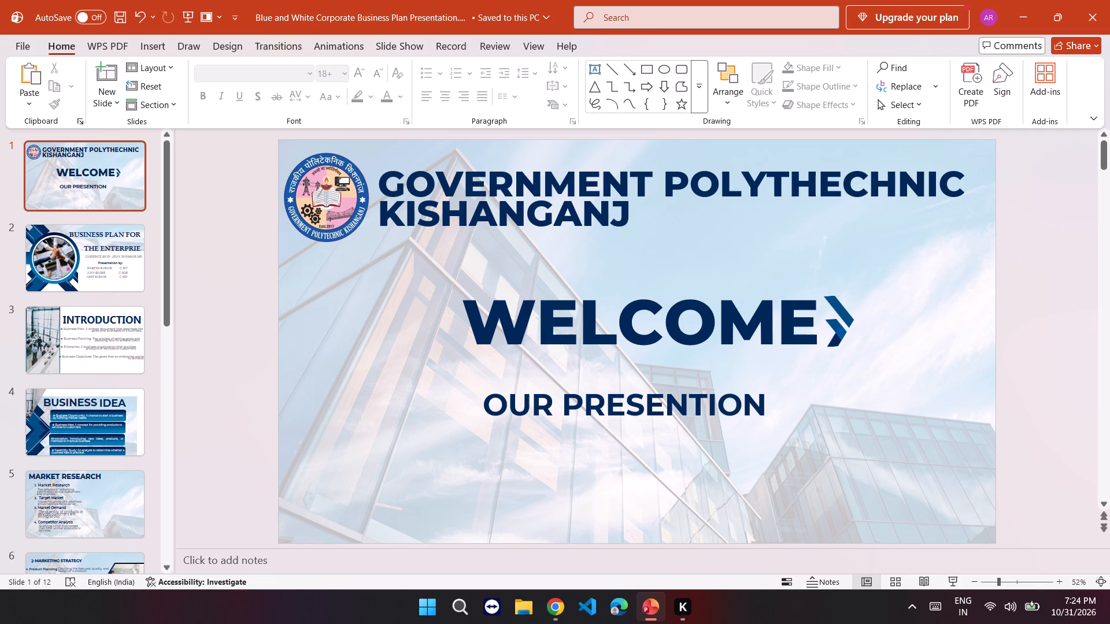
Place a copy of the closing bracket graphic just before the WELCOME heading, level with the original.
left_click(831, 320)
right_click_drag(835, 320, 441, 320)
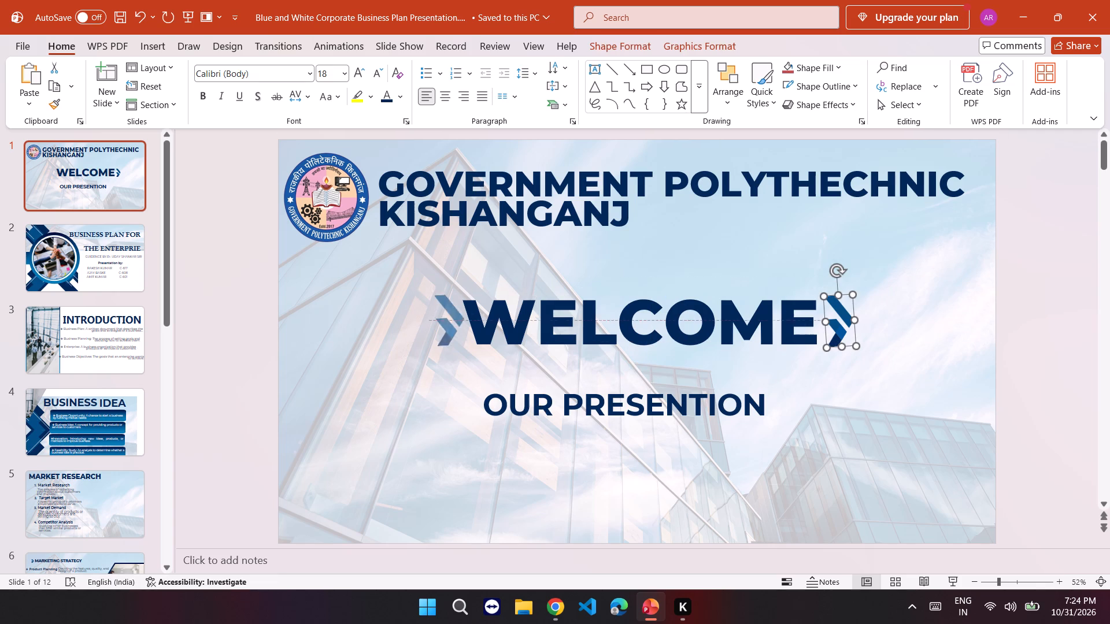
right_click_drag(441, 320, 440, 320)
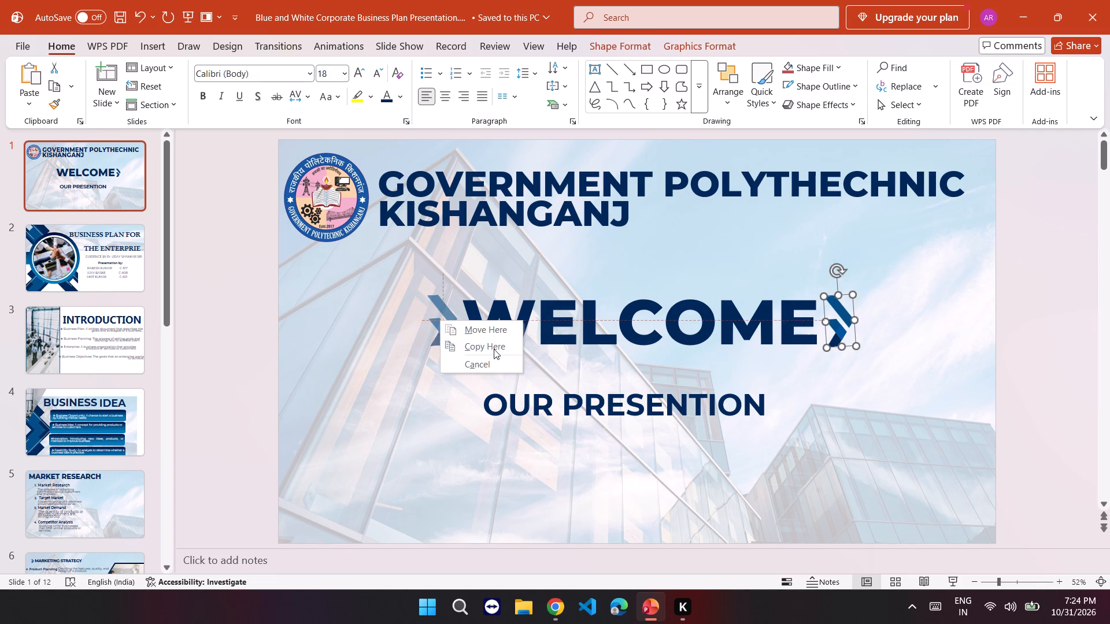
left_click(493, 348)
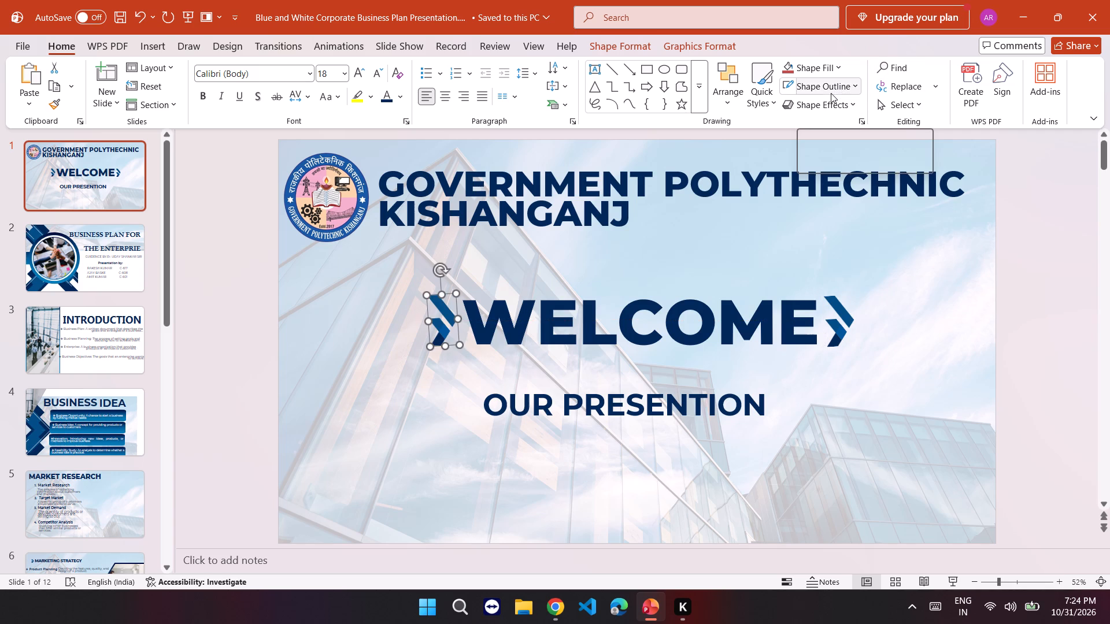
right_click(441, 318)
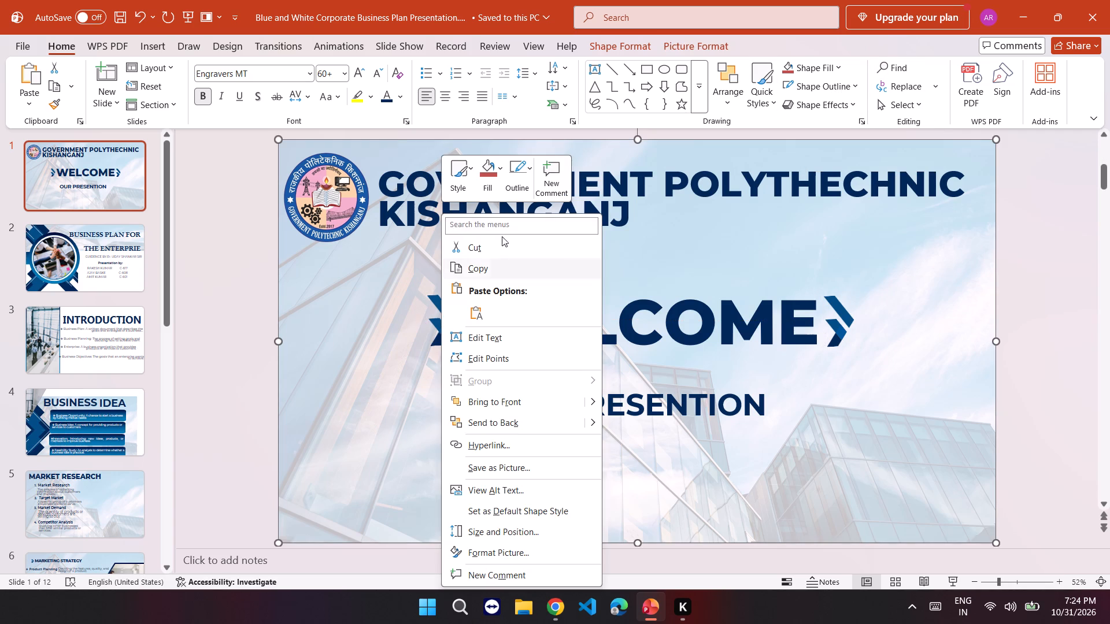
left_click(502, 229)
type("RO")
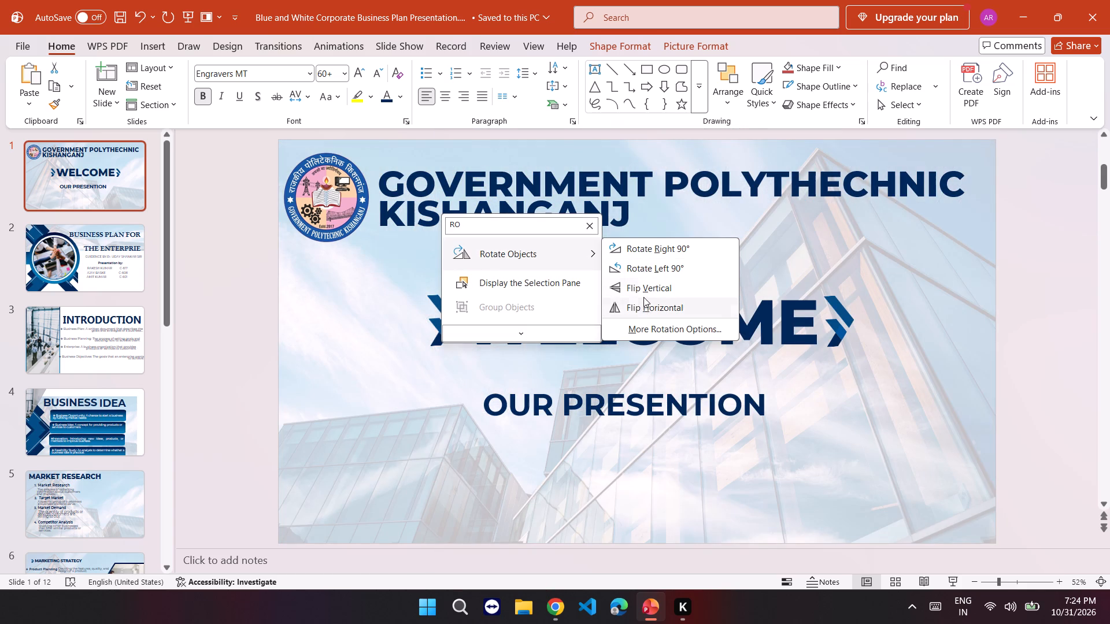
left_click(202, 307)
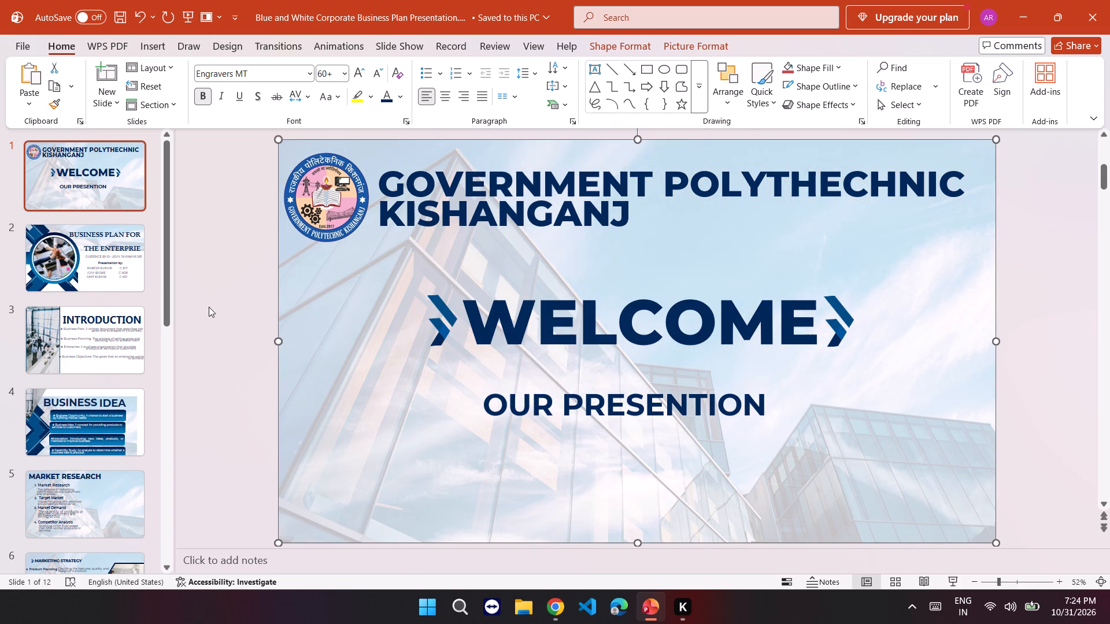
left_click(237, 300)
Flip the copied bracket before WELCOME horizontally so it mirrors the closing bracket.
left_click(445, 311)
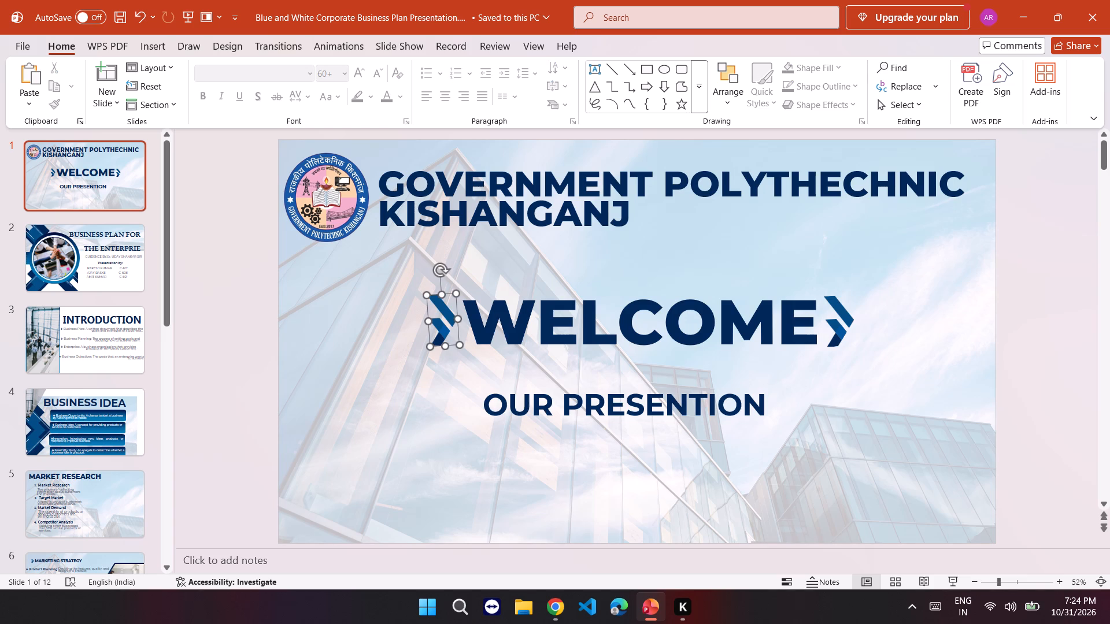
right_click(446, 317)
left_click(490, 225)
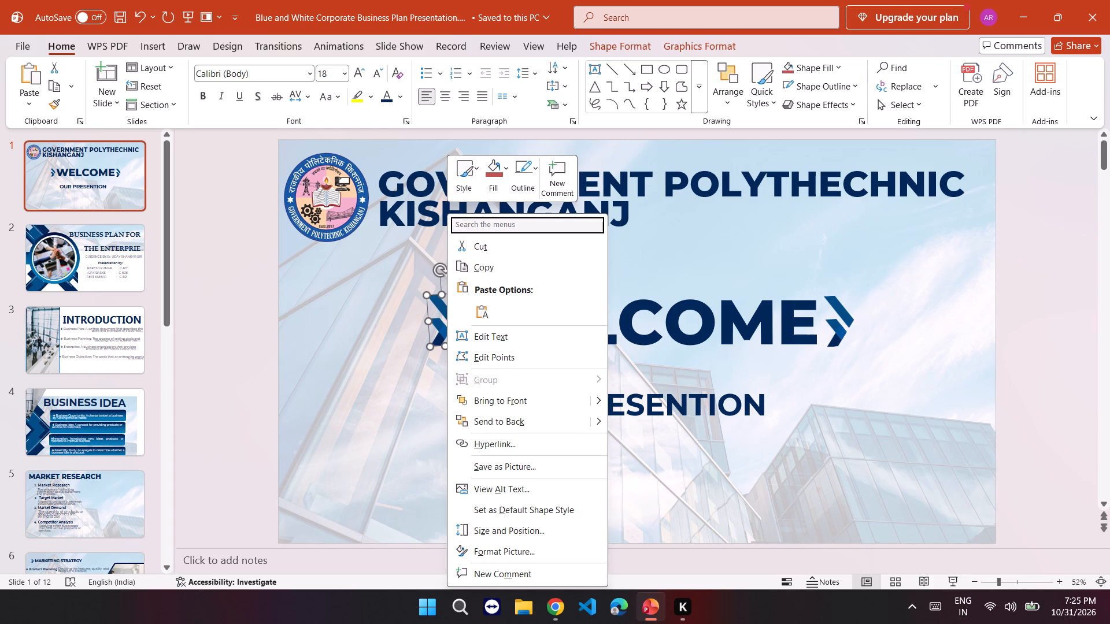
type("RO")
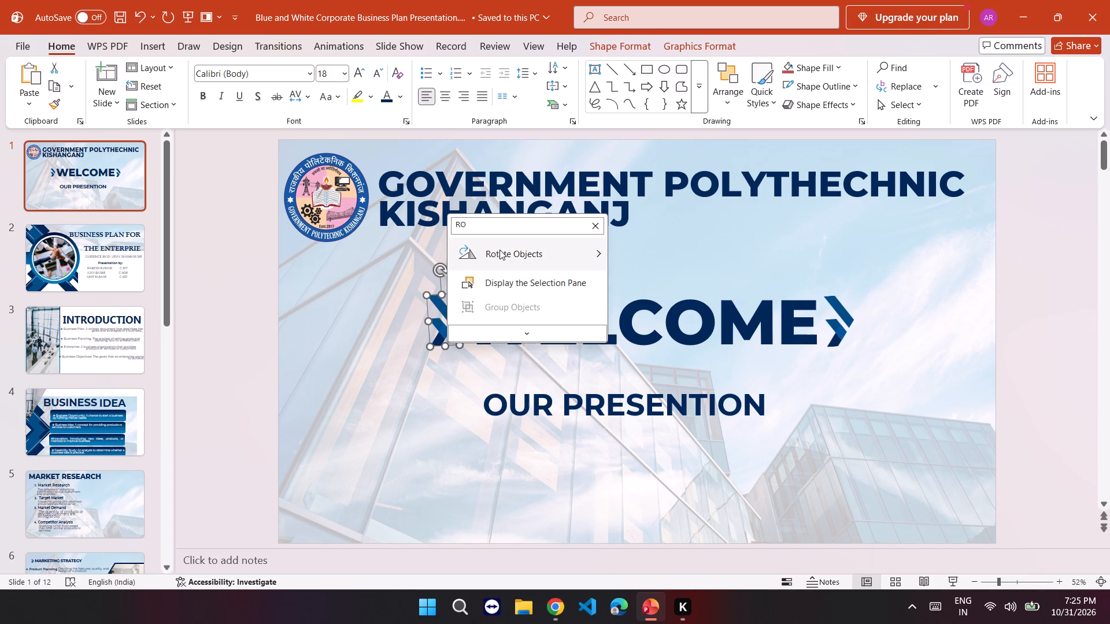
left_click(502, 252)
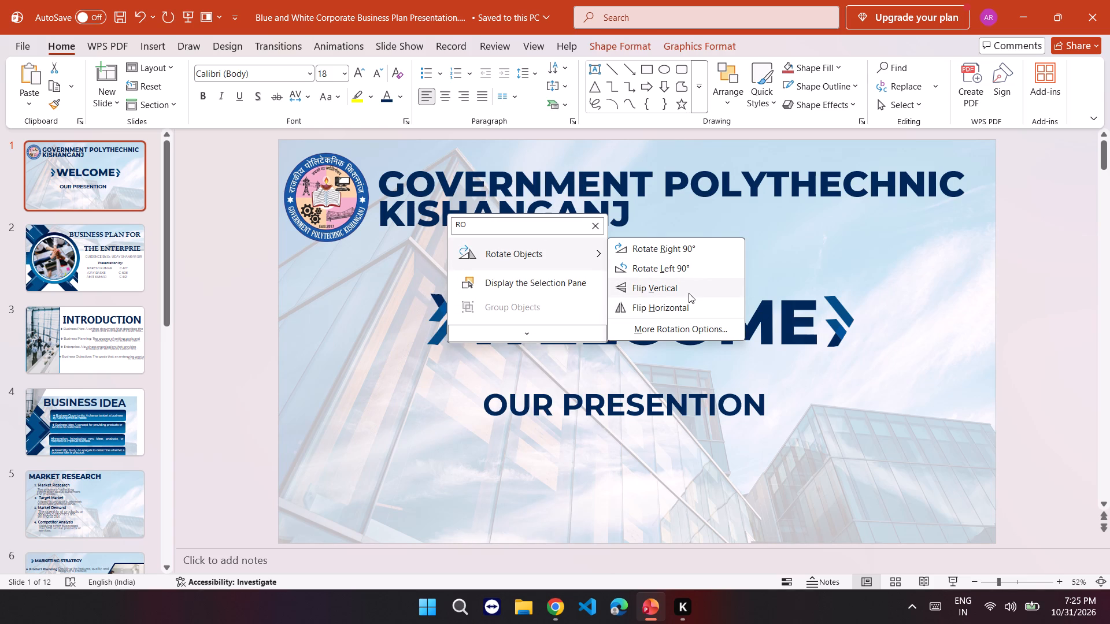
left_click(686, 310)
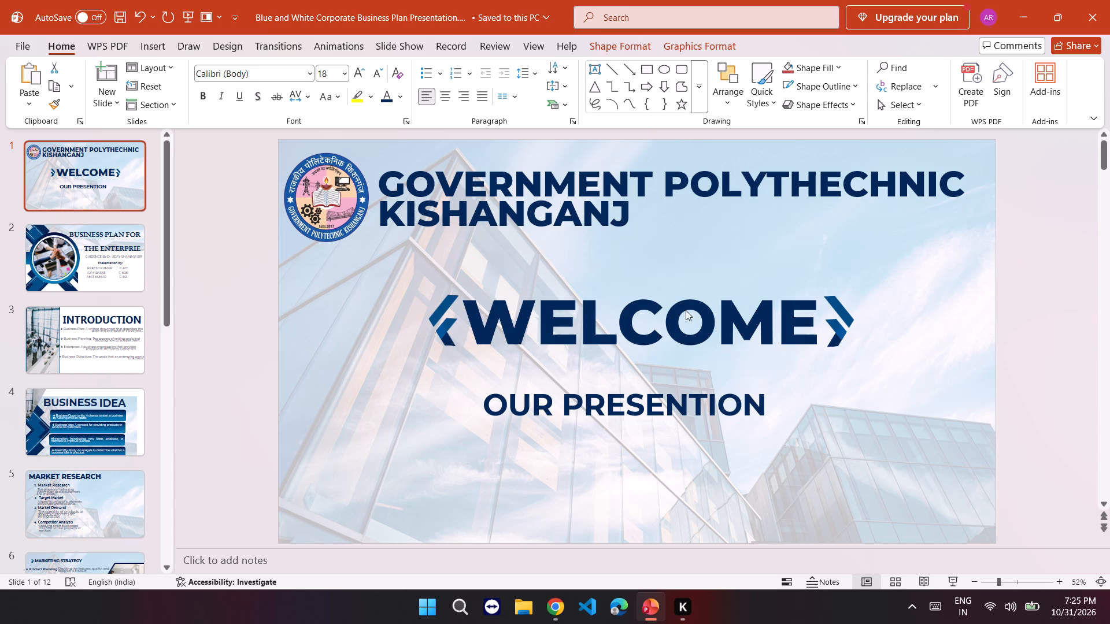
Nudge the flipped bracket before WELCOME slightly down to line it up with the closing bracket.
left_click(447, 316)
key("ctrl+z")
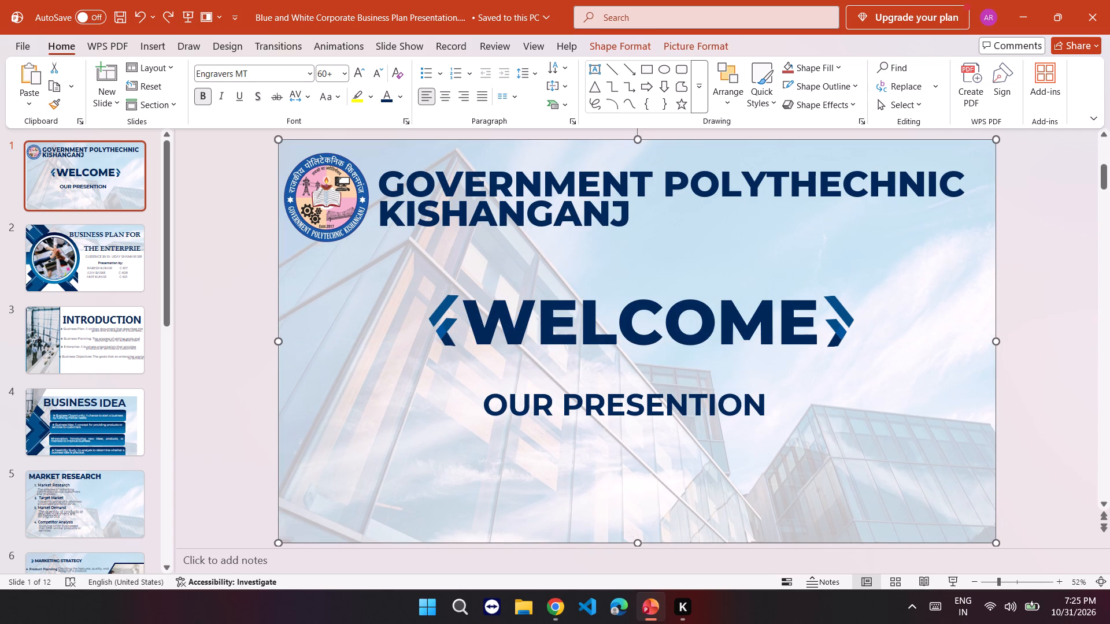
left_click(457, 317)
left_click(446, 318)
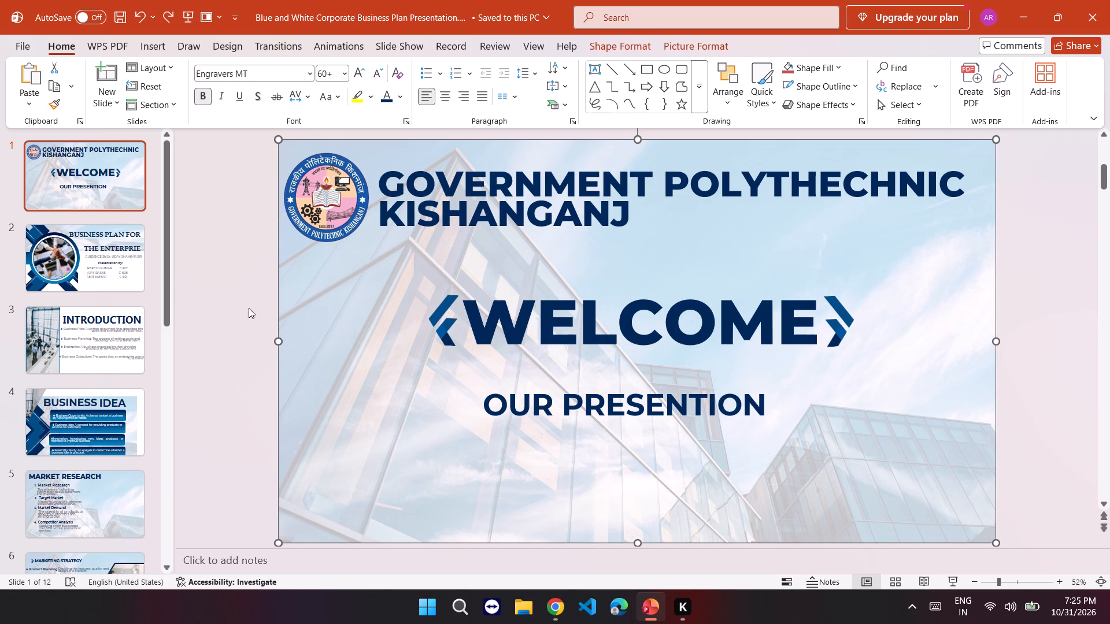
left_click(249, 308)
left_click(441, 320)
double_click(440, 321)
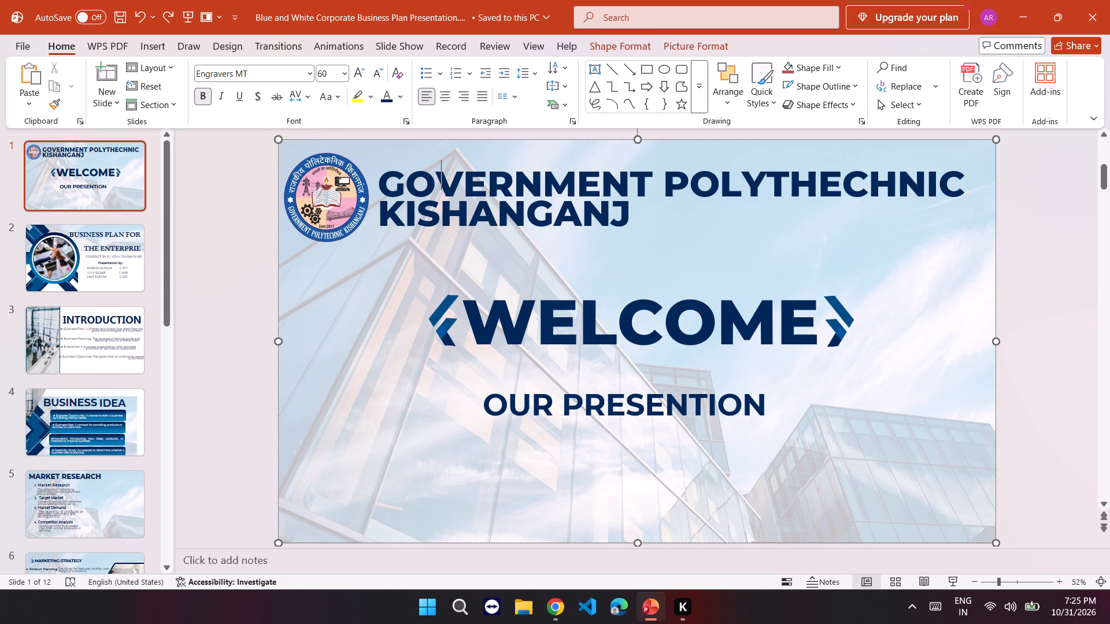
left_click(254, 304)
left_click(444, 336)
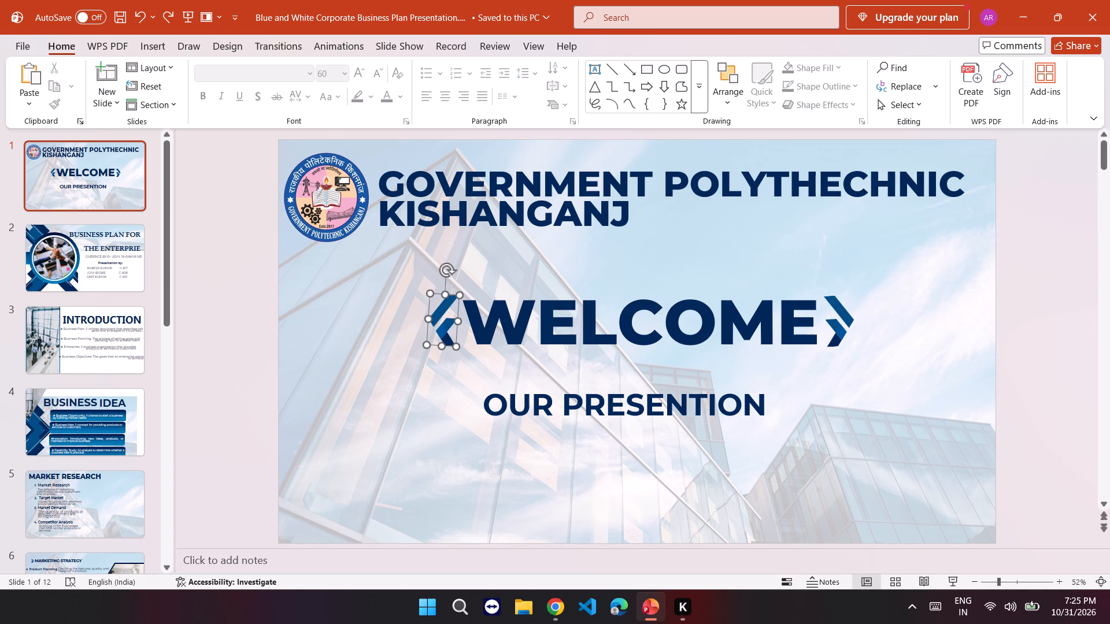
left_click(444, 332)
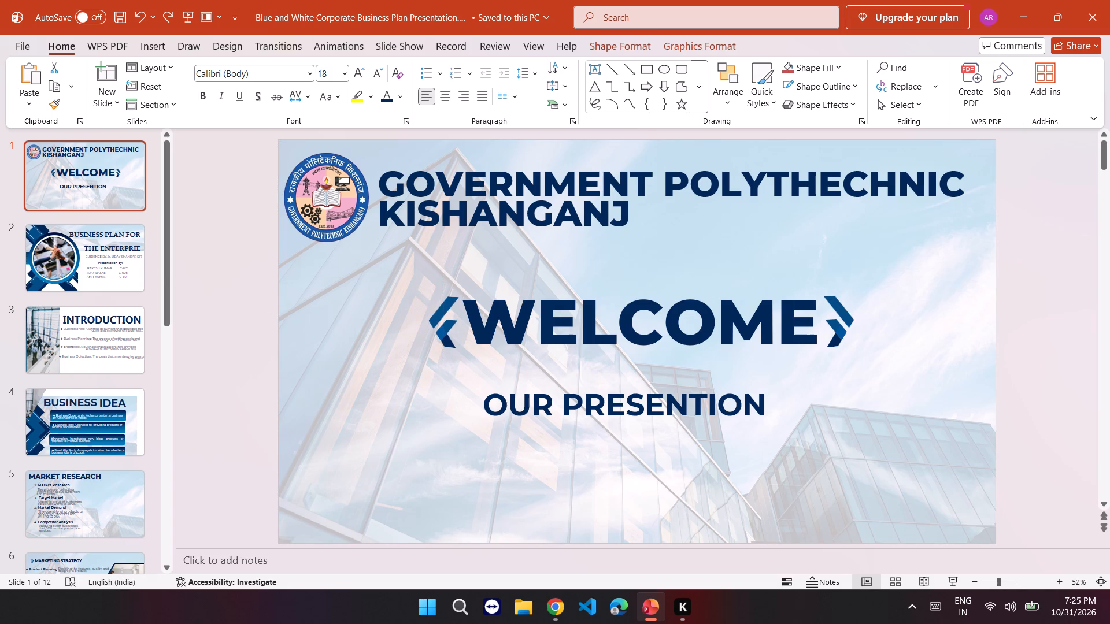
Place a copy of the OUR PRESENTION text box between the WELCOME heading and the original text.
left_click(638, 413)
left_click(1061, 303)
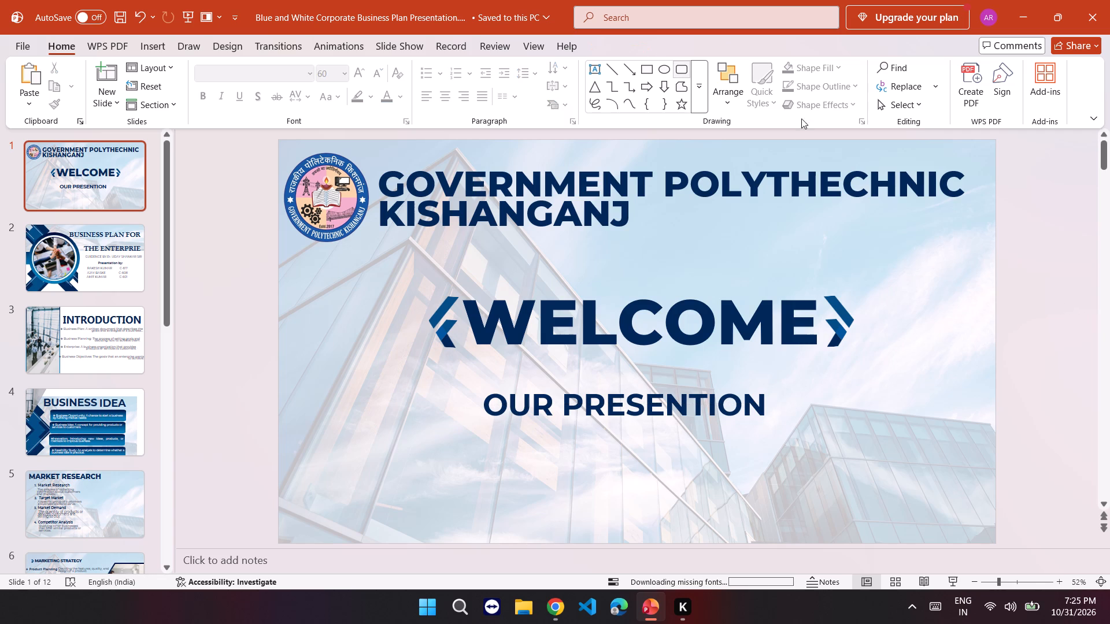
left_click(639, 407)
right_click_drag(639, 407, 639, 402)
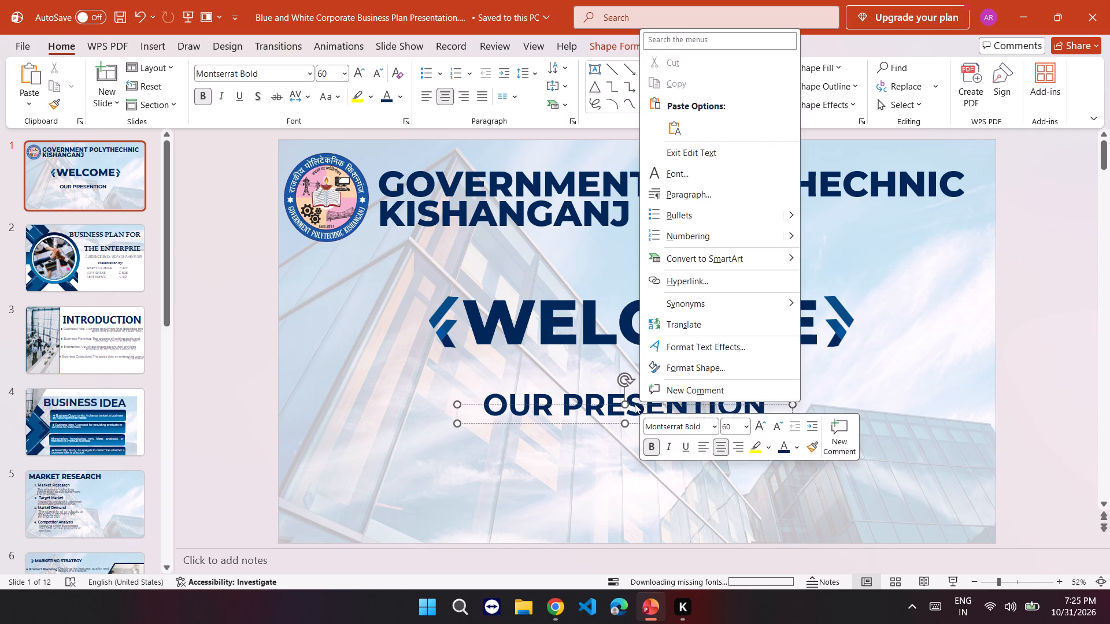
left_click(618, 406)
left_click(604, 403)
right_click_drag(604, 403, 610, 379)
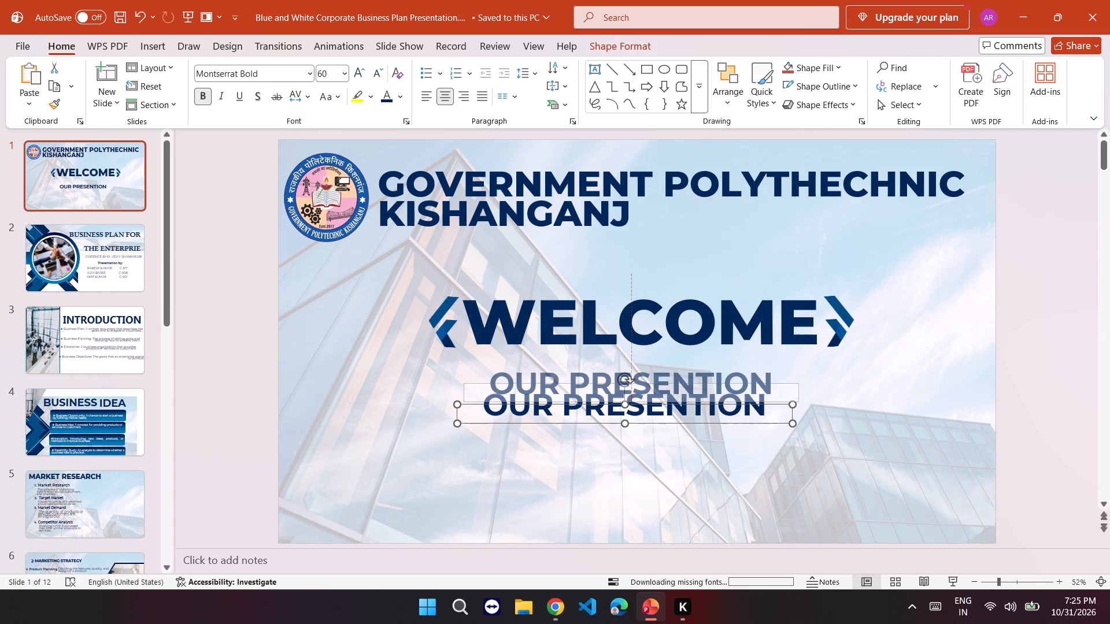
right_click_drag(610, 379, 609, 379)
left_click(660, 405)
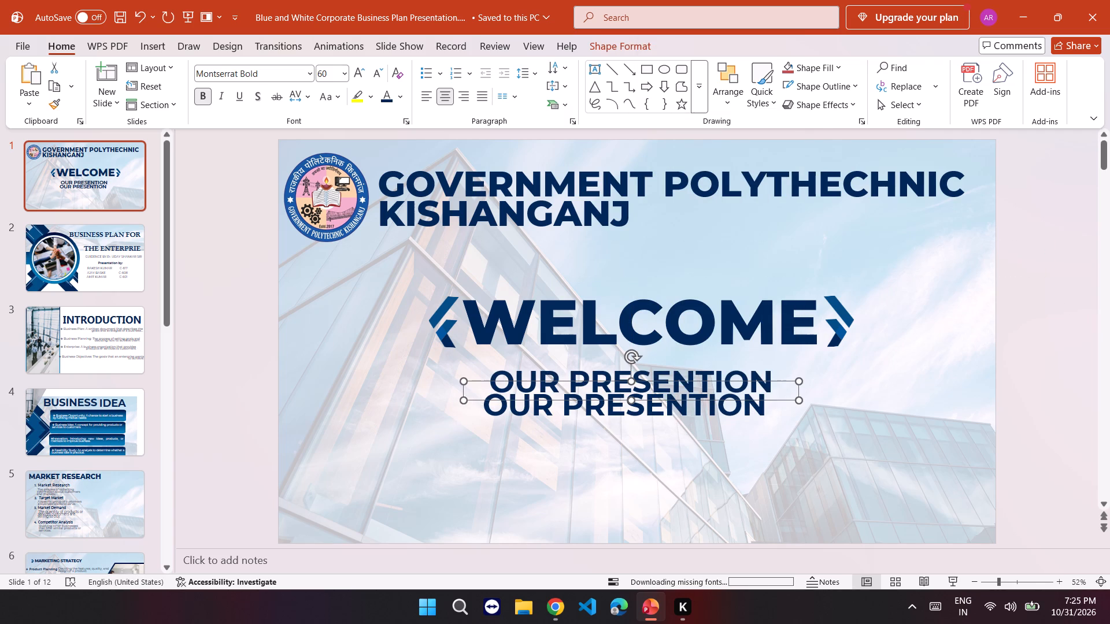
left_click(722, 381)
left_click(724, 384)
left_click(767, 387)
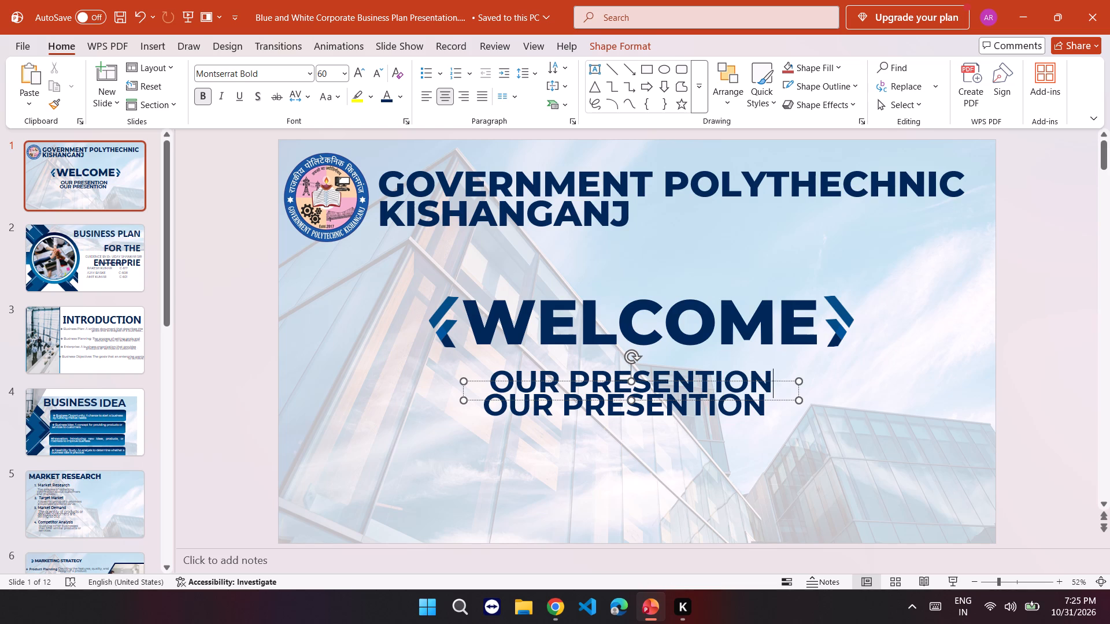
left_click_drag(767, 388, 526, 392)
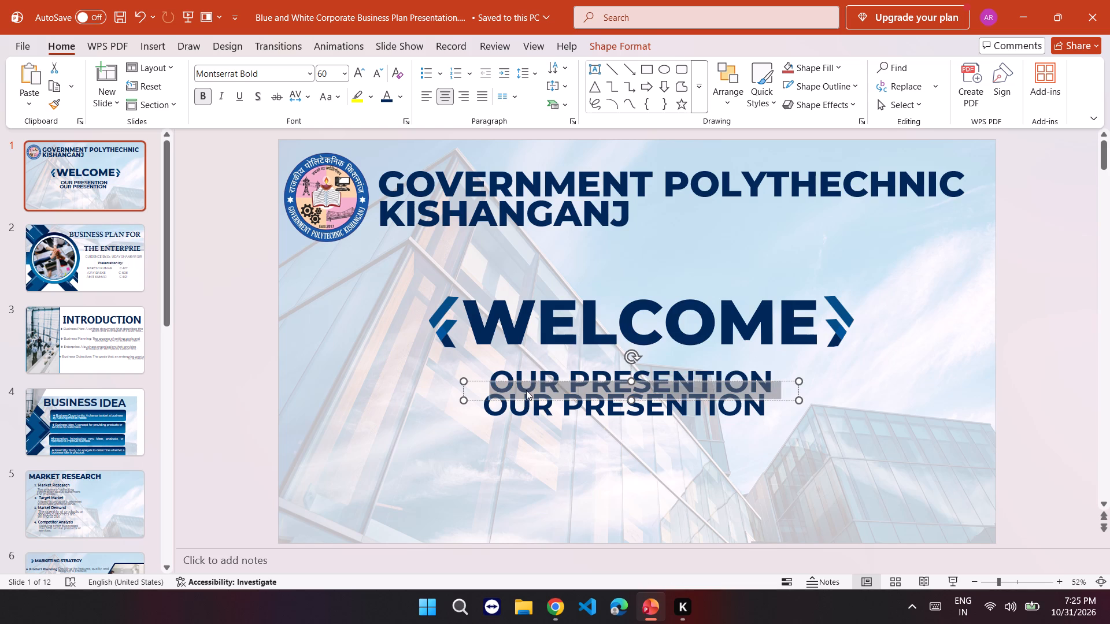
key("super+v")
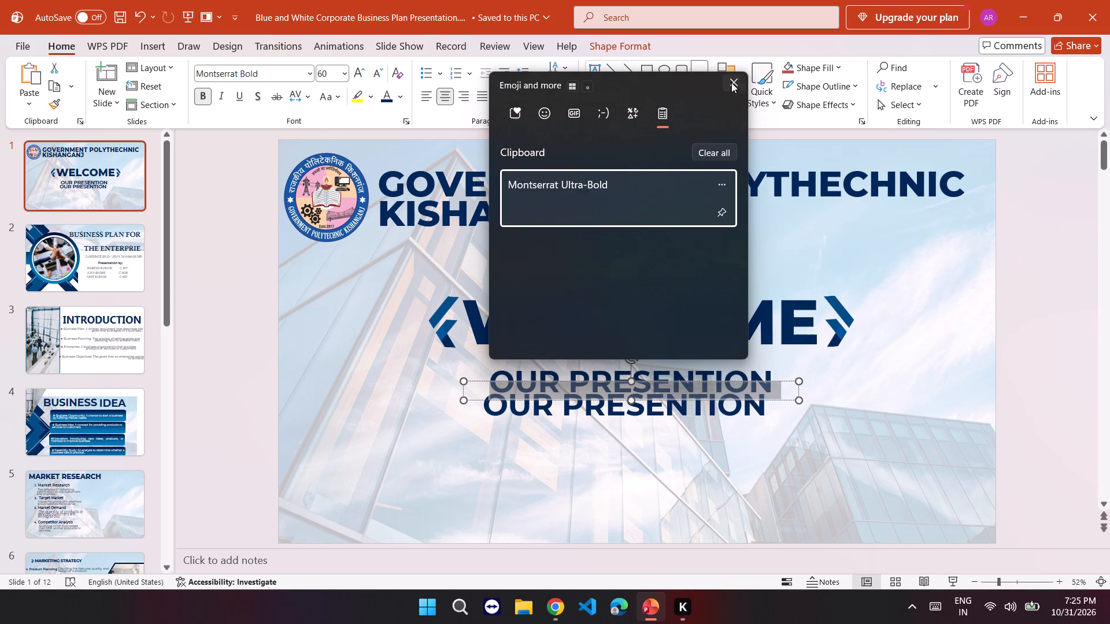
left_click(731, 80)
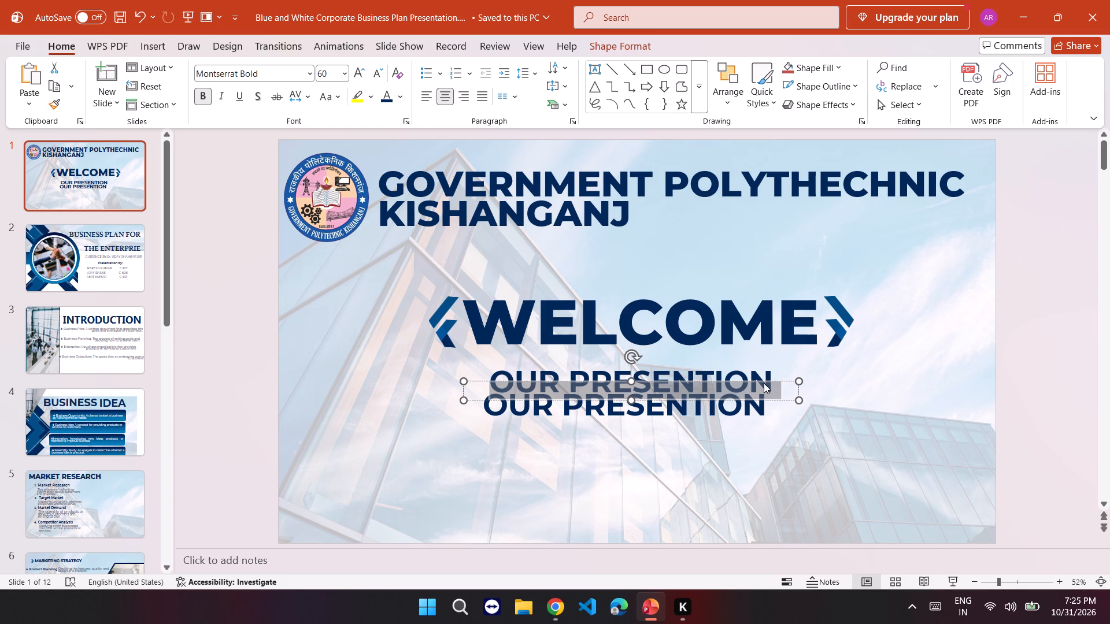
Raise the upper OUR PRESENTION copy slightly and replace its text with TO.
left_click(774, 381)
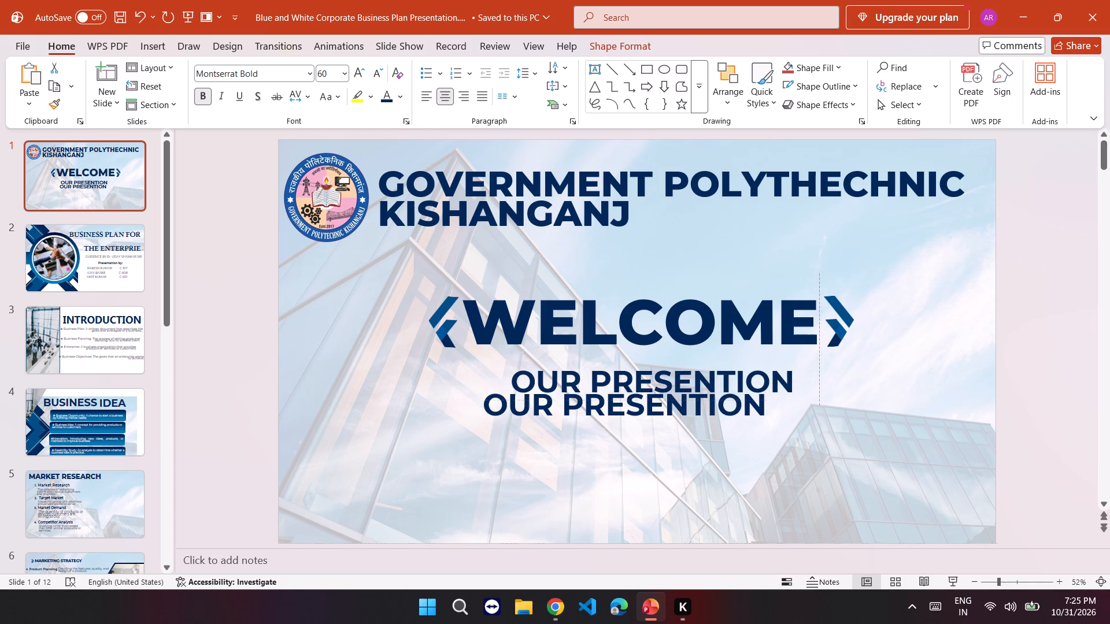
left_click(765, 381)
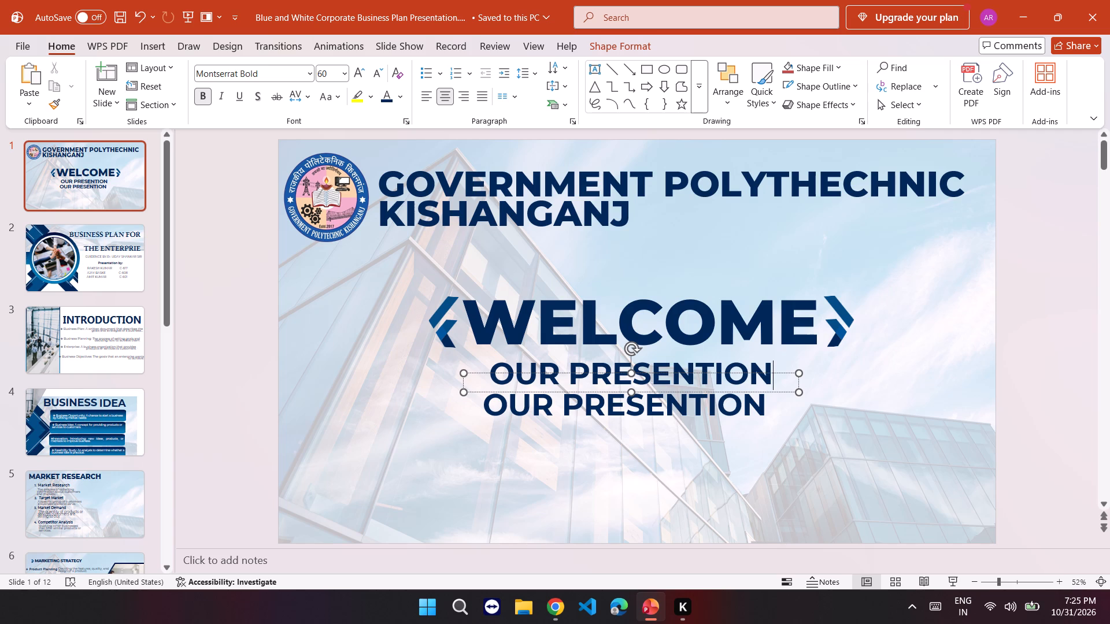
key("ctrl+a")
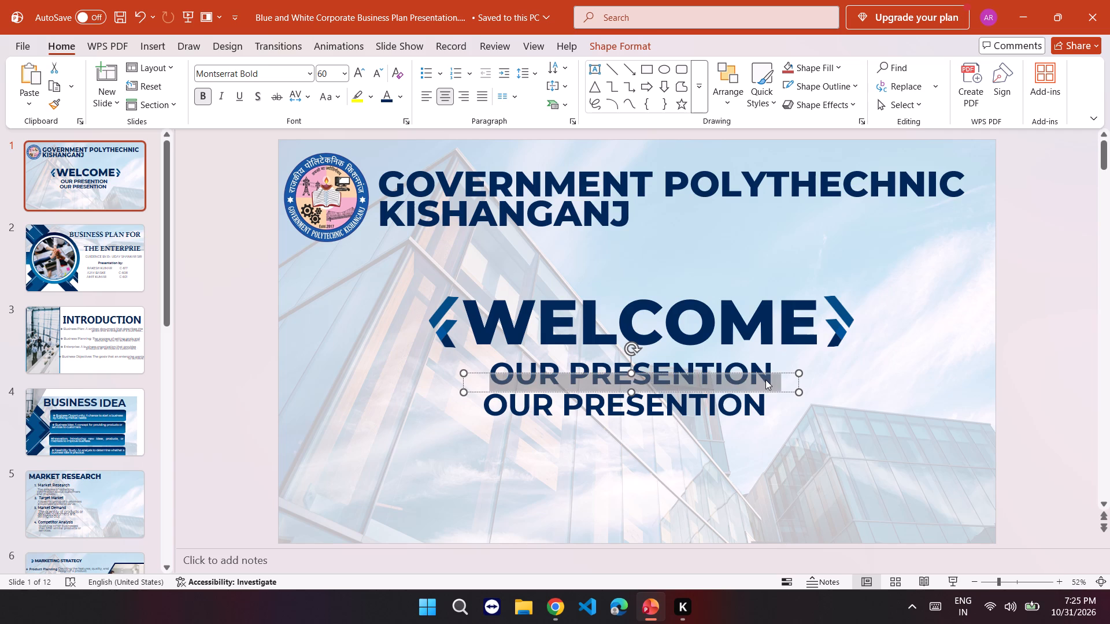
type("TO")
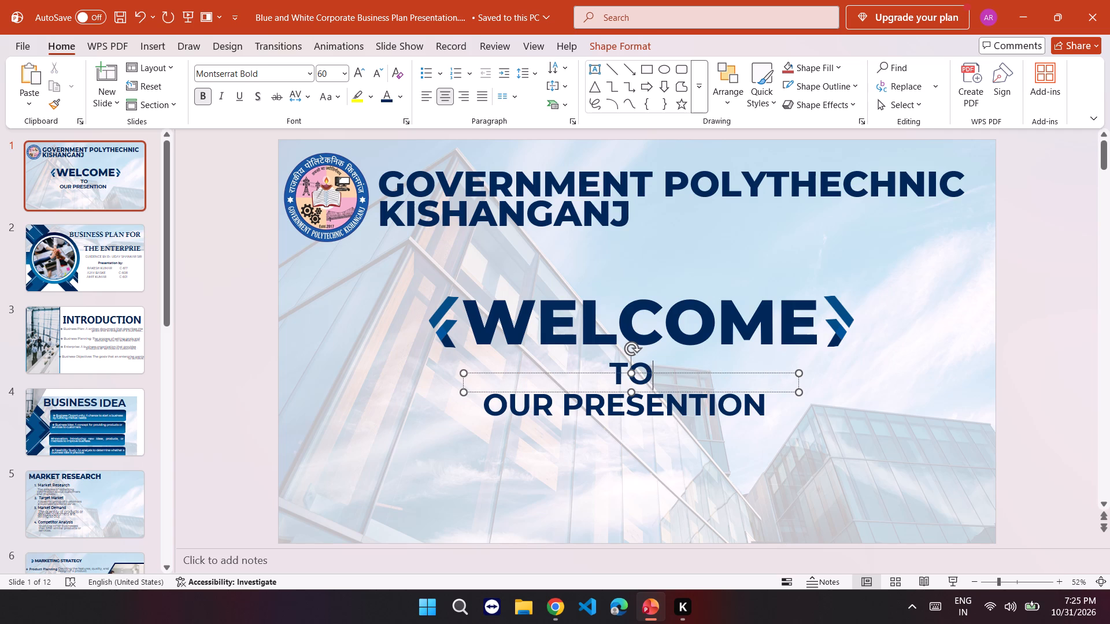
Move the word TO slightly up and left, centering it above OUR PRESENTION just below the WELCOME heading.
left_click(688, 376)
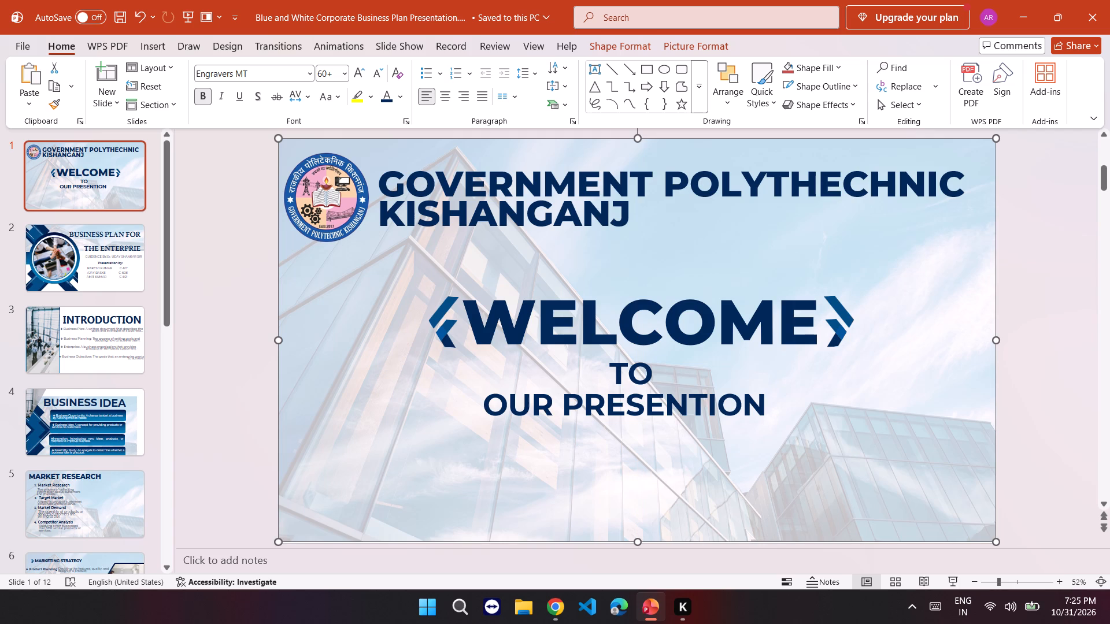
key("ctrl+z")
left_click(637, 365)
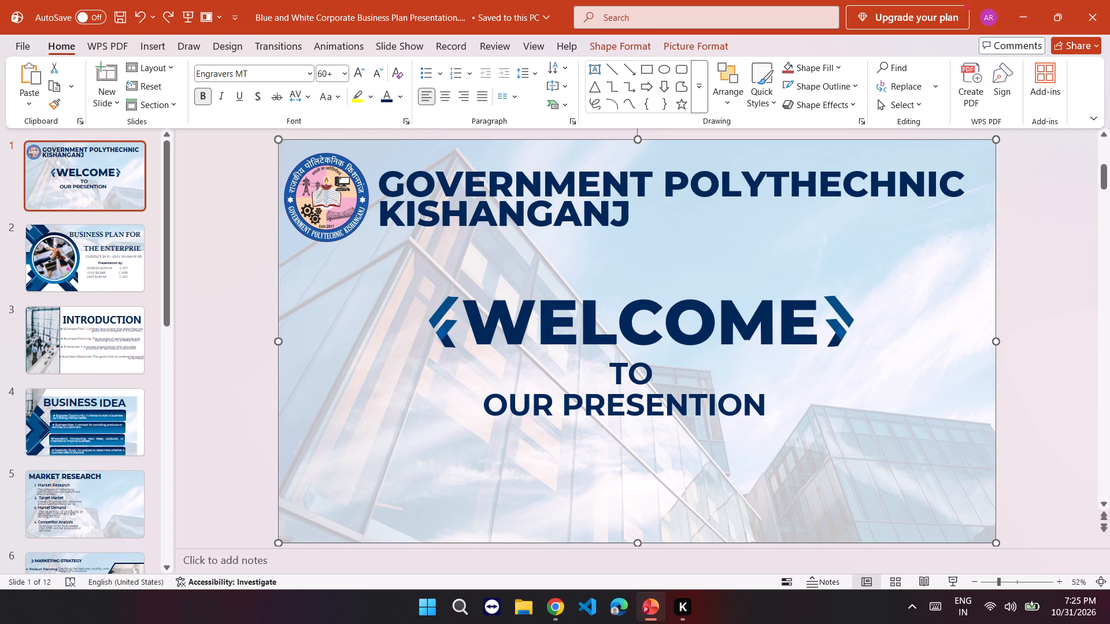
left_click(633, 372)
left_click(613, 376)
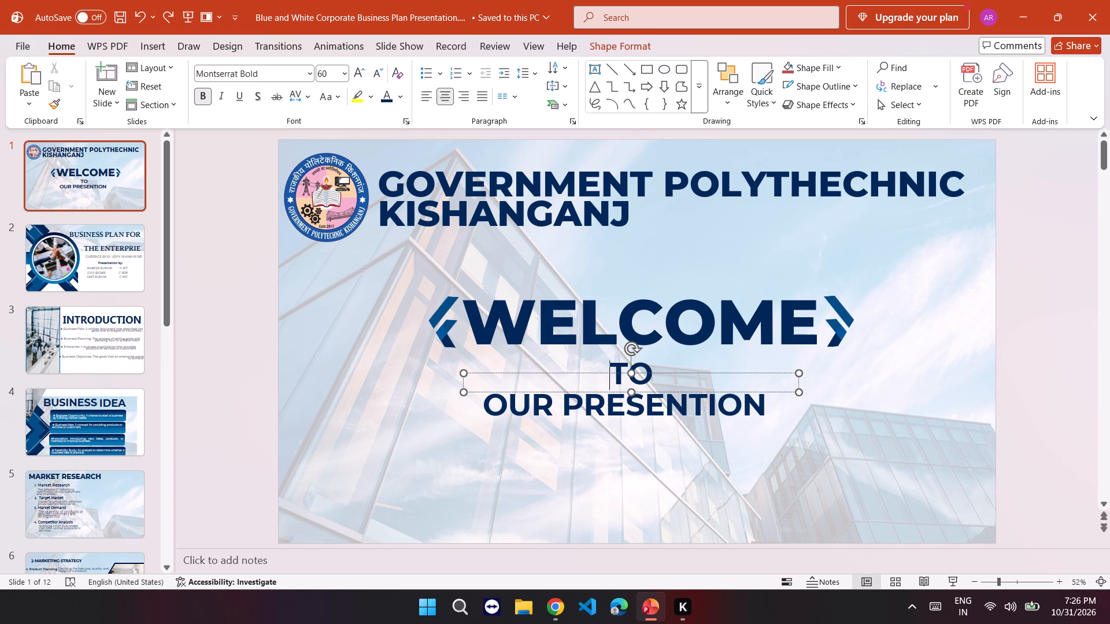
left_click_drag(619, 373, 614, 365)
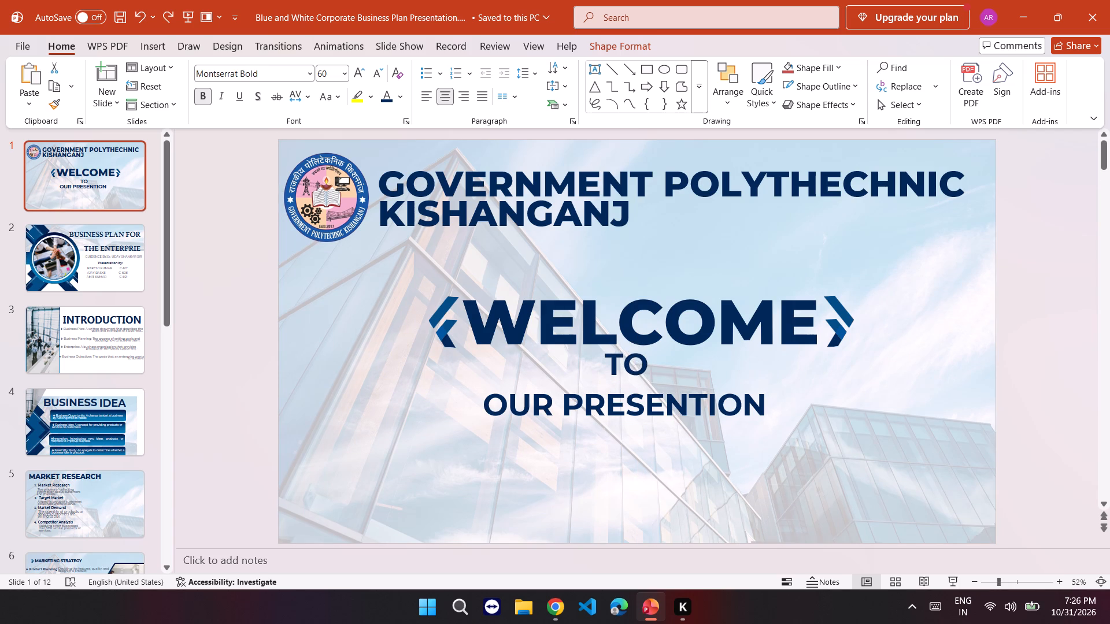
left_click_drag(614, 365, 610, 369)
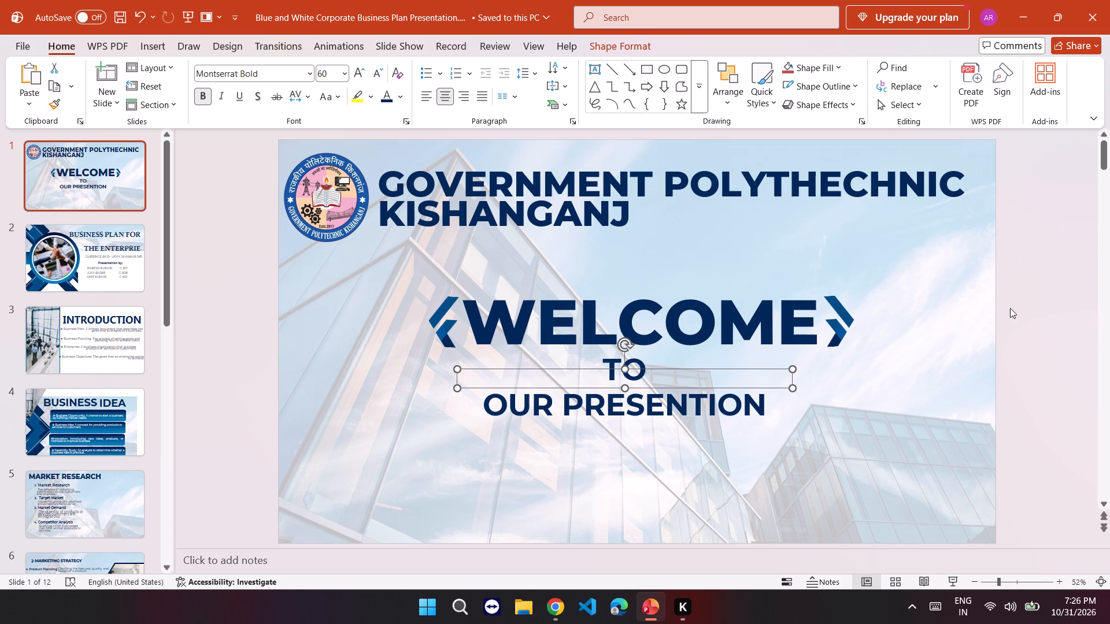
left_click(1028, 315)
On slide 2, set the line spacing of the BUSINESS PLAN FOR THE ENTERPRIE title to 1.0.
scroll(27, 319, "down", 1)
left_click(68, 216)
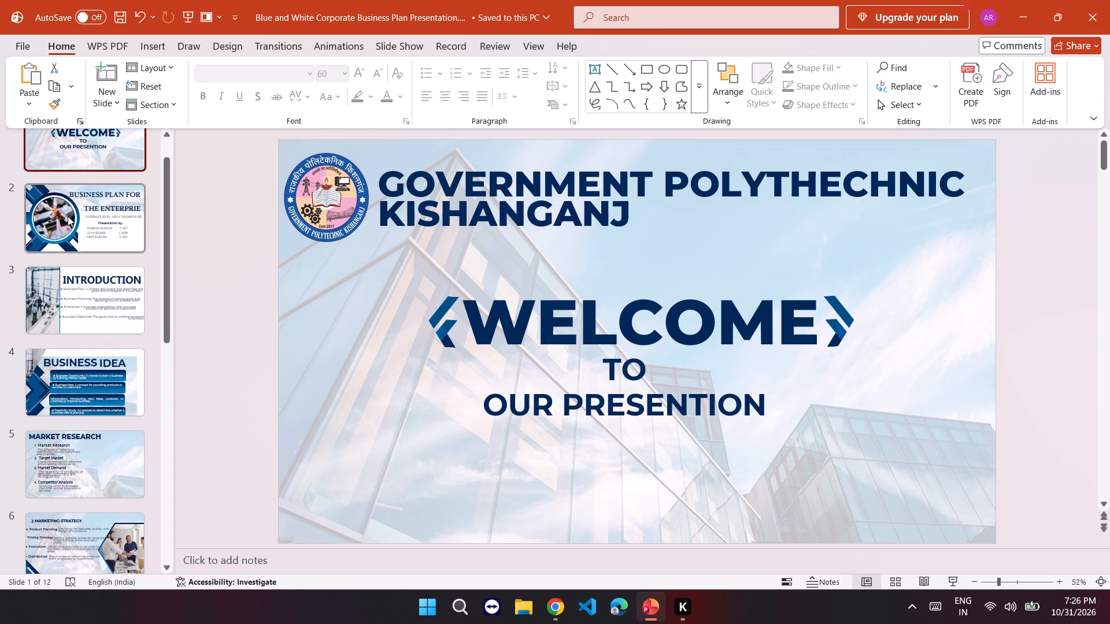
left_click(749, 186)
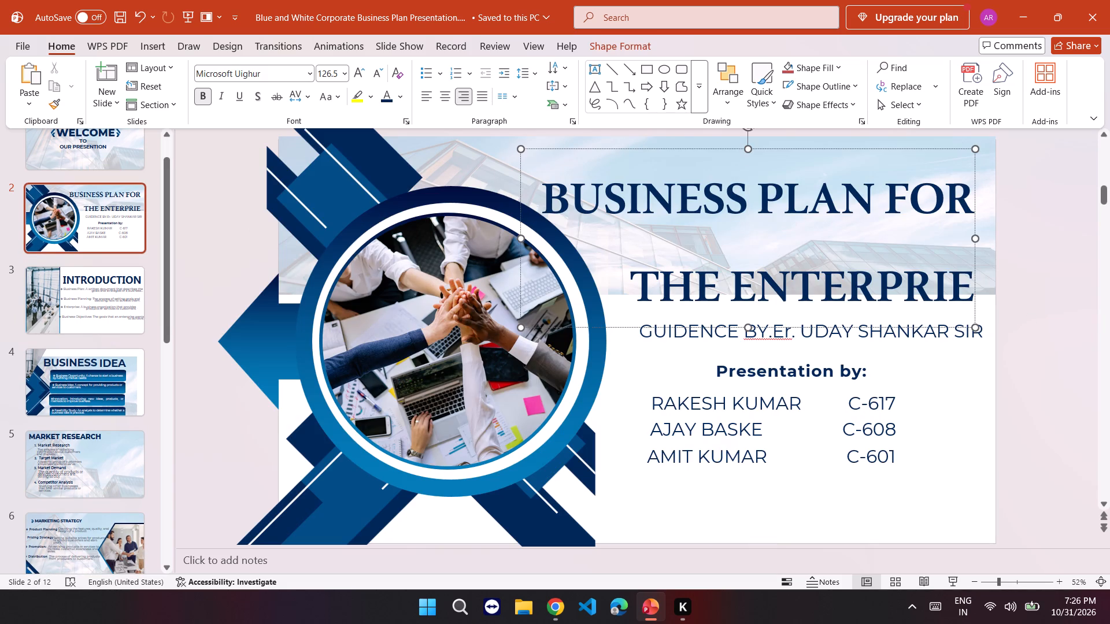
left_click(656, 149)
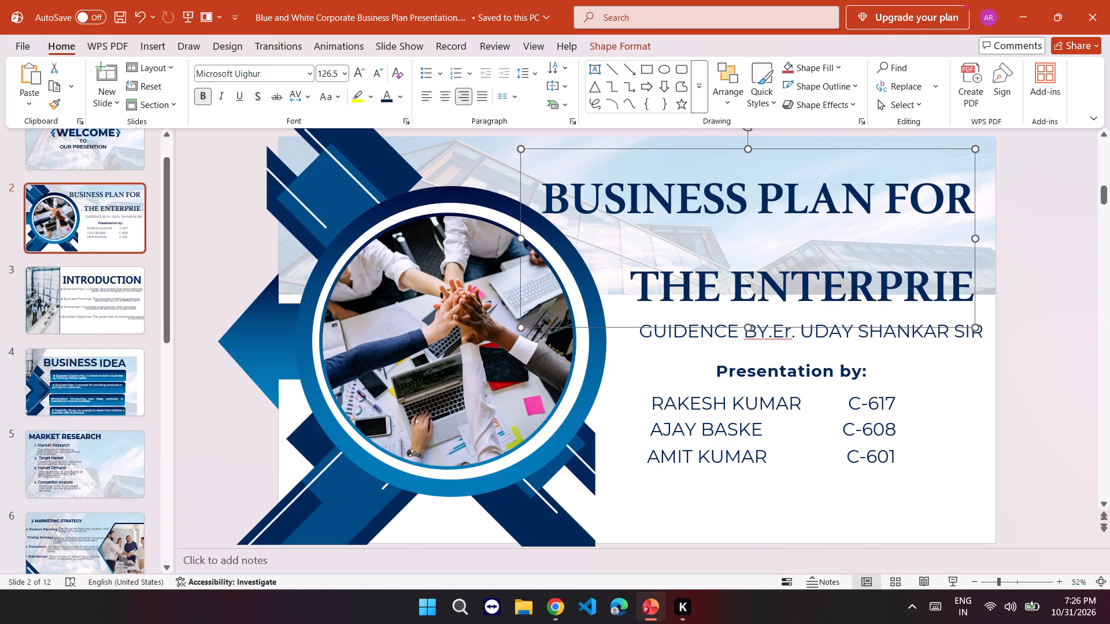
left_click(682, 285)
left_click(1064, 281)
left_click(733, 206)
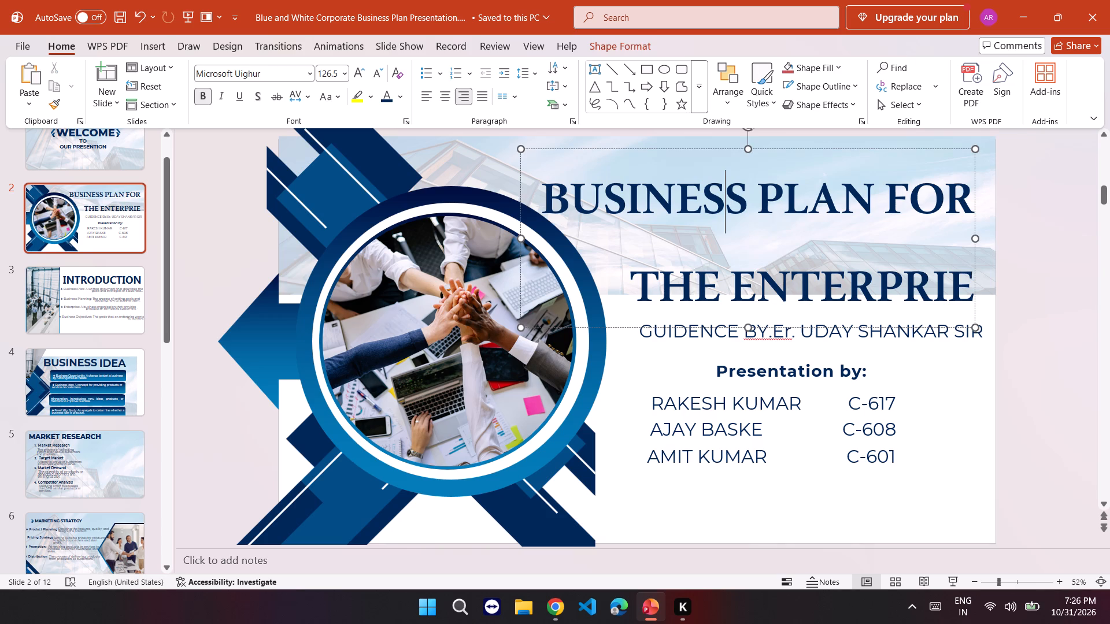
left_click(737, 242)
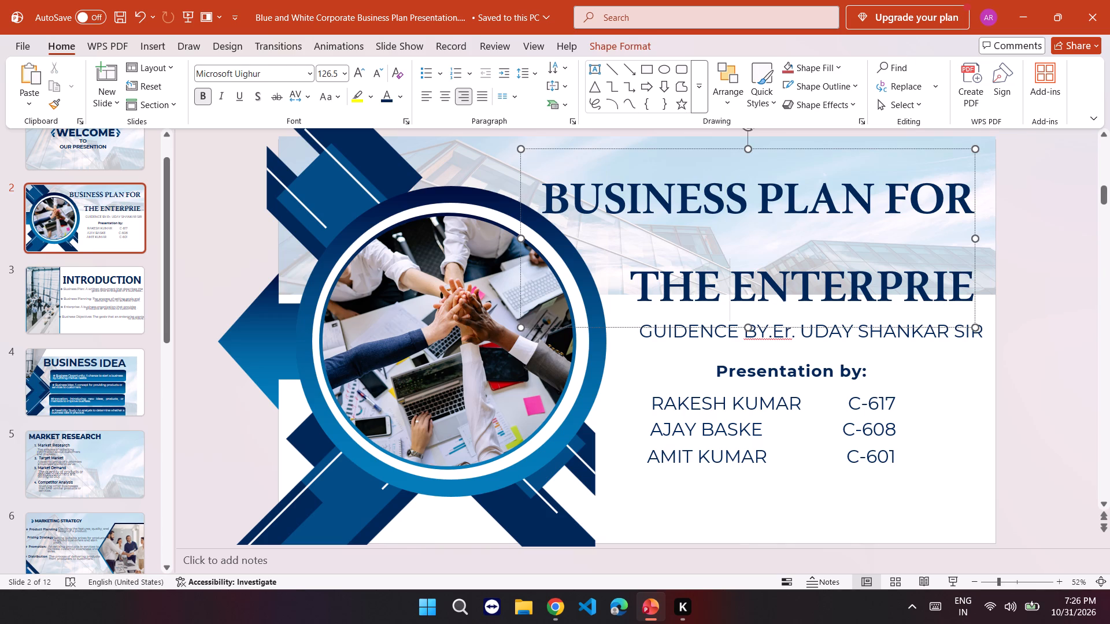
left_click(620, 148)
left_click(526, 72)
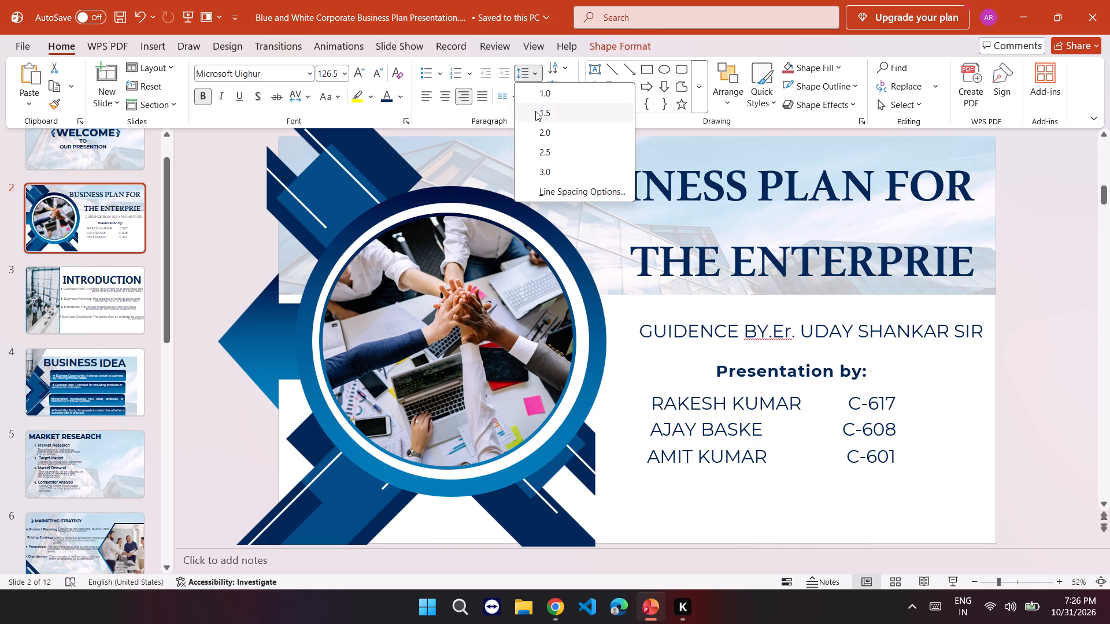
left_click(554, 87)
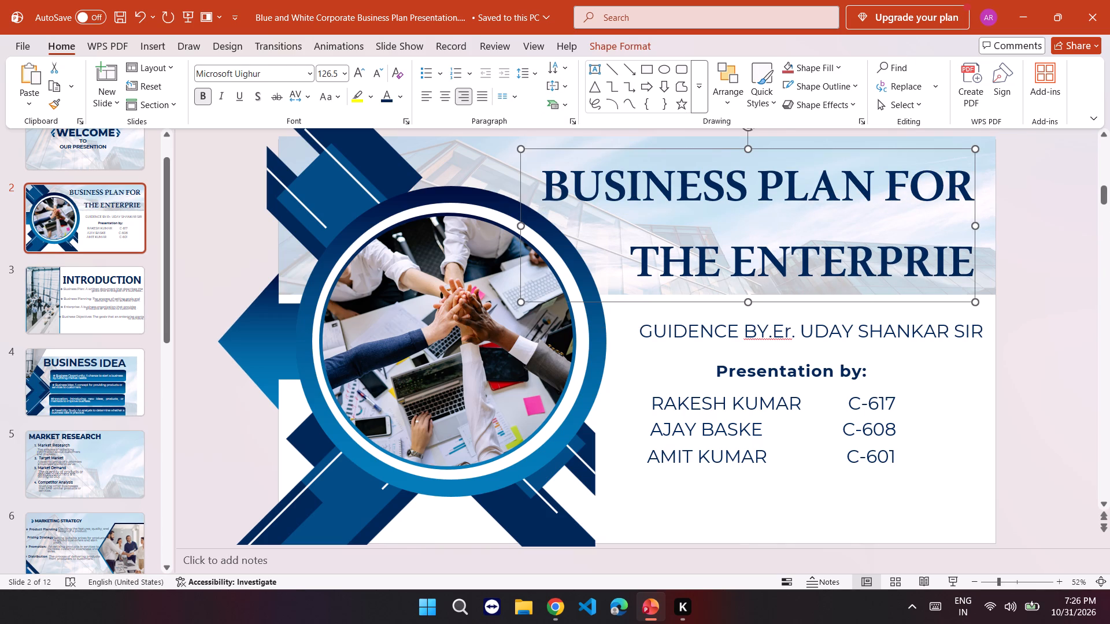
Set the slide 2 title's line spacing to exactly 100 pt.
left_click(533, 75)
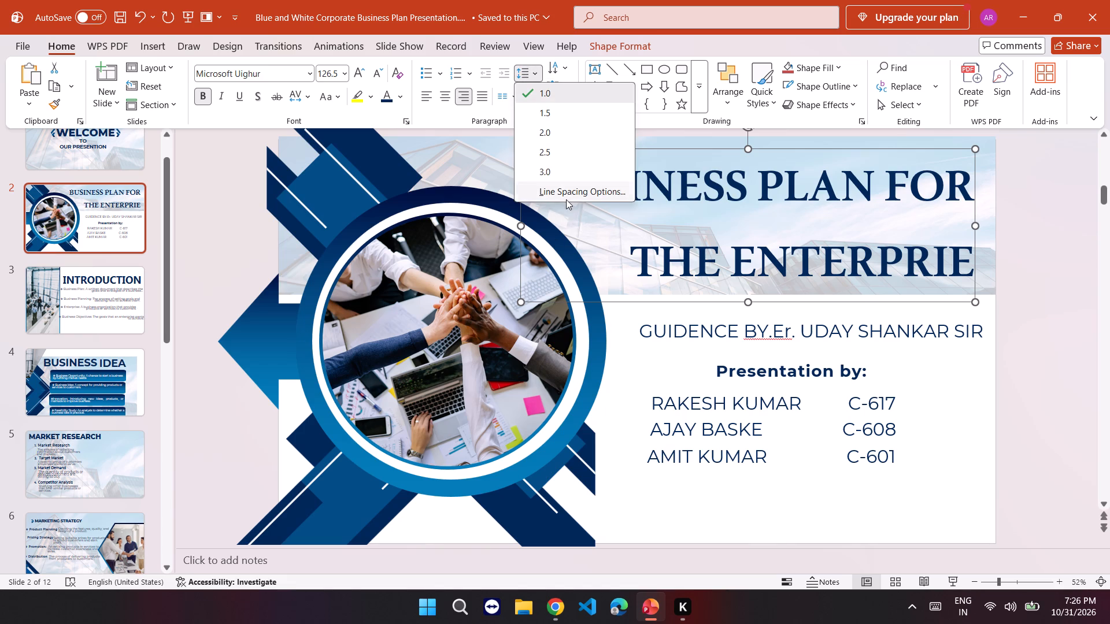
left_click(566, 199)
left_click(622, 338)
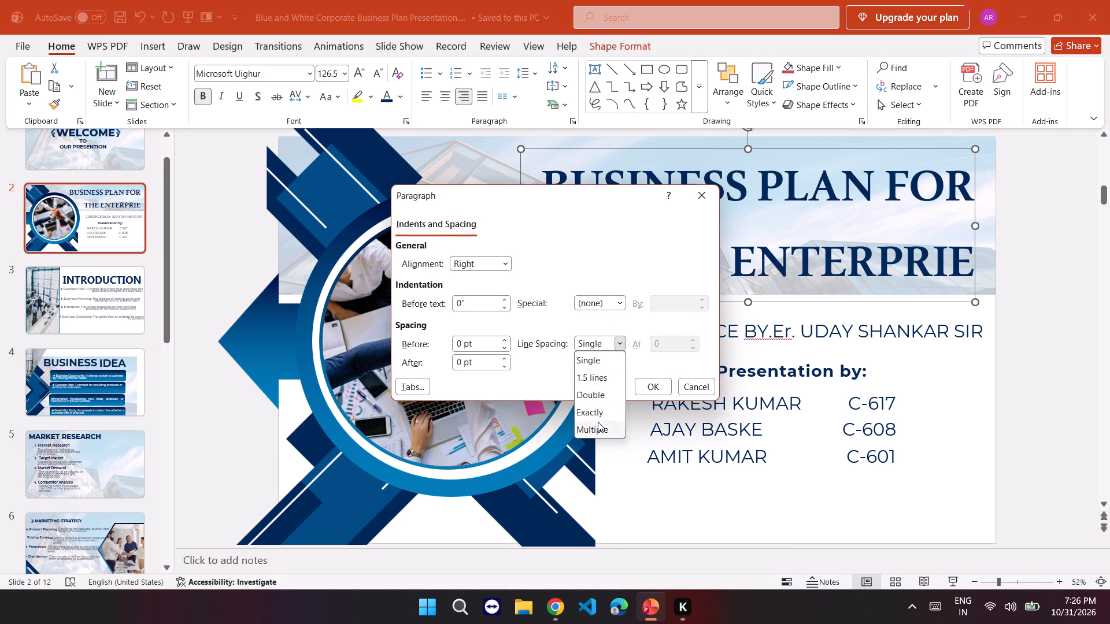
left_click(598, 411)
left_click_drag(678, 345, 674, 345)
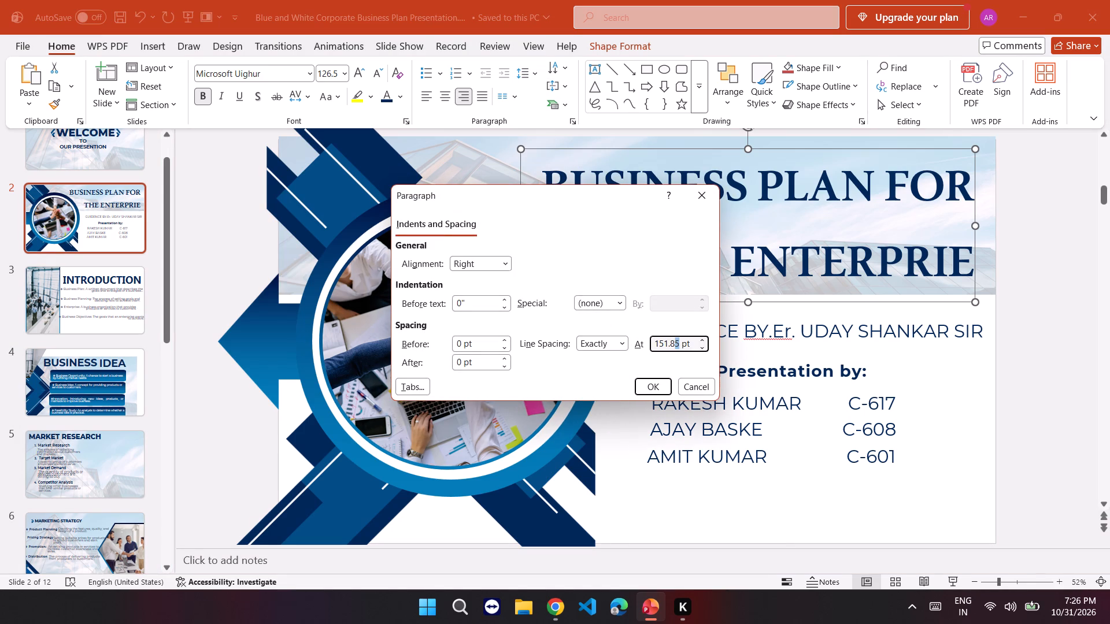
left_click_drag(674, 345, 619, 344)
key("1")
type("00")
left_click(653, 376)
left_click(652, 384)
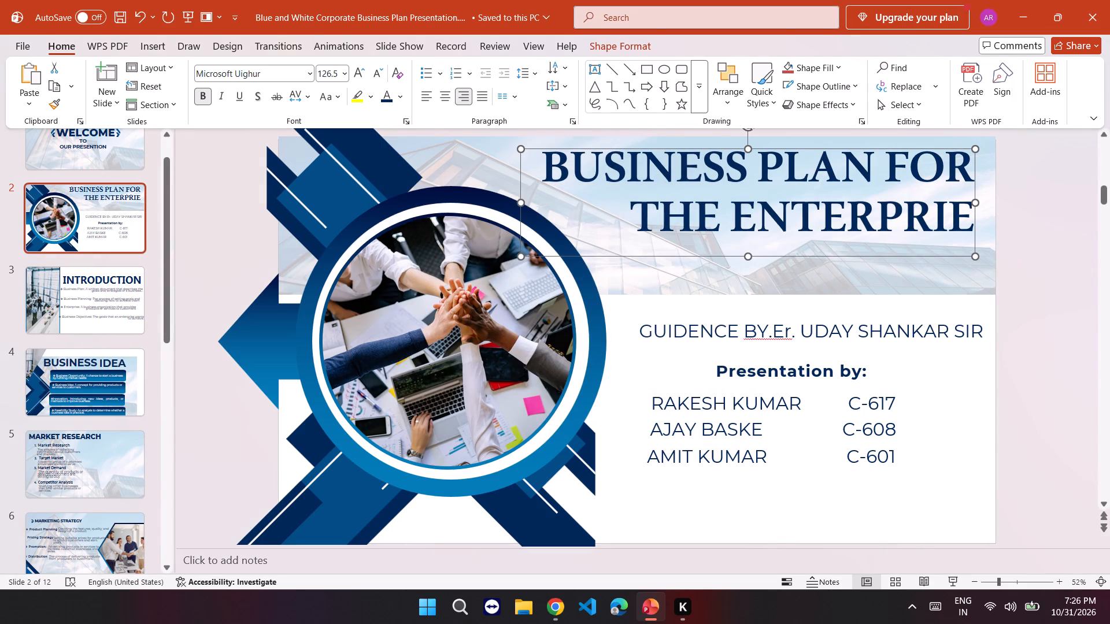
Move the slide 2 title down and slightly right, so it sits just above the guidance line at the slide's right edge.
left_click_drag(665, 147, 686, 191)
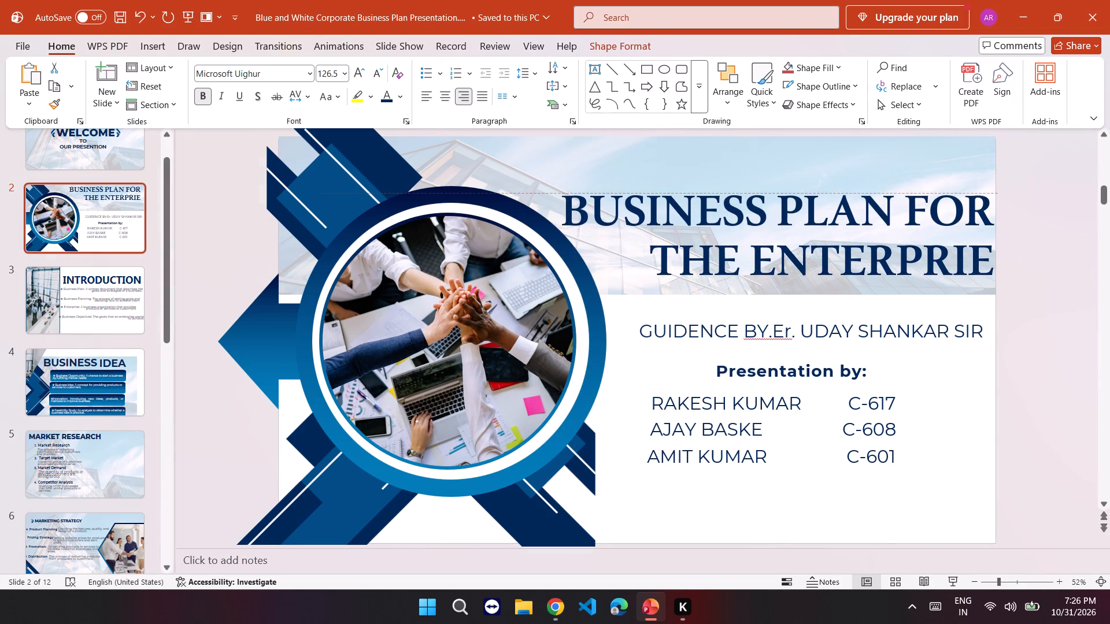
left_click_drag(686, 191, 684, 188)
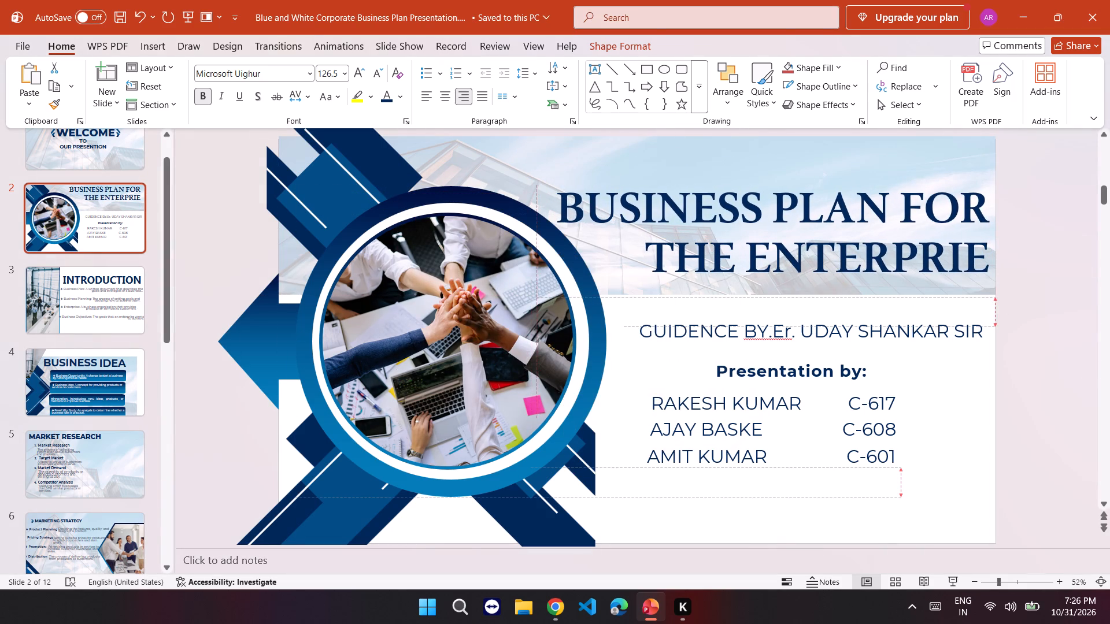
left_click_drag(684, 188, 685, 188)
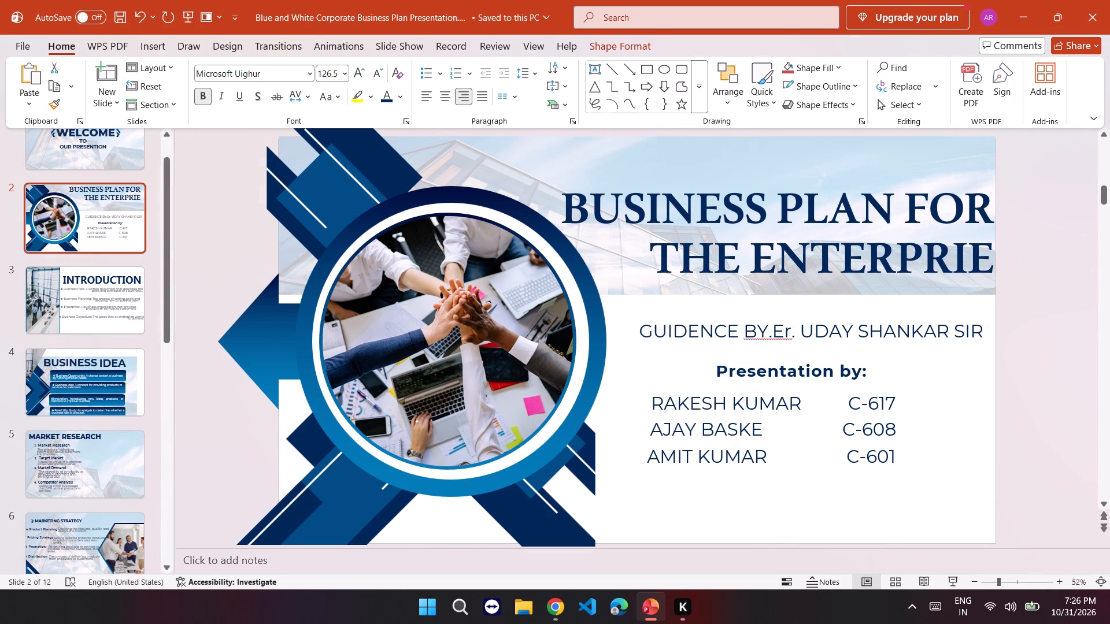
left_click_drag(685, 188, 685, 187)
left_click(1037, 291)
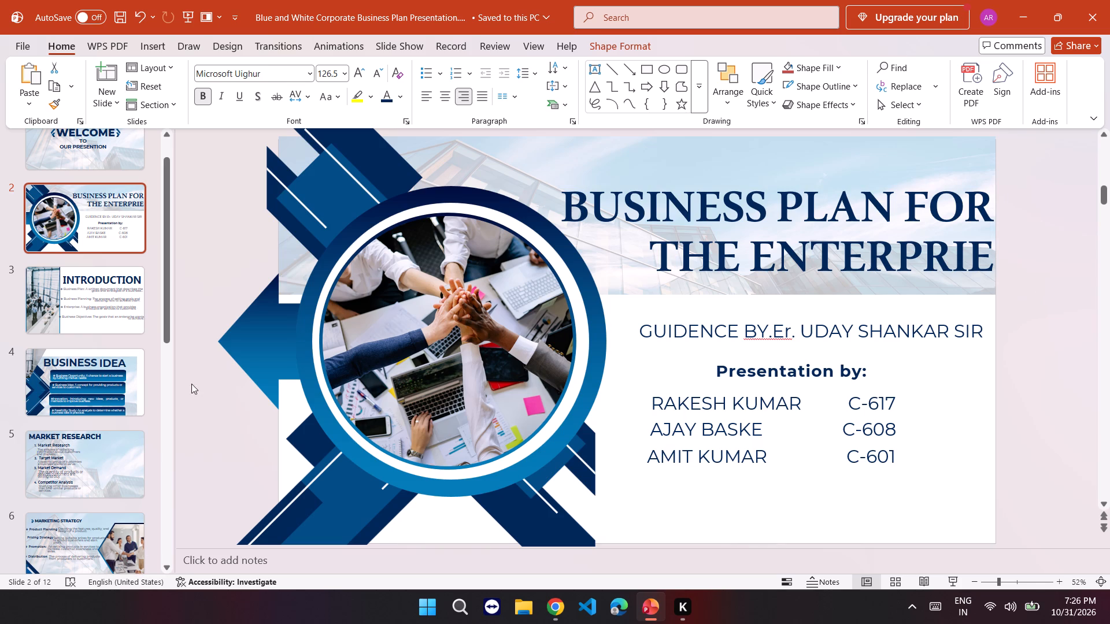
On slide 4, set the Business Opportunity text to 1.0 line spacing and move it up to center it in its blue box.
scroll(109, 384, "down", 1)
left_click(109, 342)
left_click(683, 314)
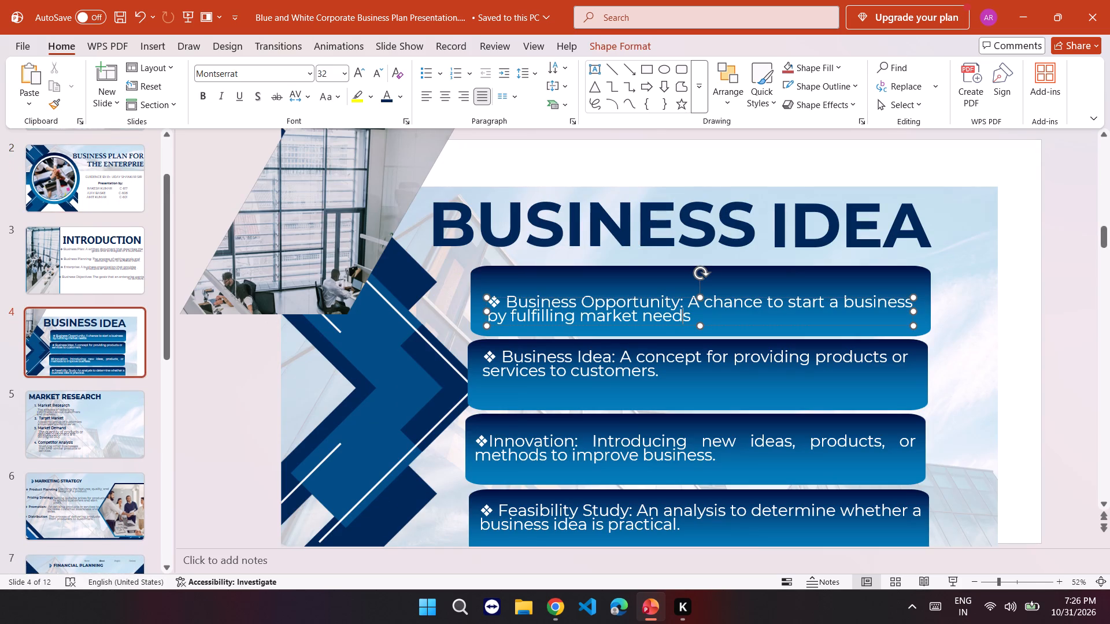
left_click_drag(627, 298, 626, 292)
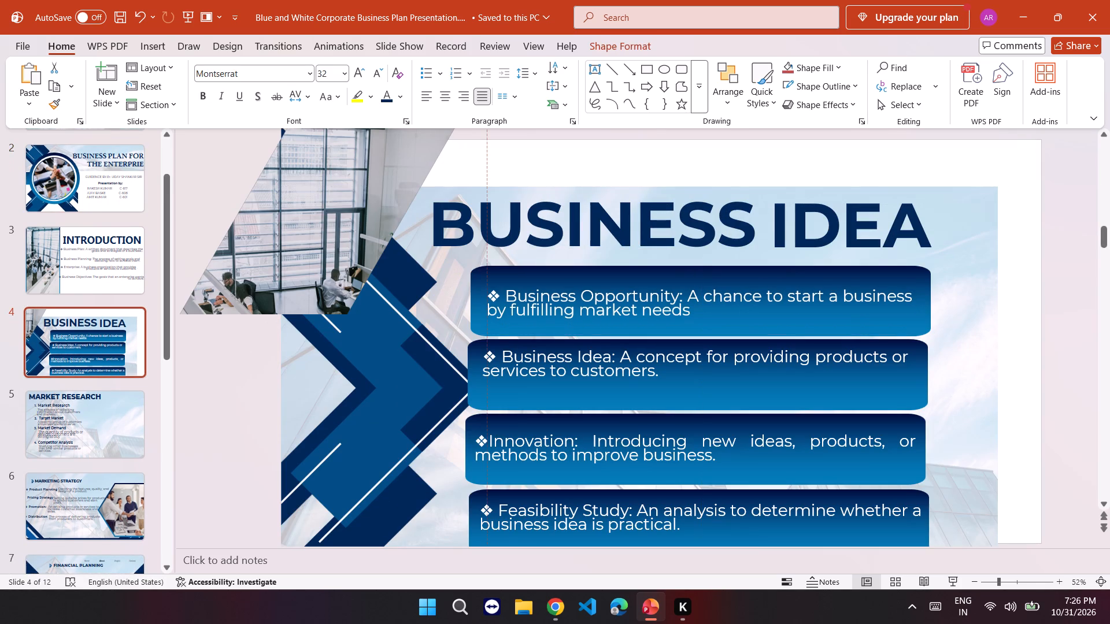
left_click_drag(626, 292, 626, 292)
left_click(527, 74)
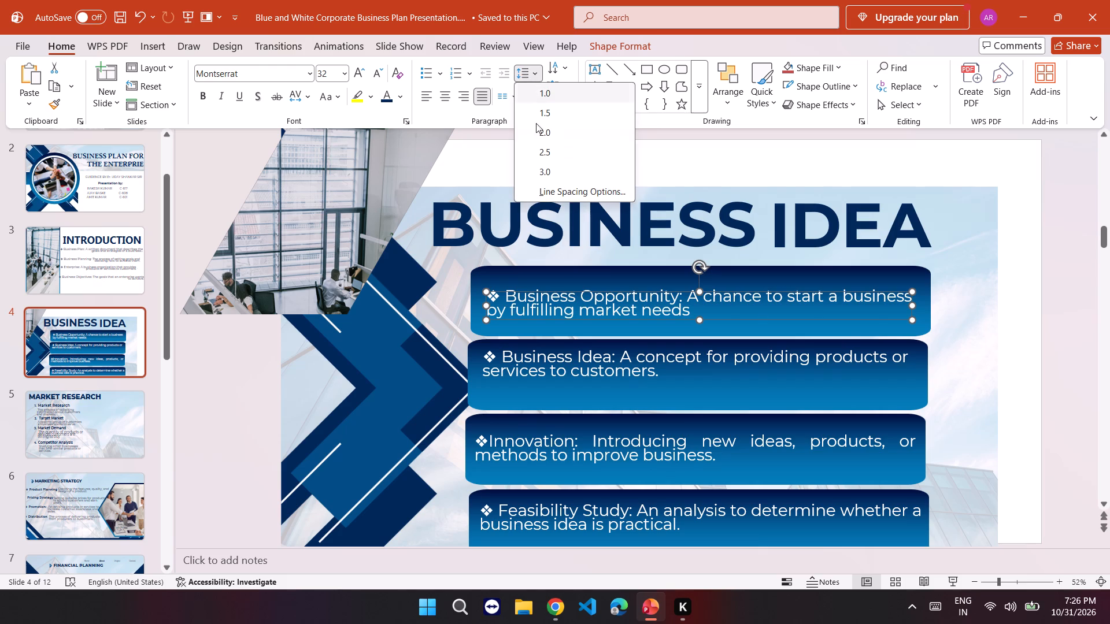
left_click(551, 97)
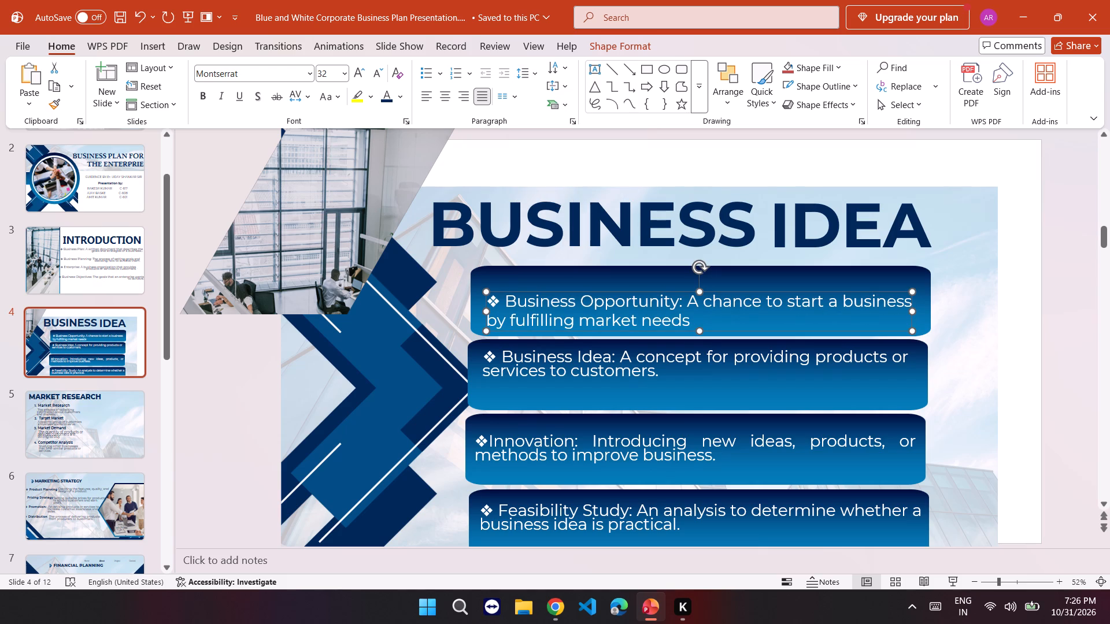
left_click_drag(564, 291, 565, 281)
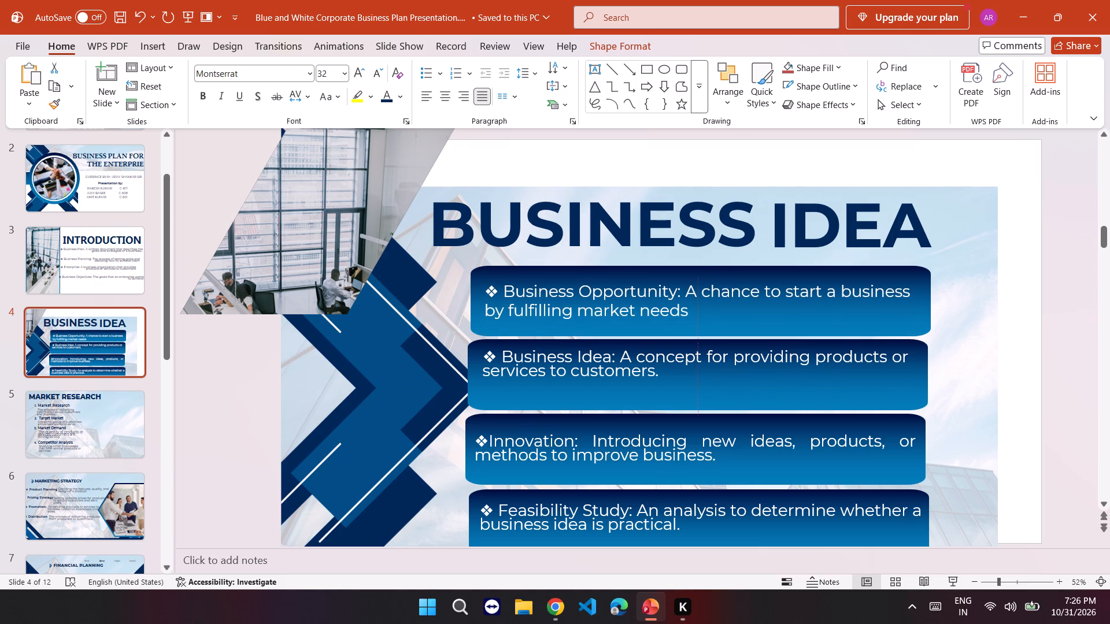
left_click_drag(565, 281, 564, 281)
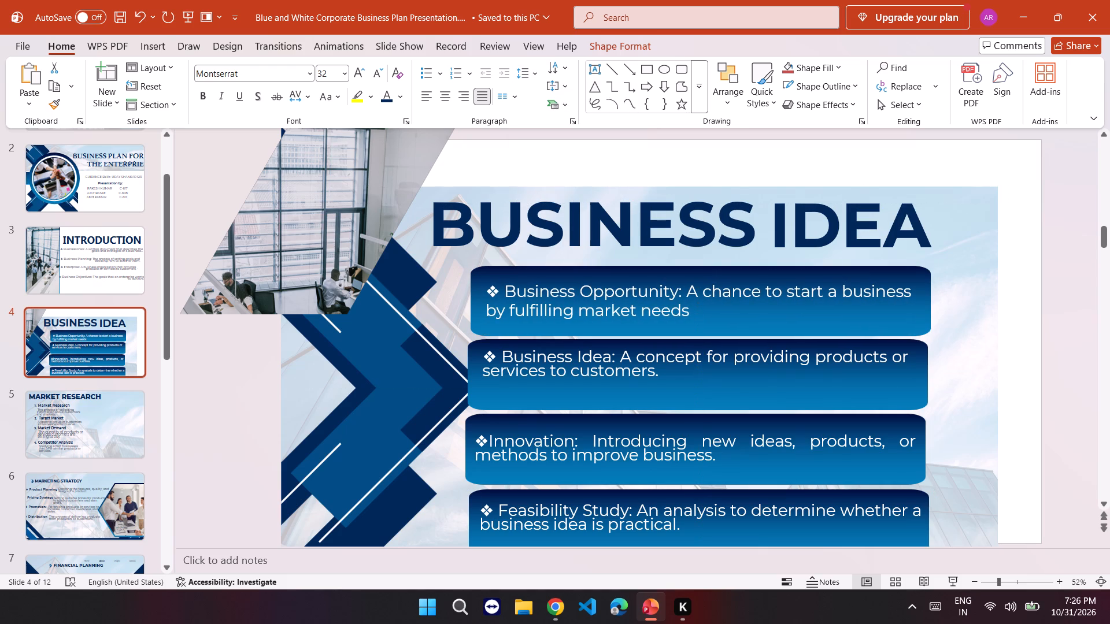
left_click_drag(564, 281, 561, 281)
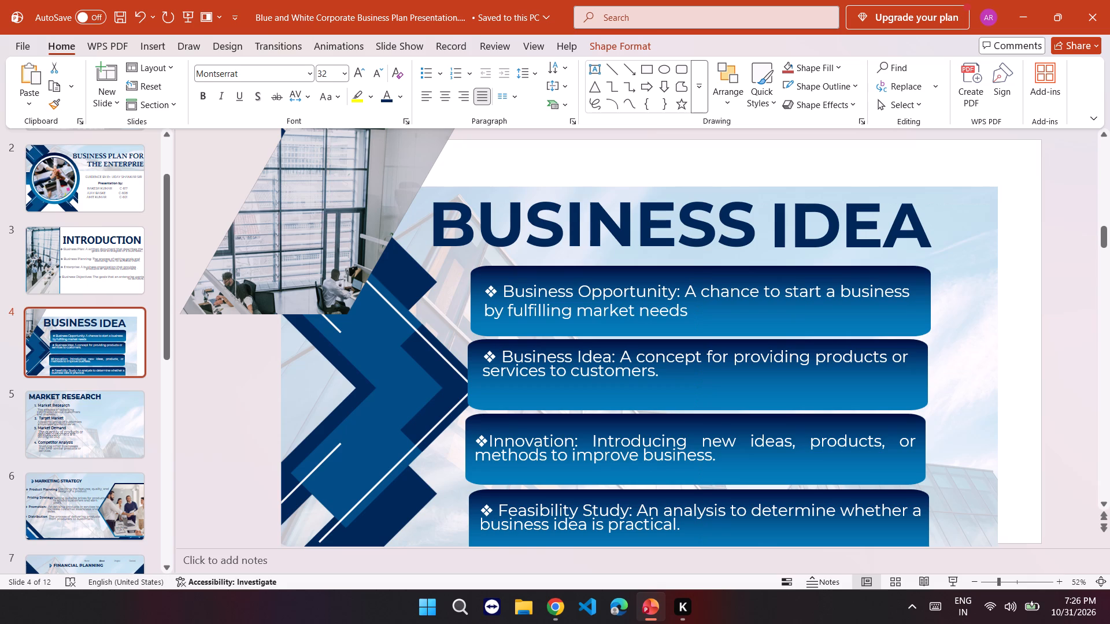
left_click_drag(561, 281, 562, 280)
Set the Business Idea text to 1.0 line spacing and shift it slightly down and right to center it in its blue box.
left_click(549, 371)
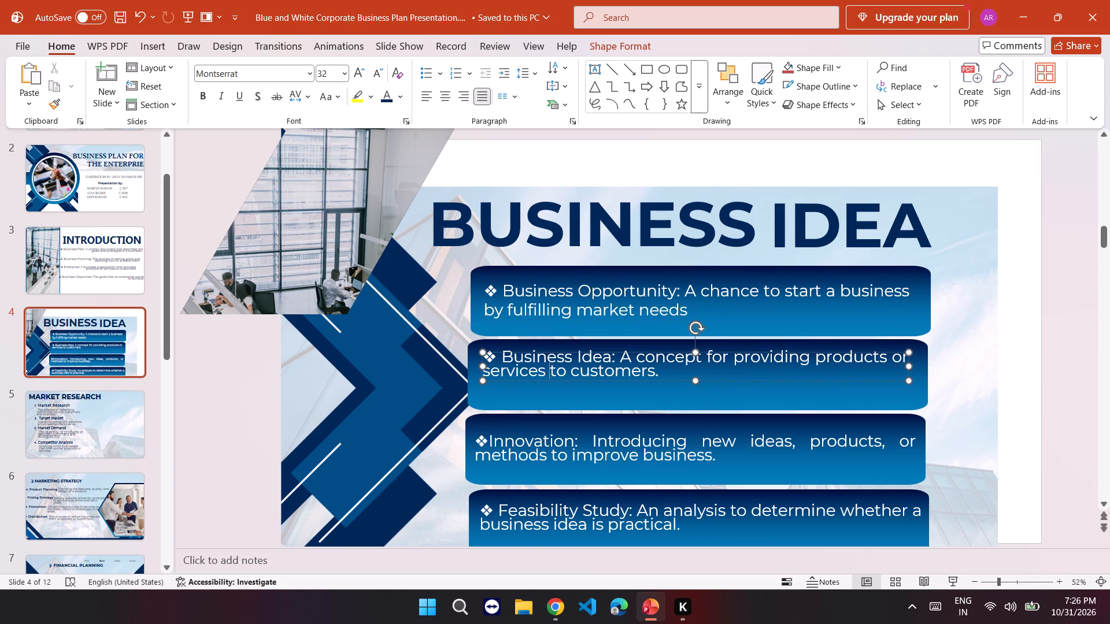
left_click_drag(557, 352, 559, 358)
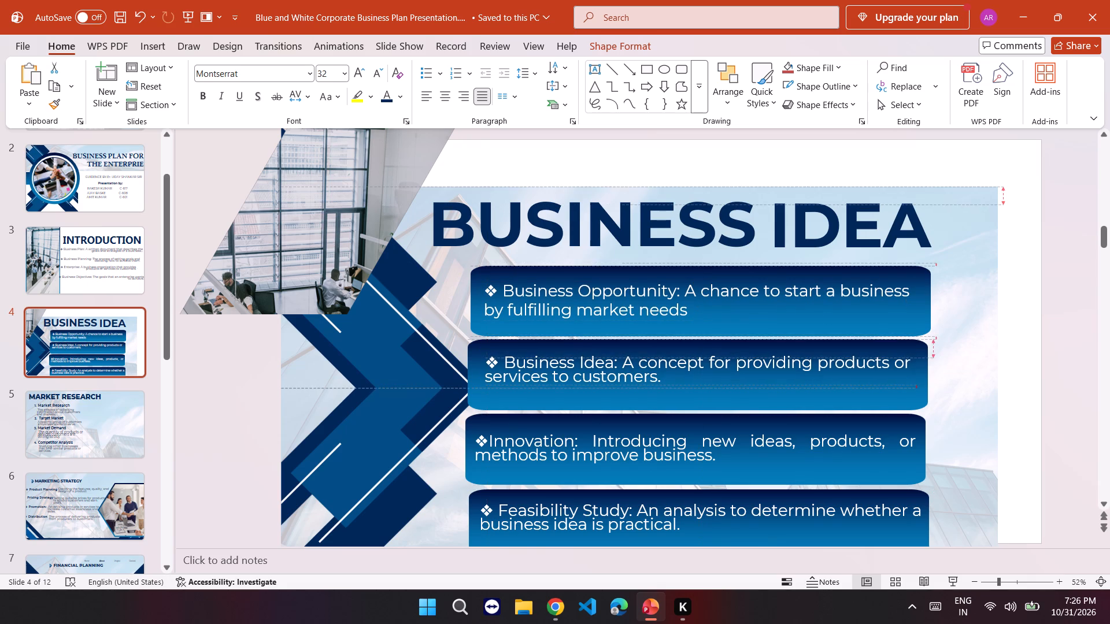
left_click_drag(559, 358, 561, 360)
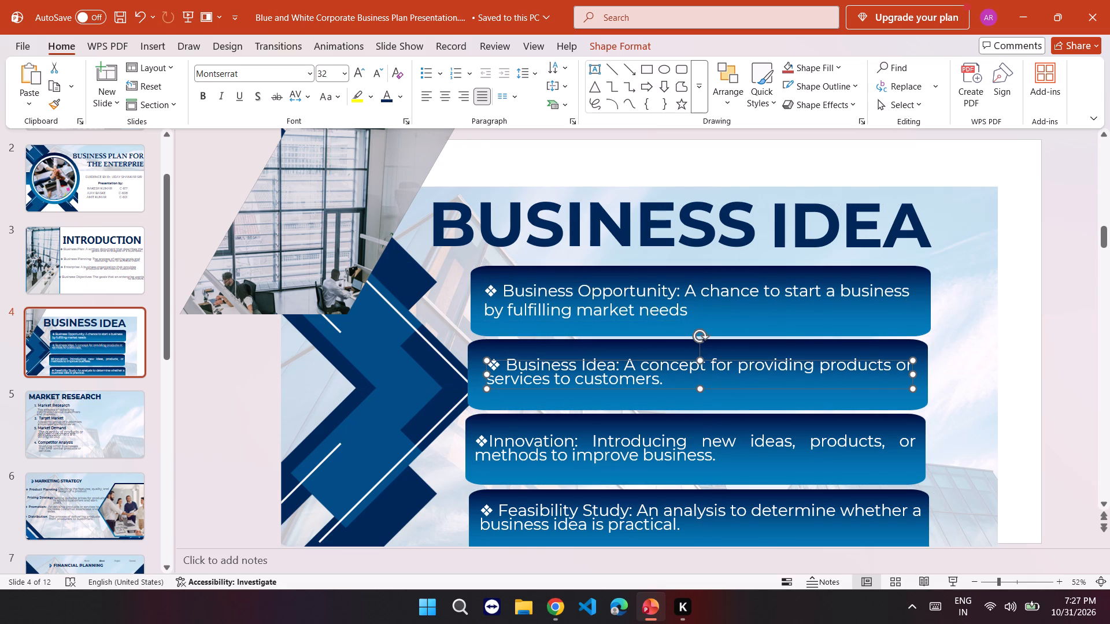
left_click(523, 80)
left_click(547, 100)
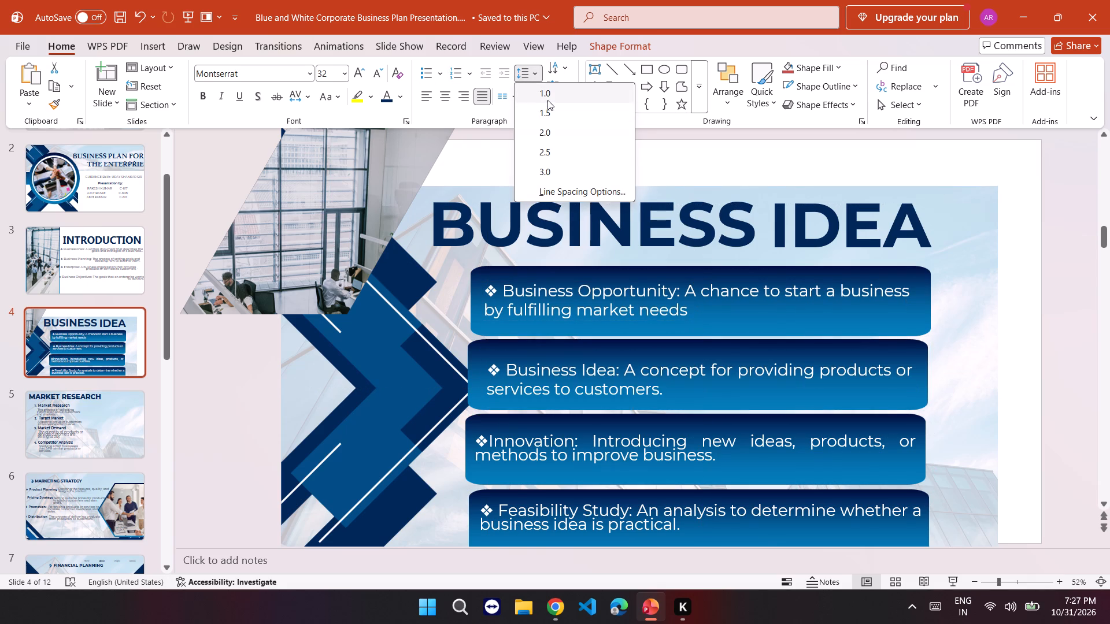
left_click(546, 361)
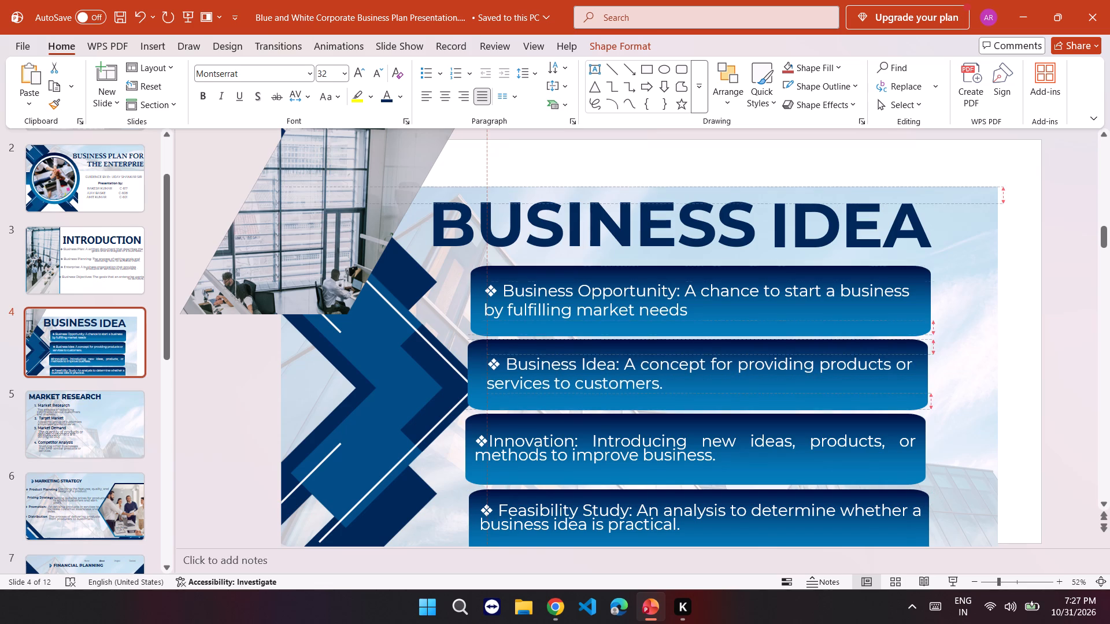
Set the Innovation text on slide 4 to 1.0 line spacing and move it slightly up and right within its blue box.
left_click(554, 445)
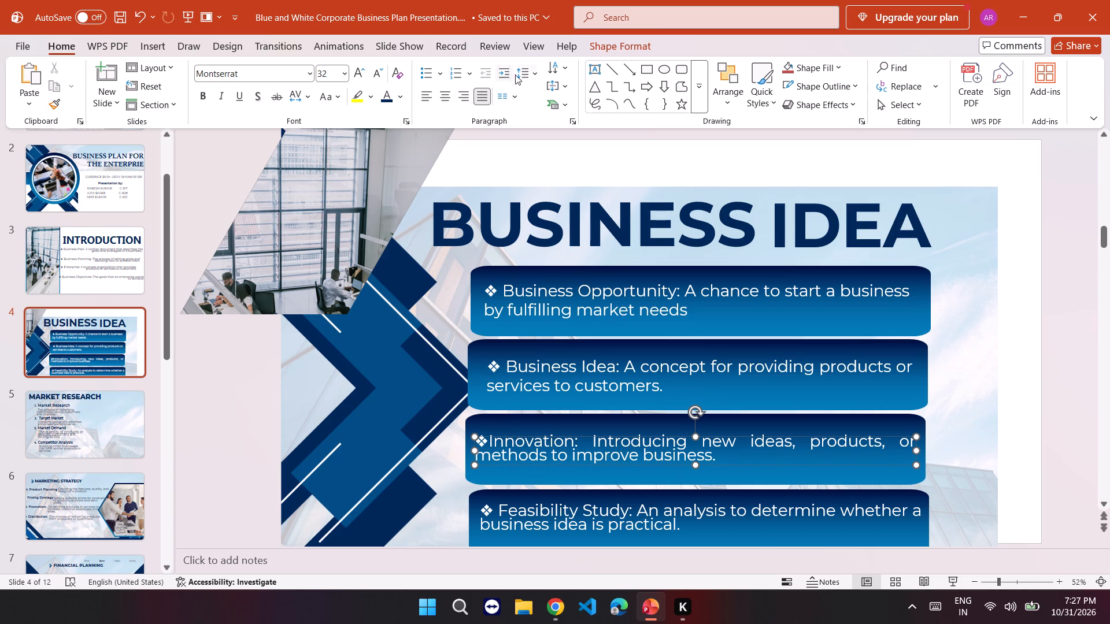
left_click(532, 74)
left_click(535, 94)
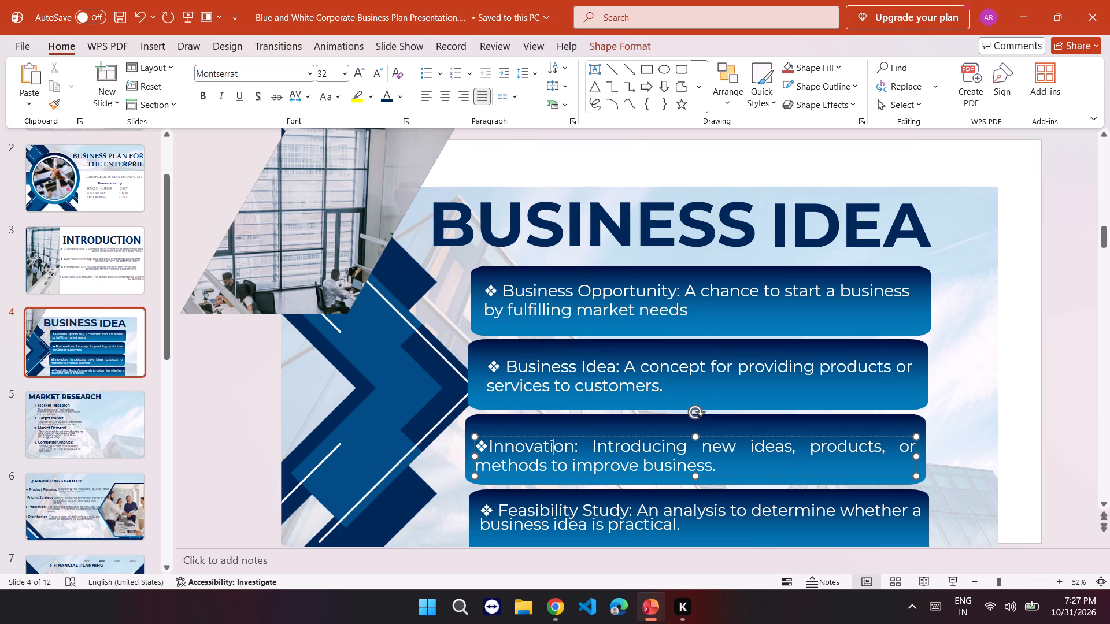
left_click_drag(540, 437, 554, 431)
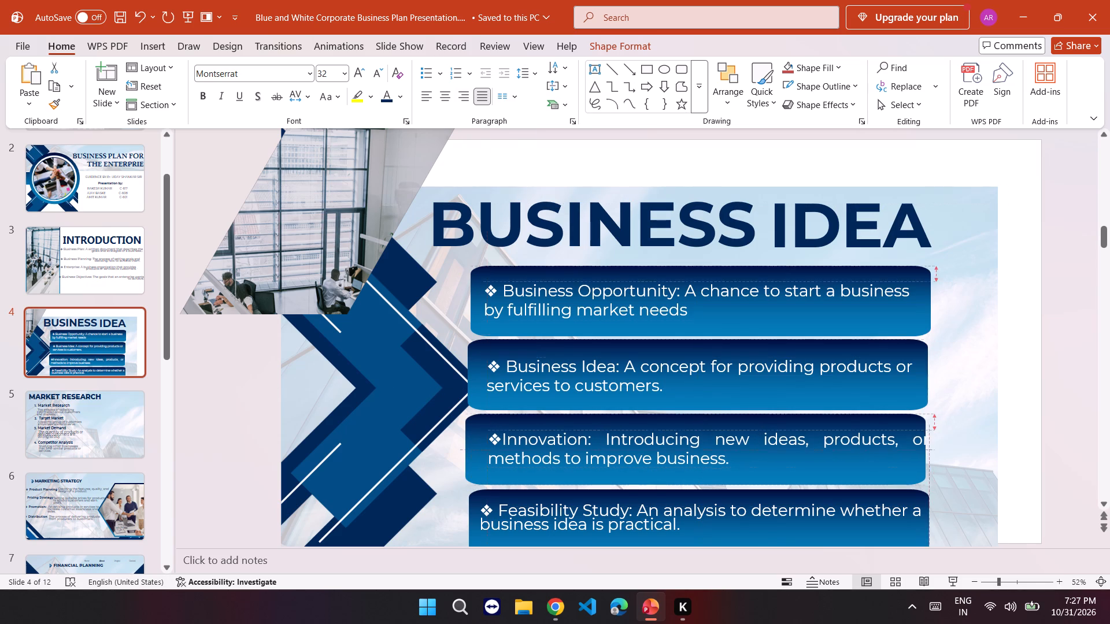
left_click_drag(554, 431, 554, 432)
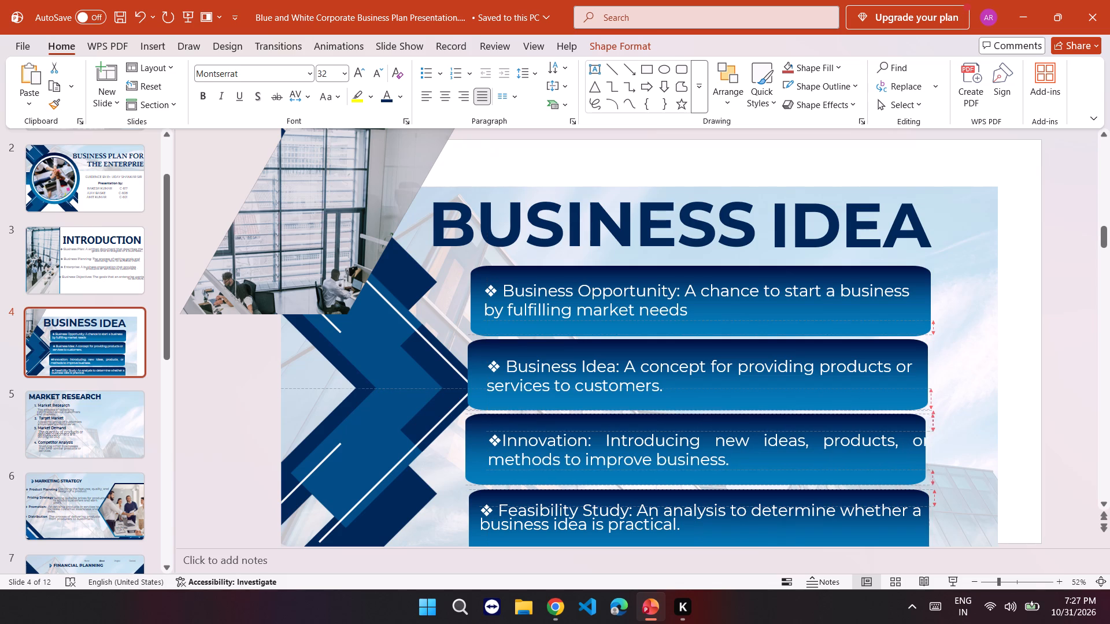
left_click_drag(554, 432, 553, 429)
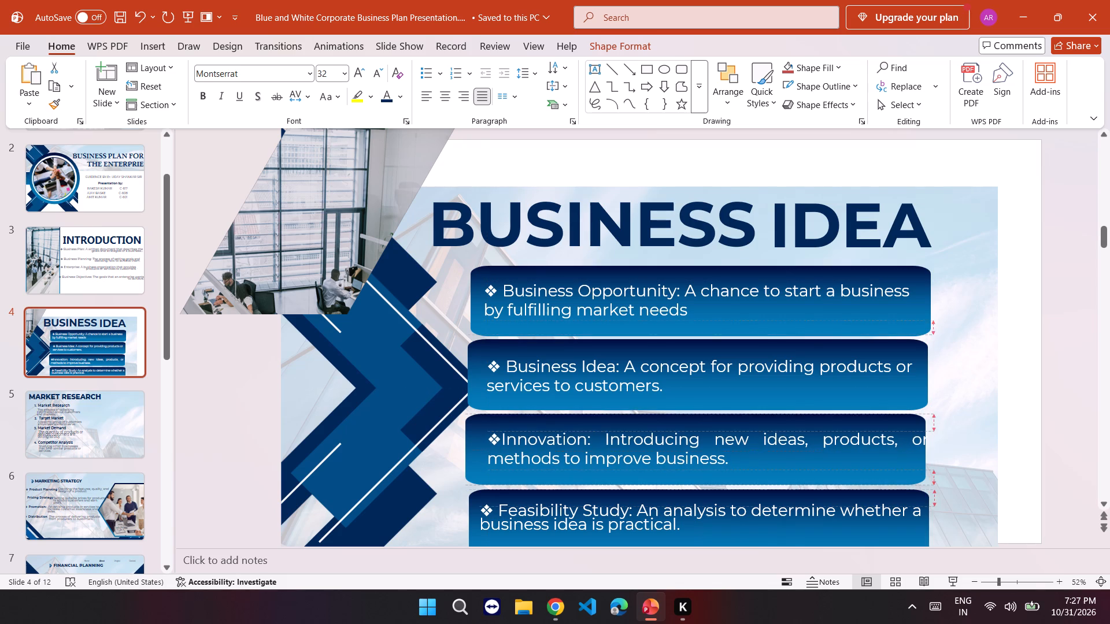
left_click_drag(553, 429, 552, 429)
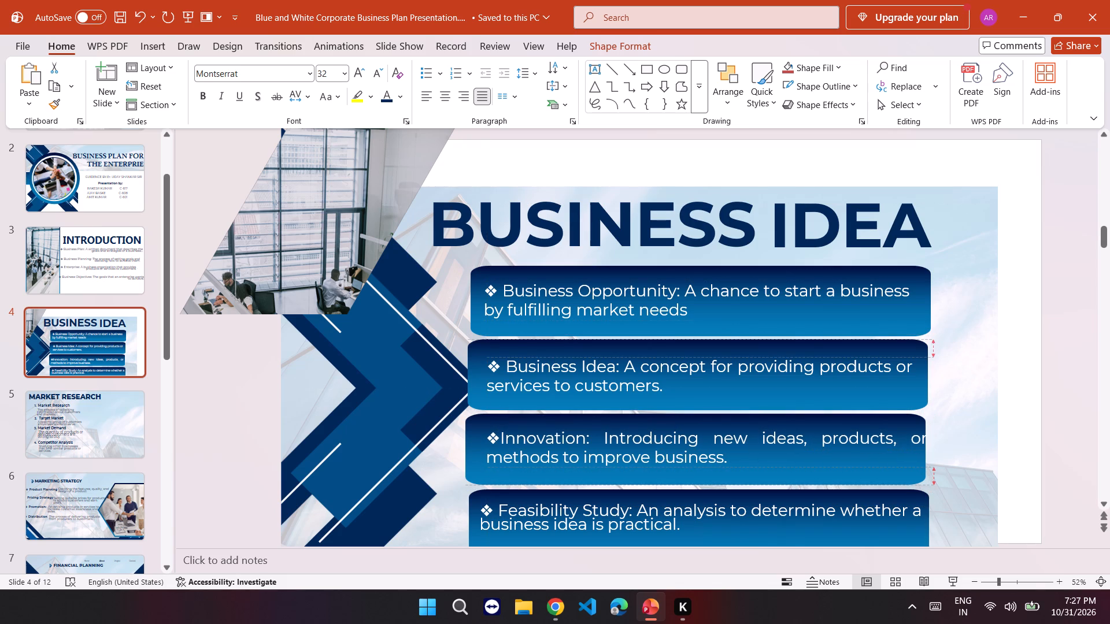
left_click_drag(552, 429, 547, 429)
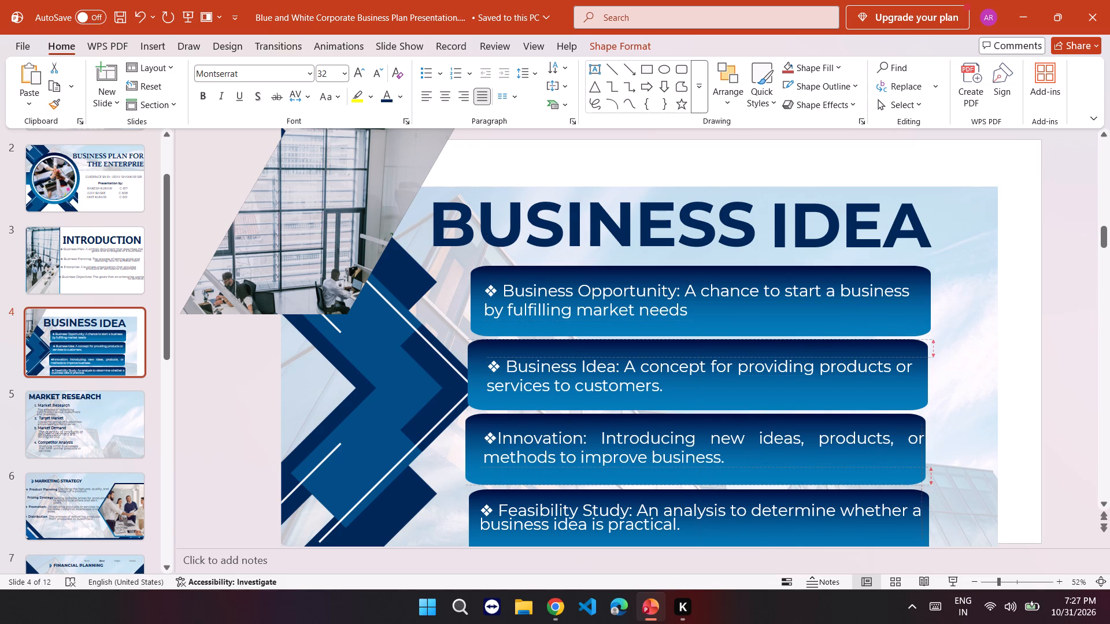
left_click_drag(547, 429, 544, 429)
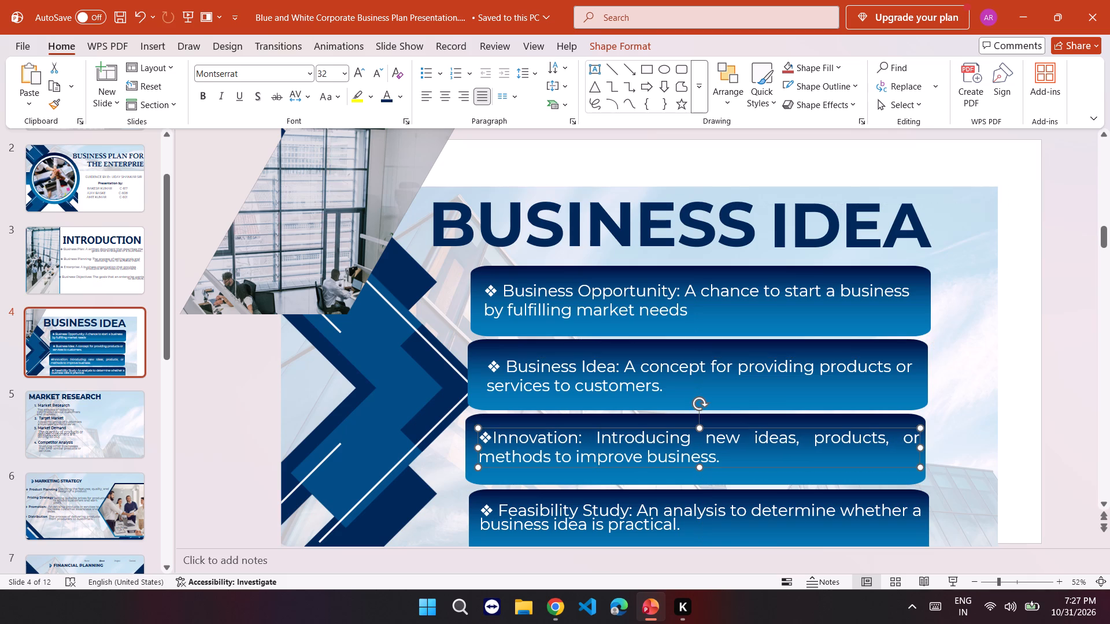
Narrow the Innovation text box from its right side and shift it right to center it in its blue box.
left_click_drag(920, 445, 900, 443)
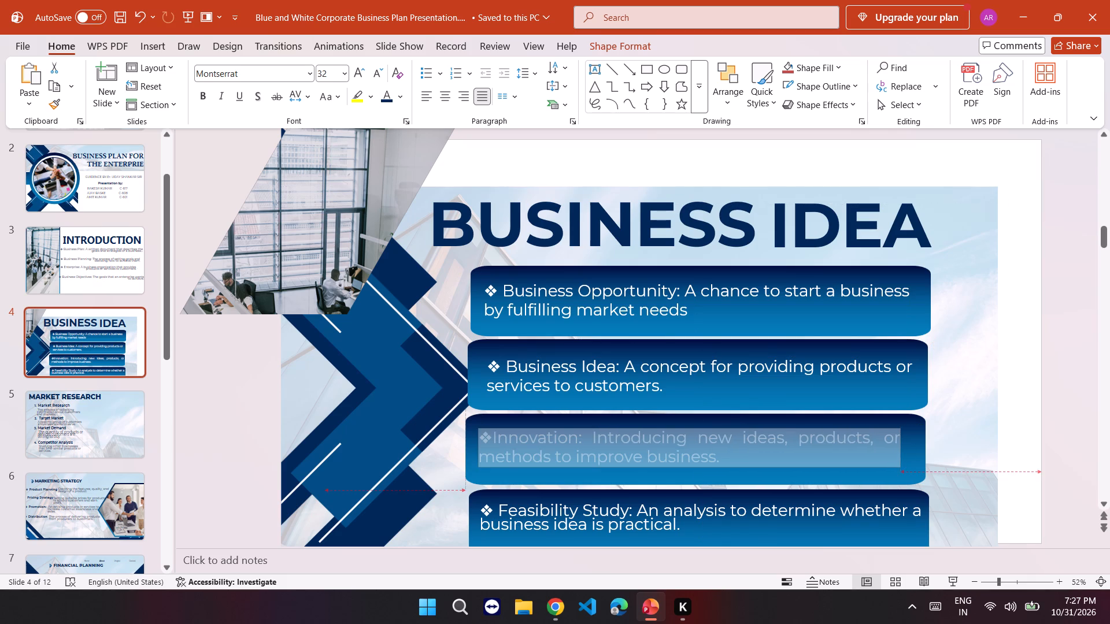
left_click_drag(900, 443, 897, 444)
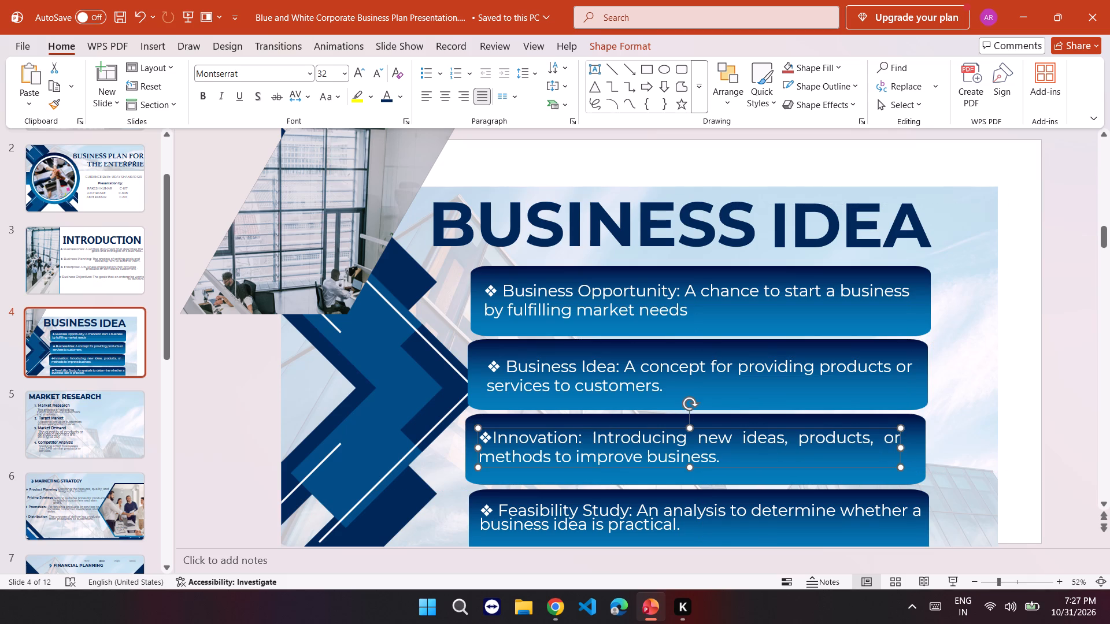
left_click_drag(541, 429, 552, 429)
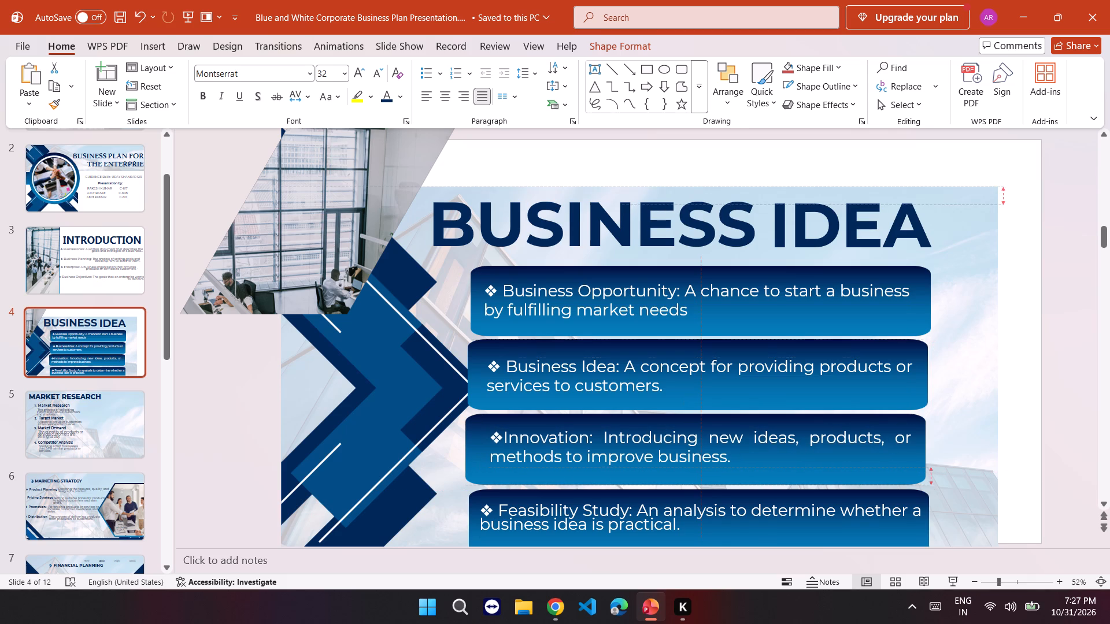
left_click_drag(552, 429, 550, 429)
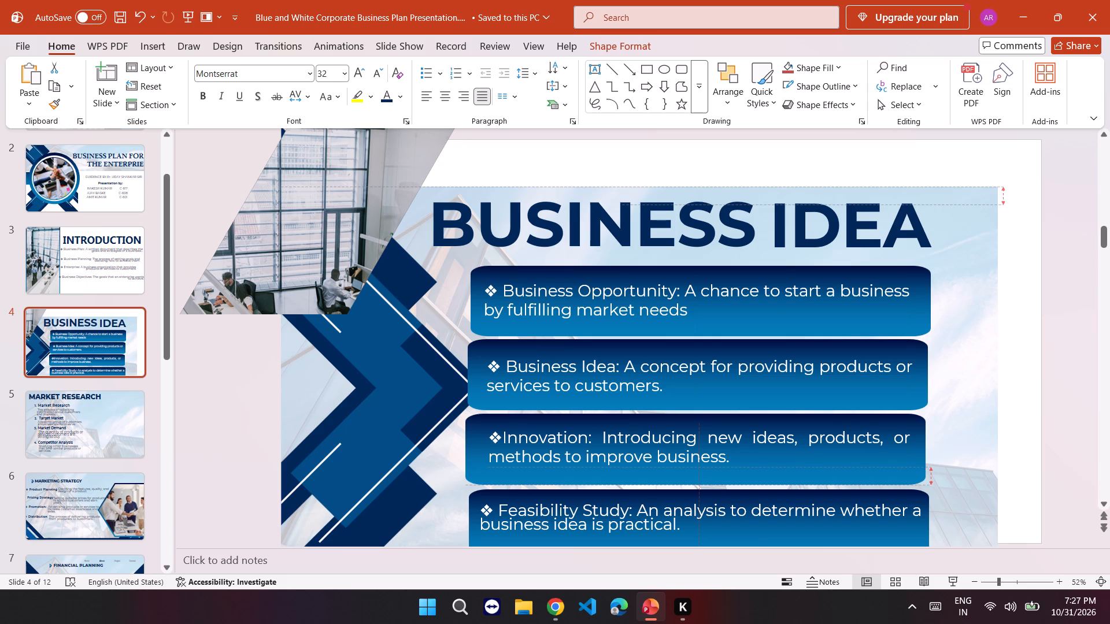
left_click_drag(550, 429, 550, 430)
Set the Feasibility Study text to 1.0 line spacing and move it slightly up within its blue box.
left_click(556, 512)
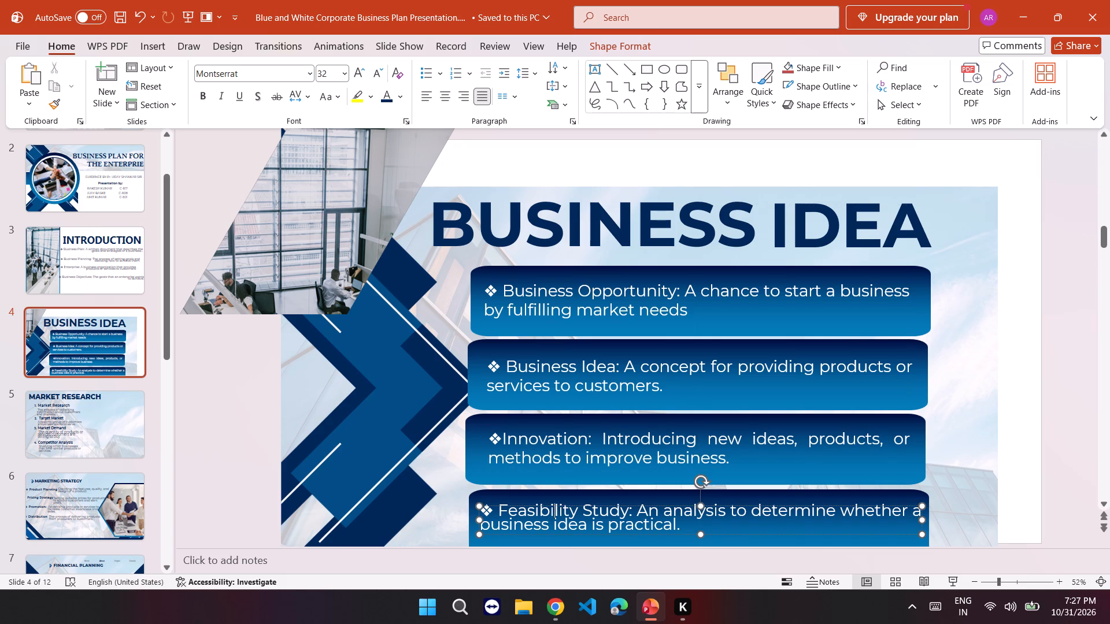
left_click(760, 505)
left_click(532, 69)
left_click(531, 91)
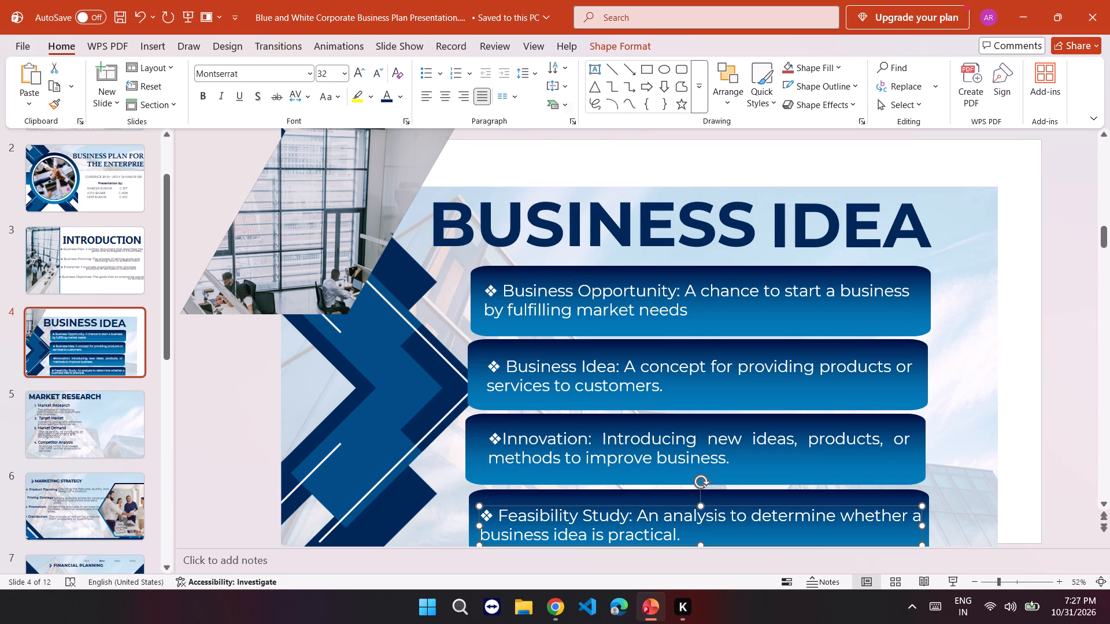
left_click(530, 506)
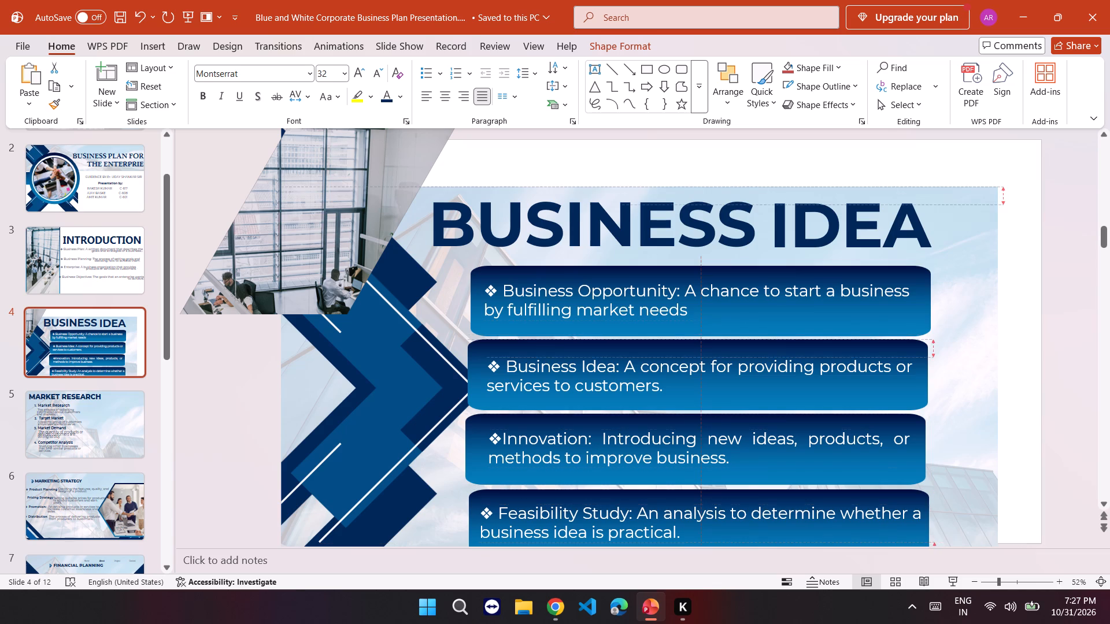
left_click(530, 505)
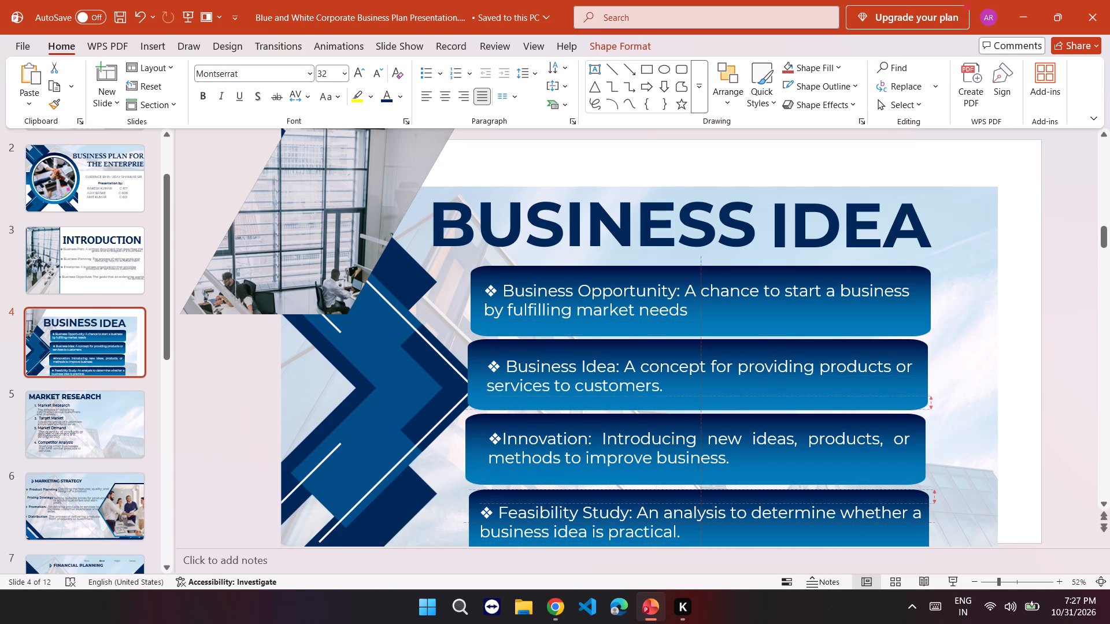
Move the slide 4 background picture up and right so it fills the slide area.
left_click(960, 345)
left_click_drag(961, 347, 971, 330)
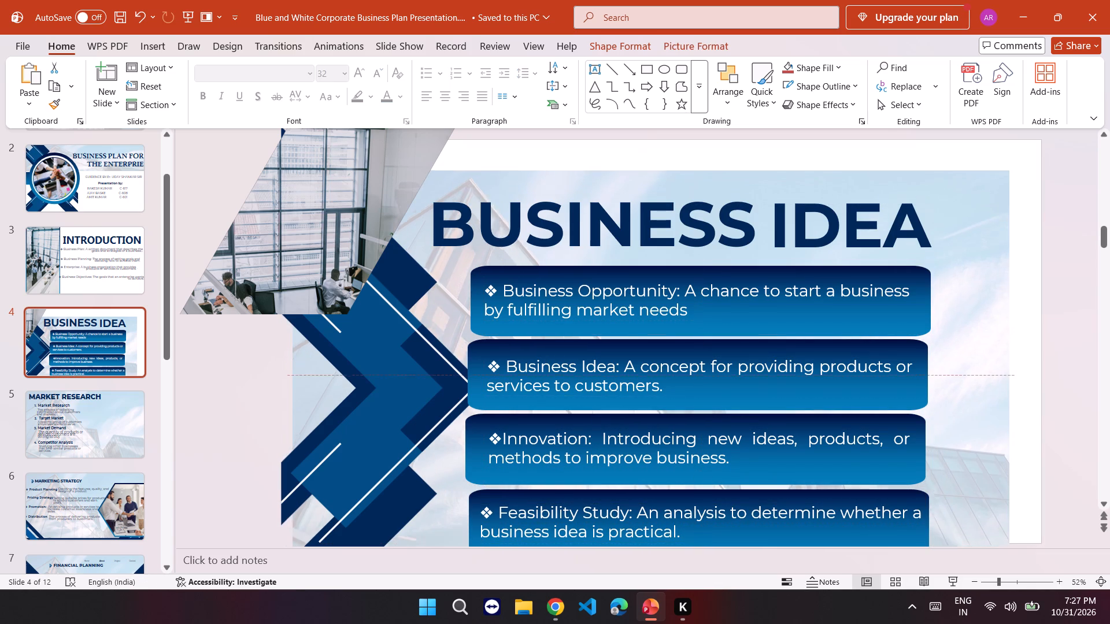
left_click_drag(971, 330, 1005, 300)
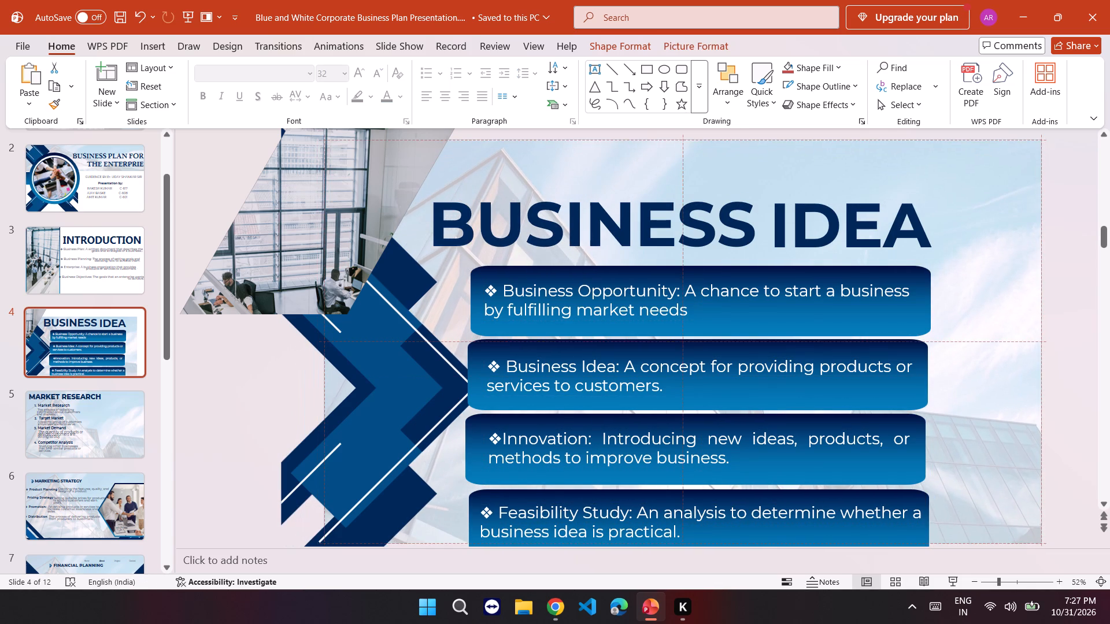
left_click_drag(1005, 300, 1004, 305)
scroll(1094, 297, "down", 3)
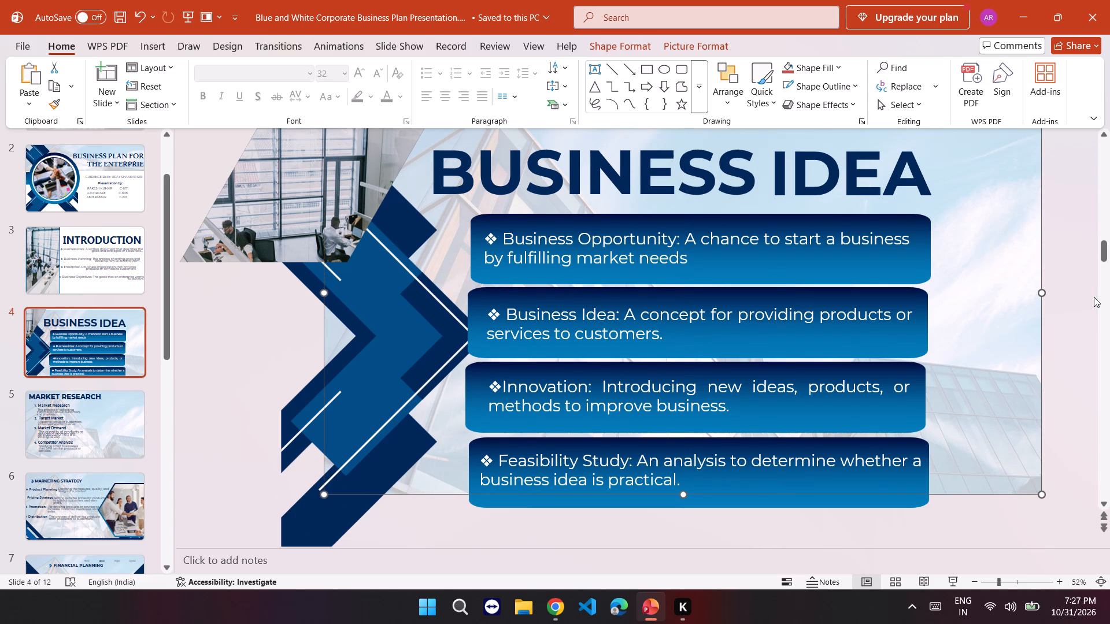
scroll(1094, 297, "up", 2)
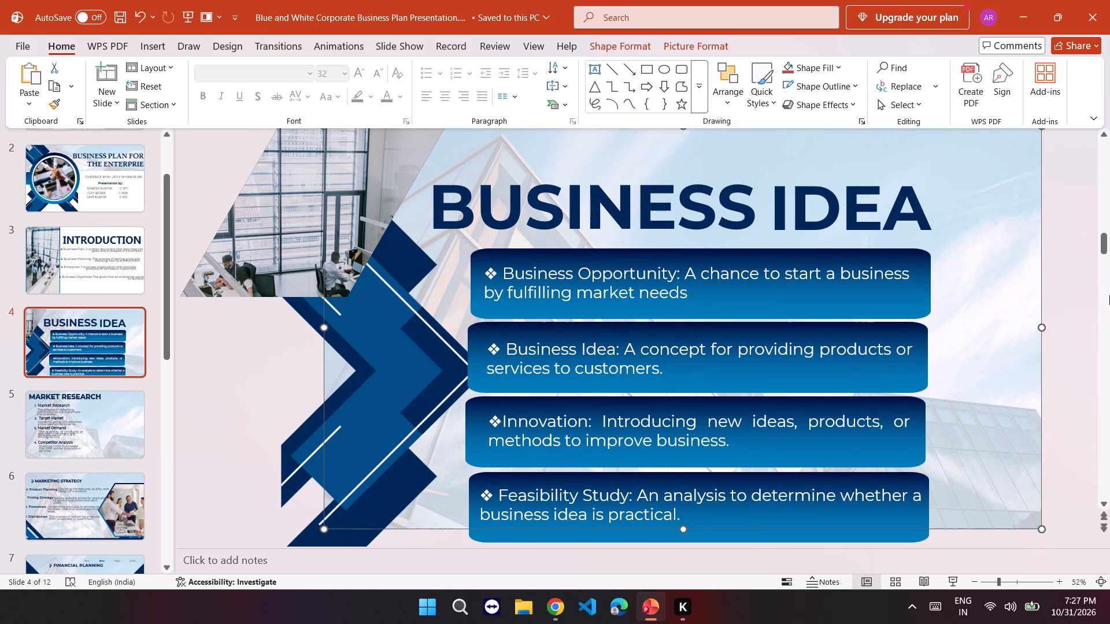
left_click(1080, 306)
Select the four blue boxes, their texts and the title word IDEA together, and move them up and right on the slide.
left_click(828, 291, "ctrl")
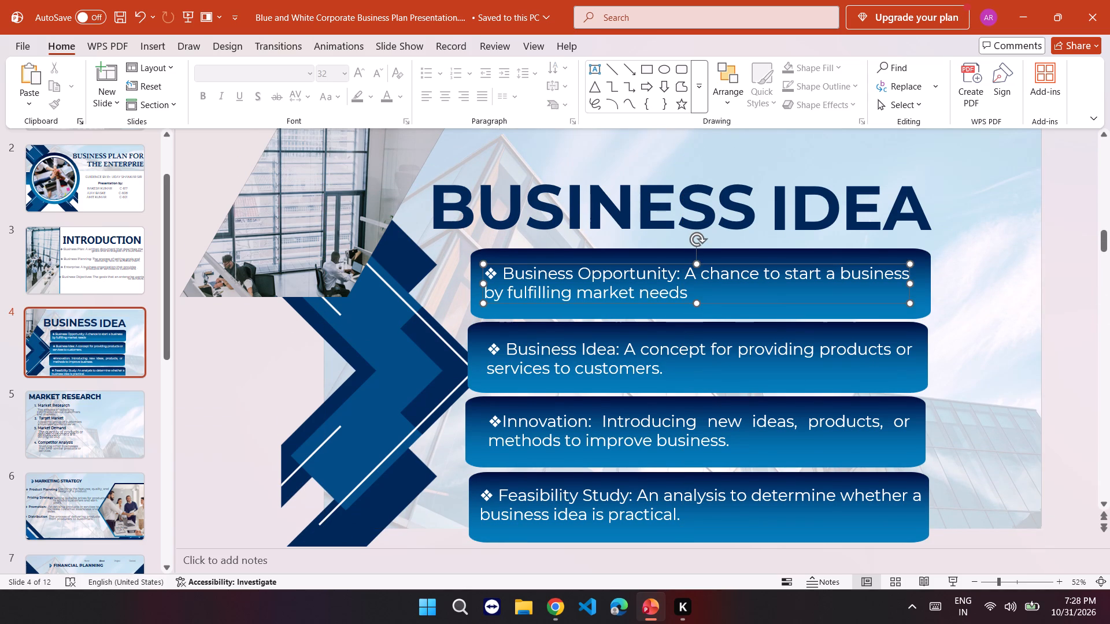
left_click(917, 303, "ctrl")
left_click(885, 355, "ctrl")
left_click(920, 375, "ctrl")
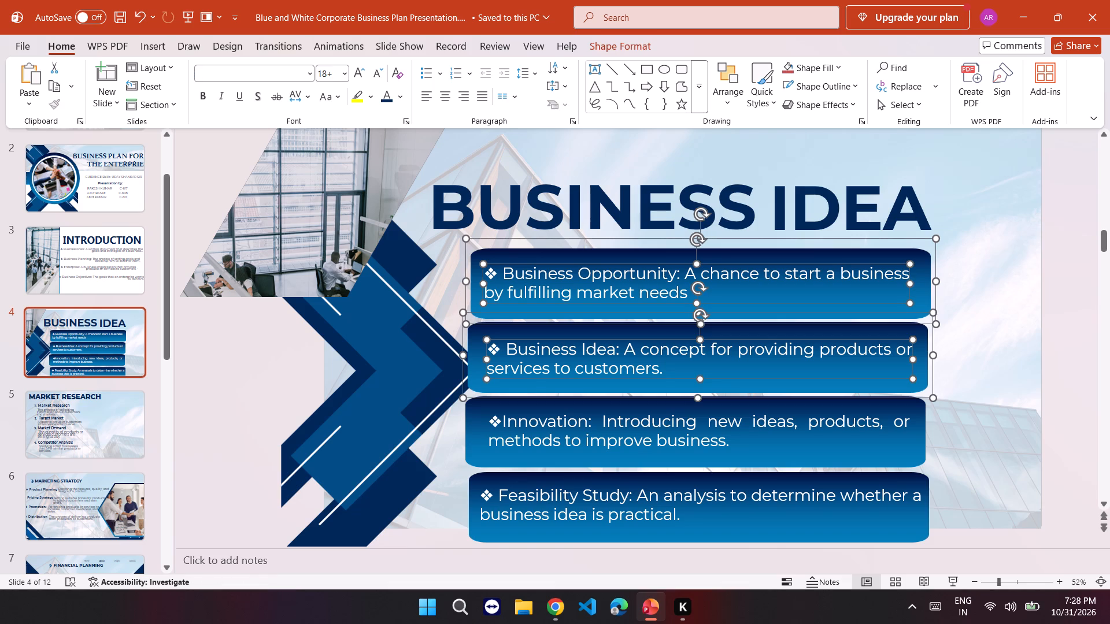
left_click(901, 425, "ctrl")
left_click(922, 452, "ctrl")
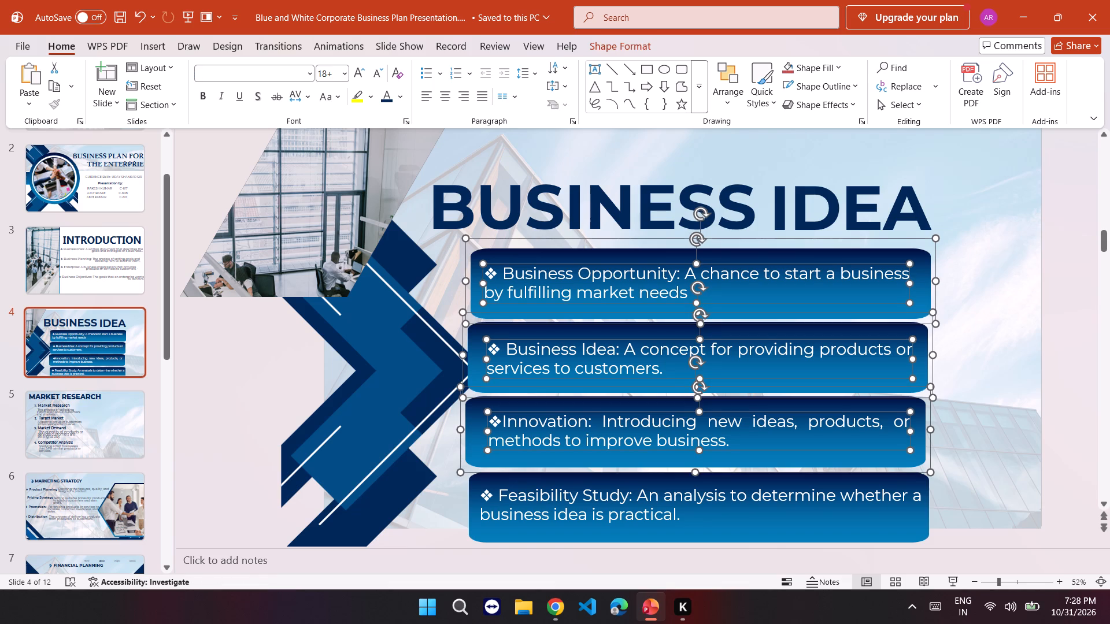
left_click(894, 495, "ctrl")
left_click(913, 533, "ctrl")
left_click(883, 201, "ctrl")
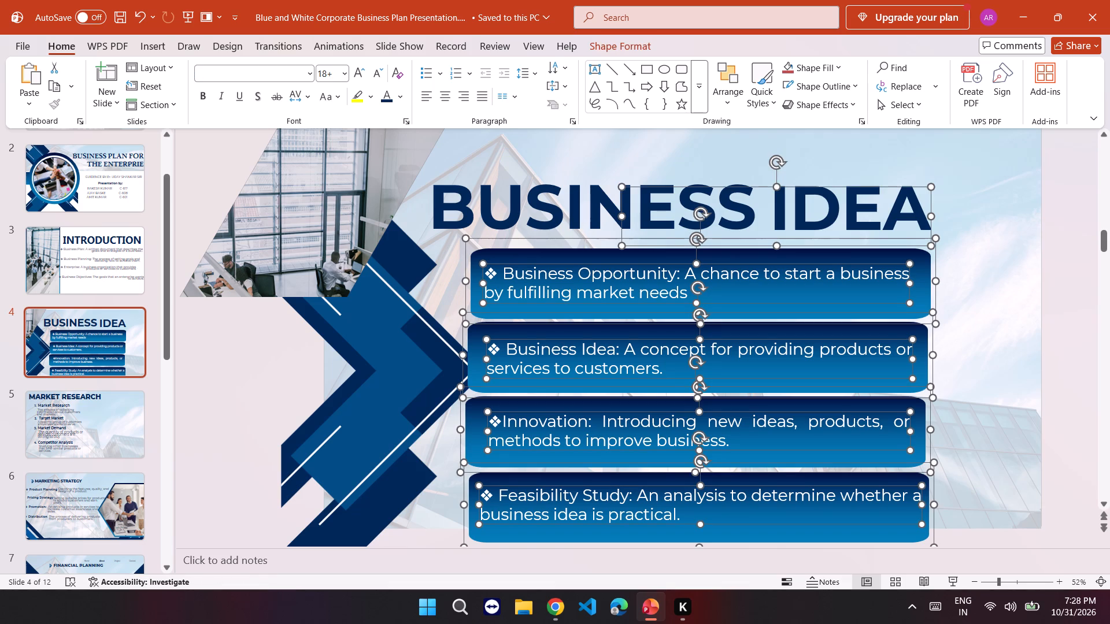
left_click_drag(903, 185, 923, 175)
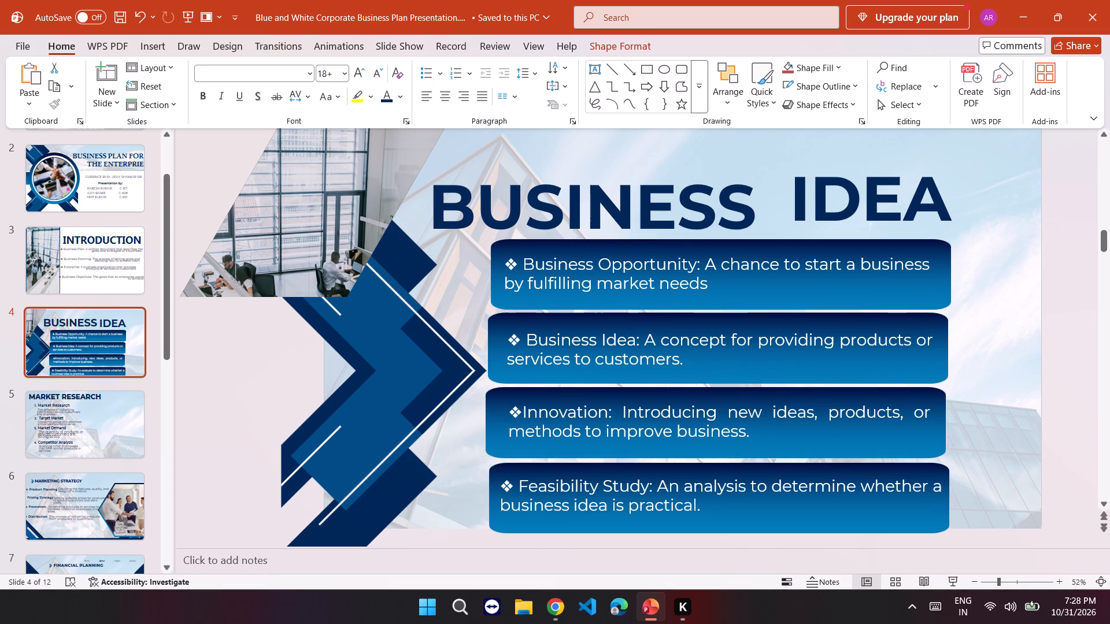
left_click_drag(923, 175, 975, 160)
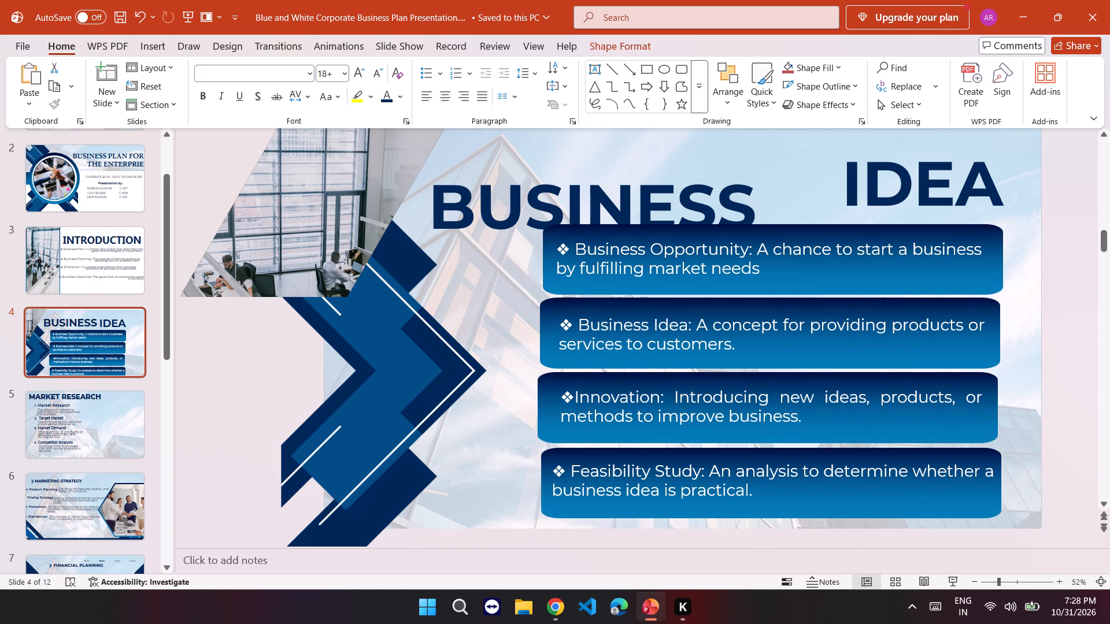
left_click_drag(975, 160, 973, 162)
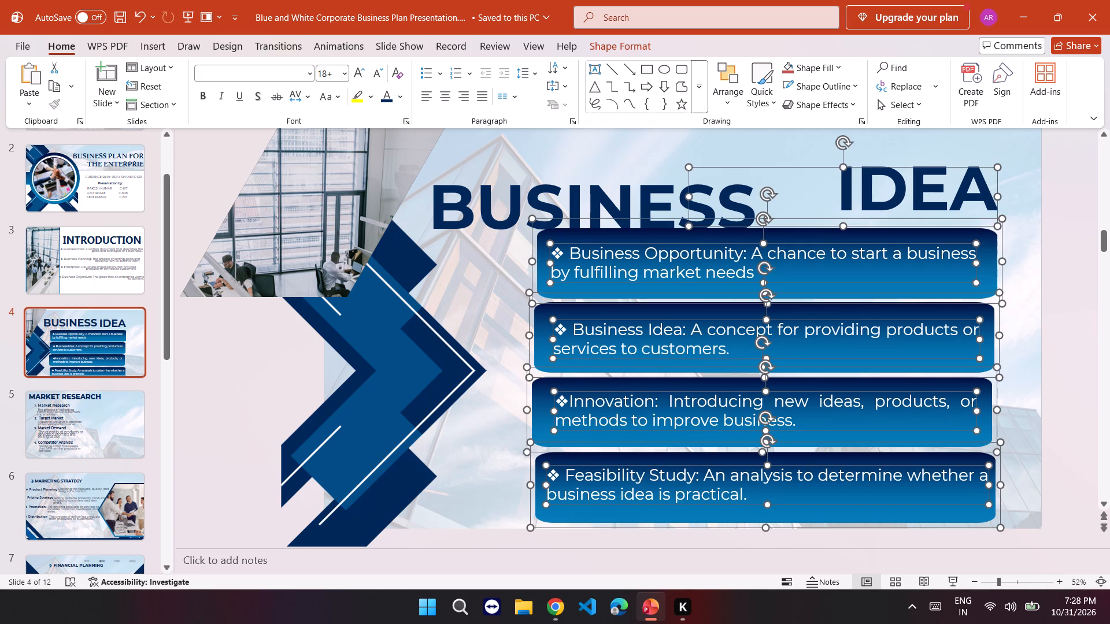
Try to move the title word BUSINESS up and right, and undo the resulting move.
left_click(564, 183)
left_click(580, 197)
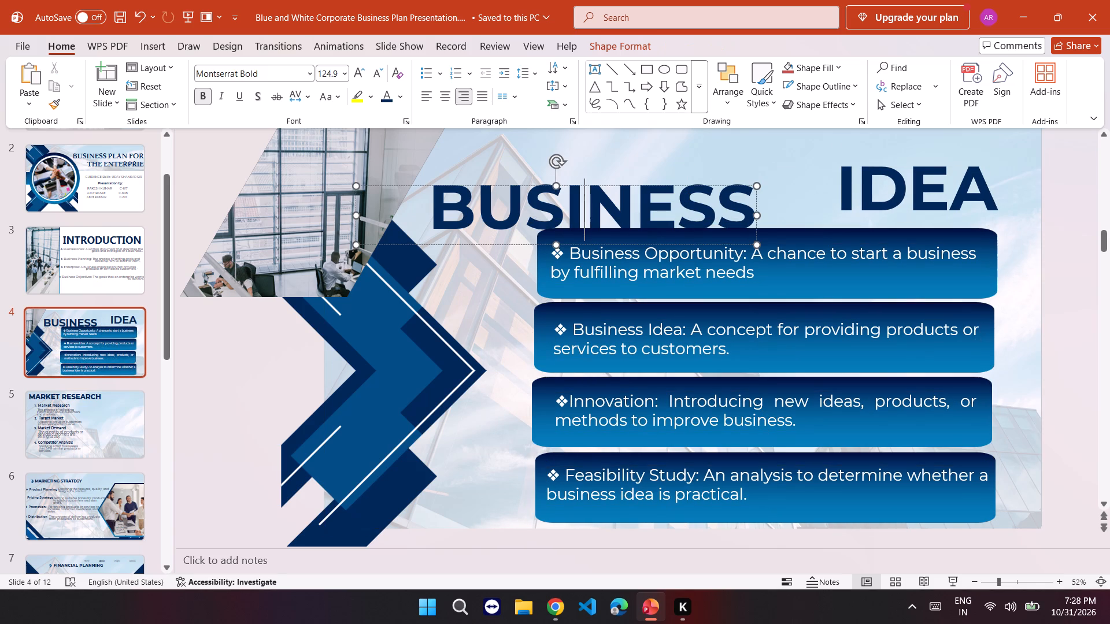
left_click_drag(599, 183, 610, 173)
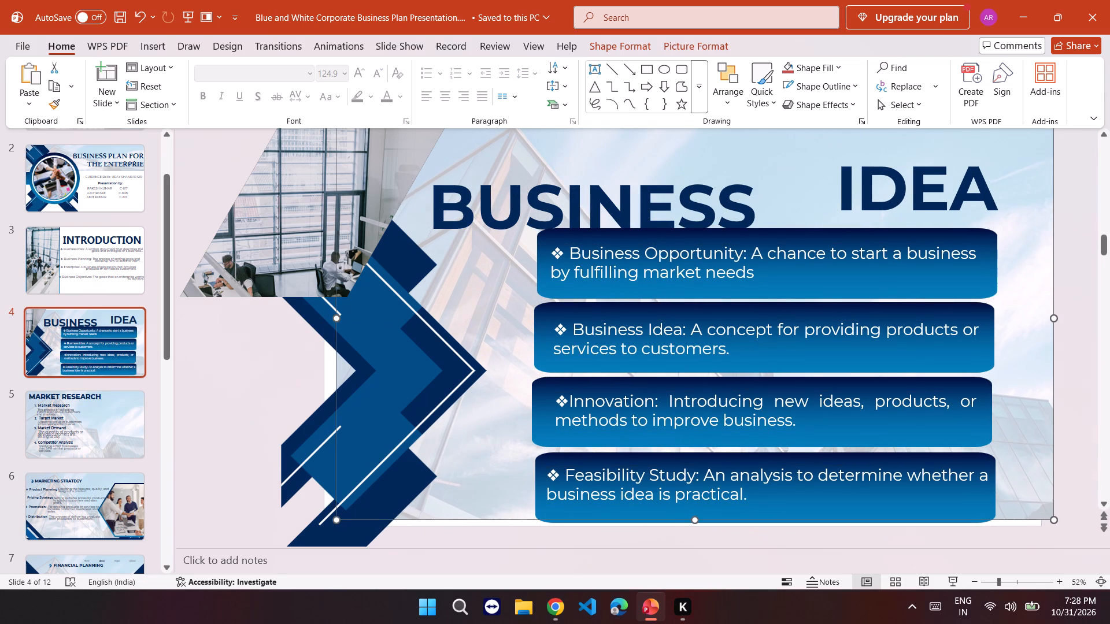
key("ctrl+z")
Nudge the background picture slightly up so it lines up with the slide's top and bottom edges.
scroll(893, 250, "up", 1, "ctrl")
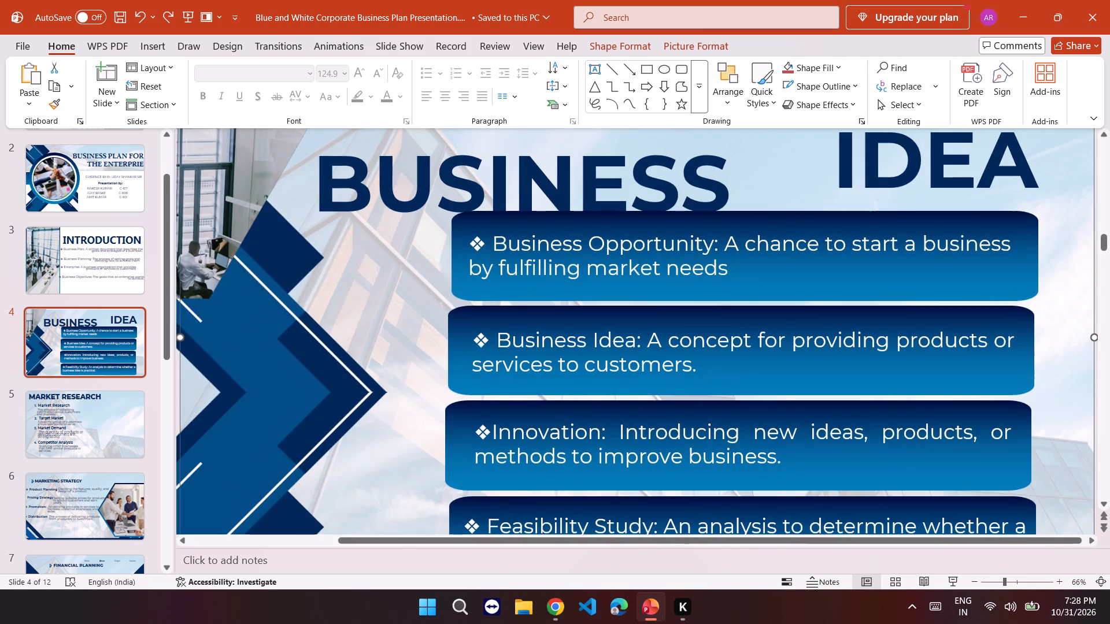
scroll(891, 248, "down", 2, "ctrl")
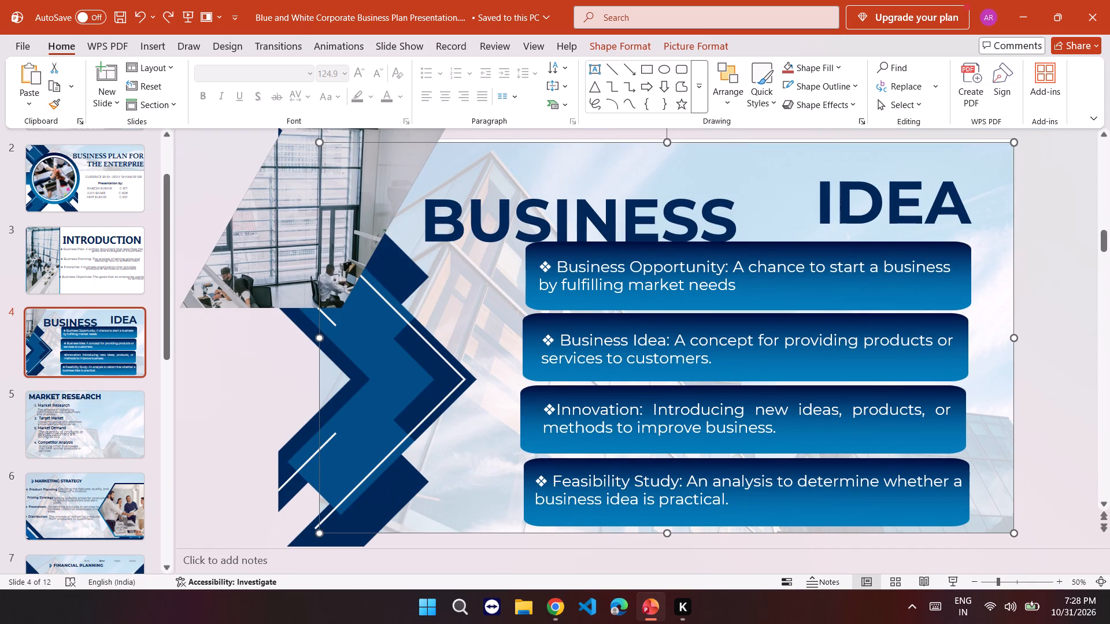
left_click_drag(828, 156, 826, 151)
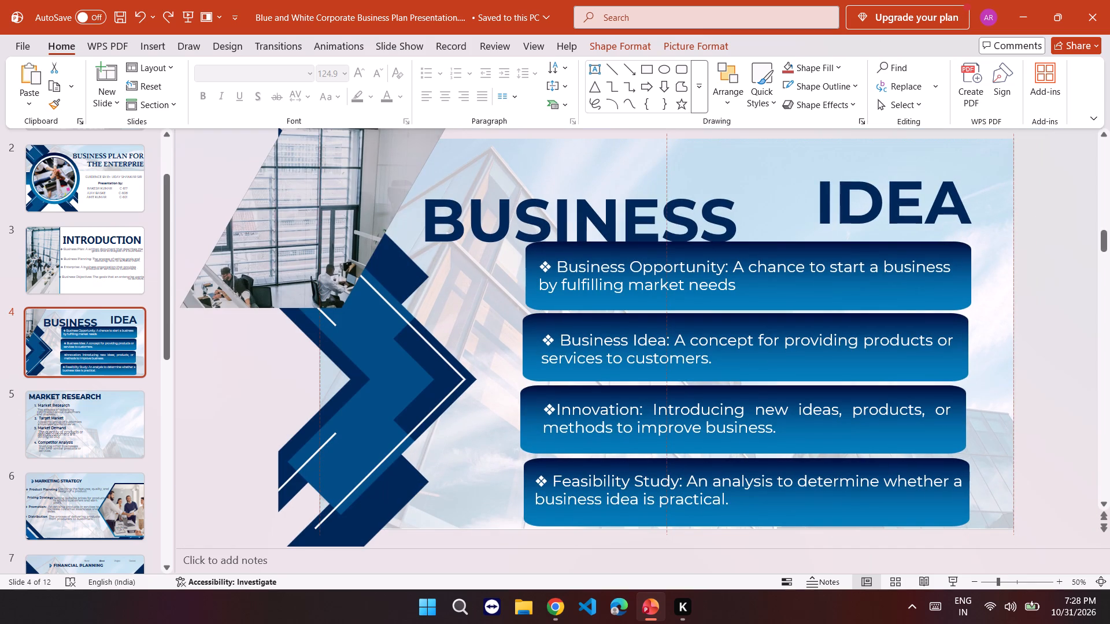
left_click_drag(826, 151, 826, 150)
left_click(1025, 251)
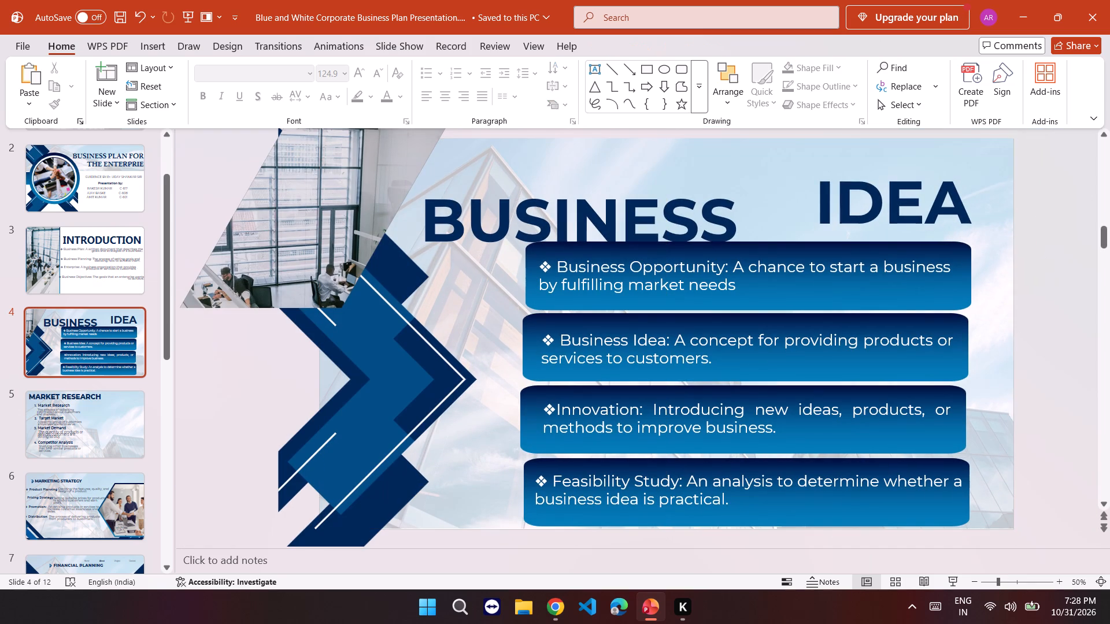
Move the slide 4 title word BUSINESS up and right so it sits level beside the word IDEA.
left_click(613, 222)
left_click(609, 198)
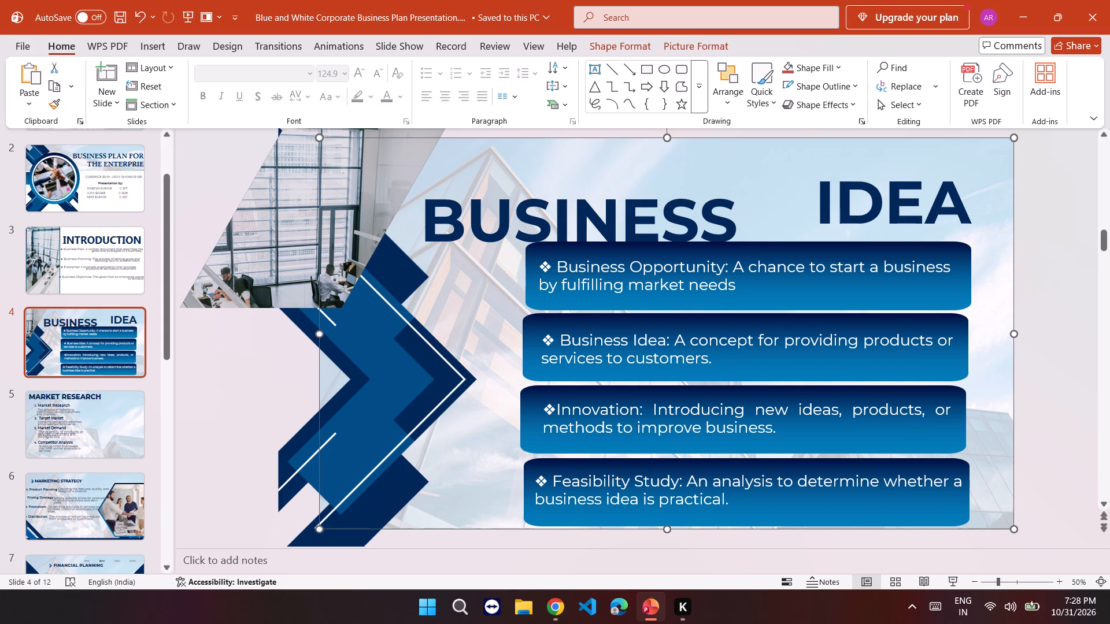
left_click(598, 231)
left_click_drag(605, 200, 668, 183)
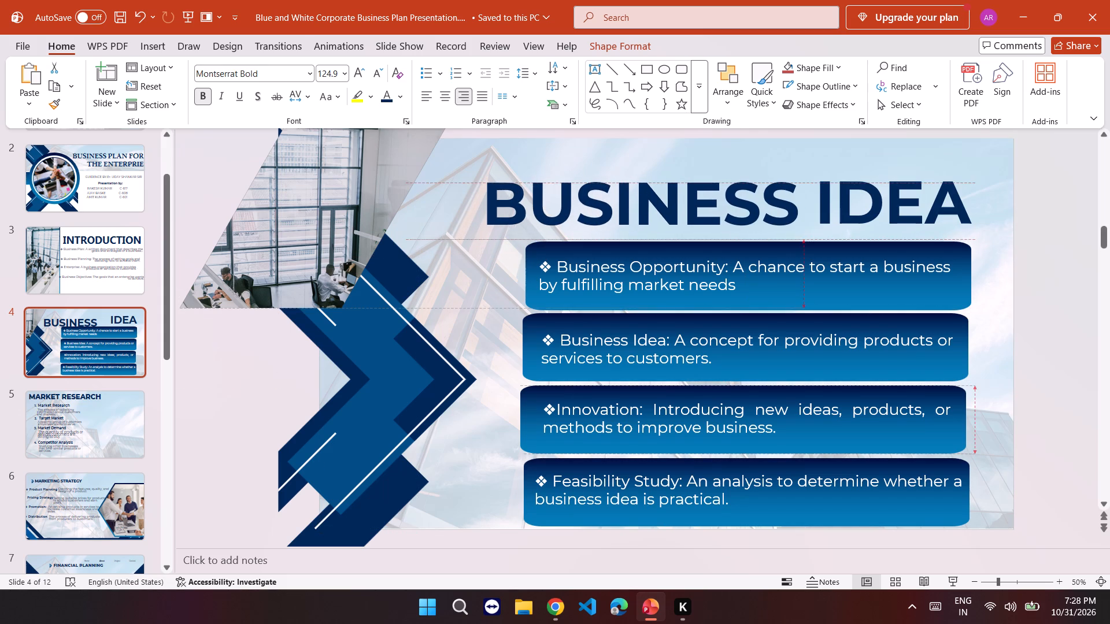
left_click_drag(668, 183, 669, 183)
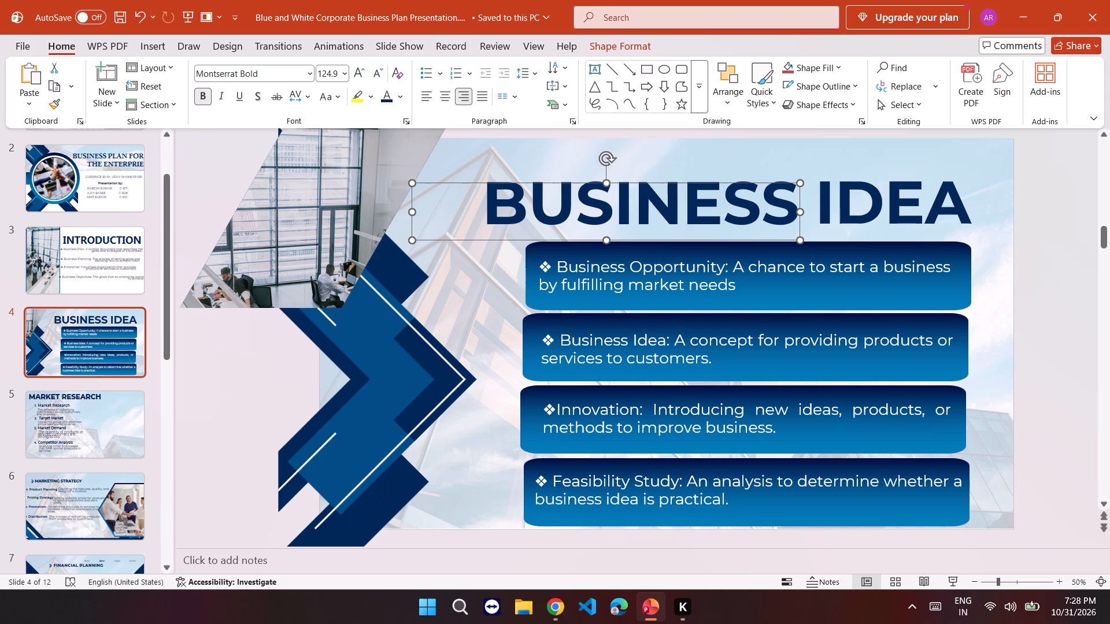
left_click(642, 182)
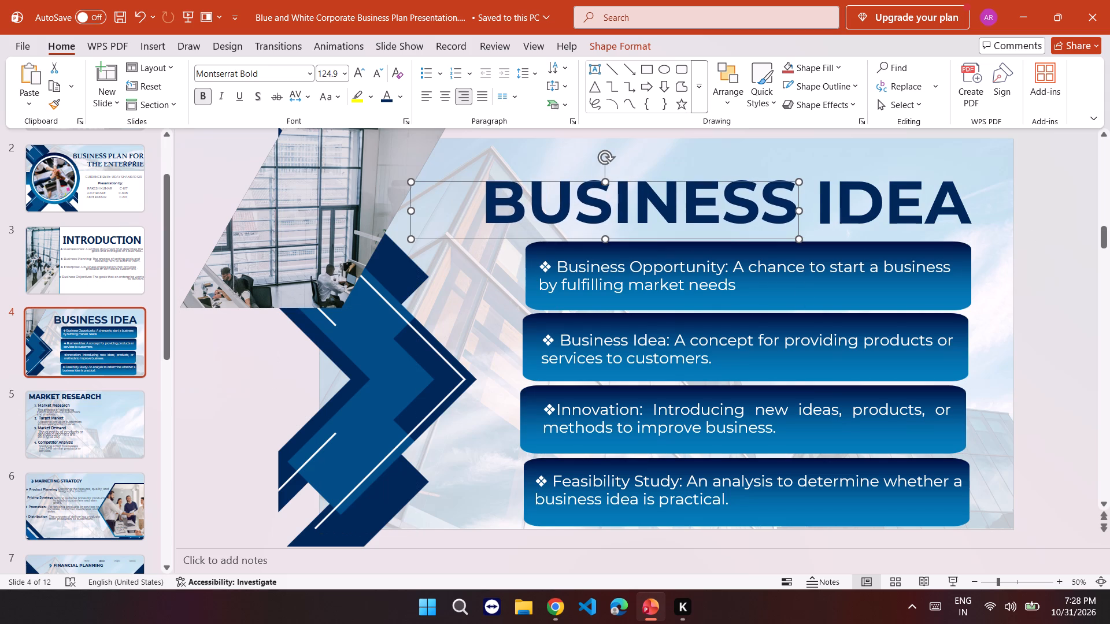
left_click(1065, 278)
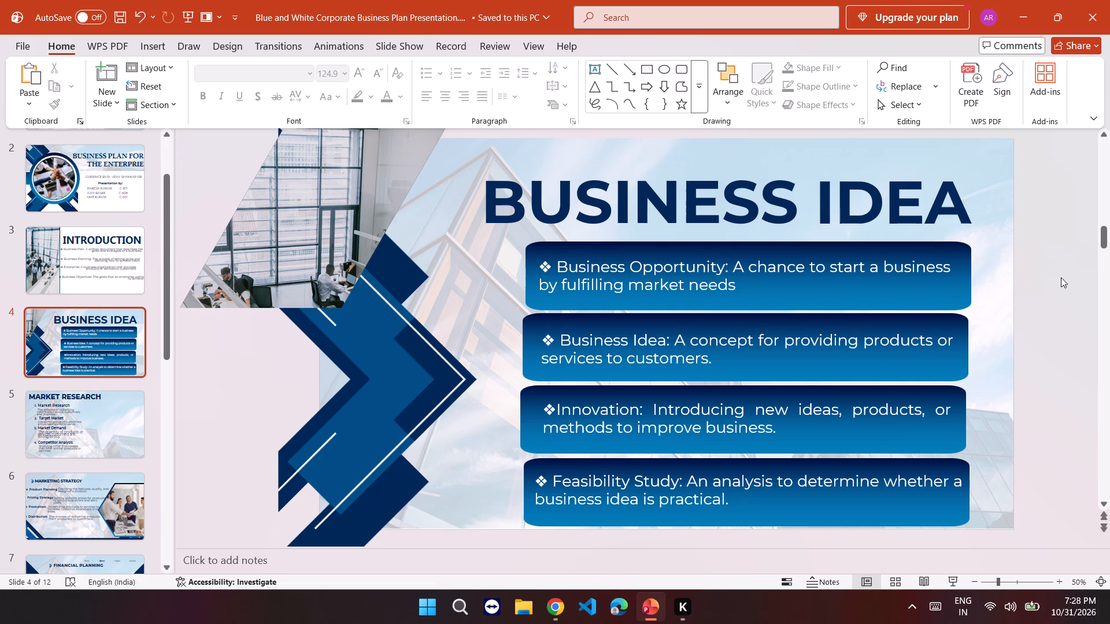
On slide 3, increase the line spacing of the Business Plan text so its two lines stop overlapping.
scroll(1058, 276, "down", 2)
scroll(1055, 274, "up", 2)
left_click(79, 247)
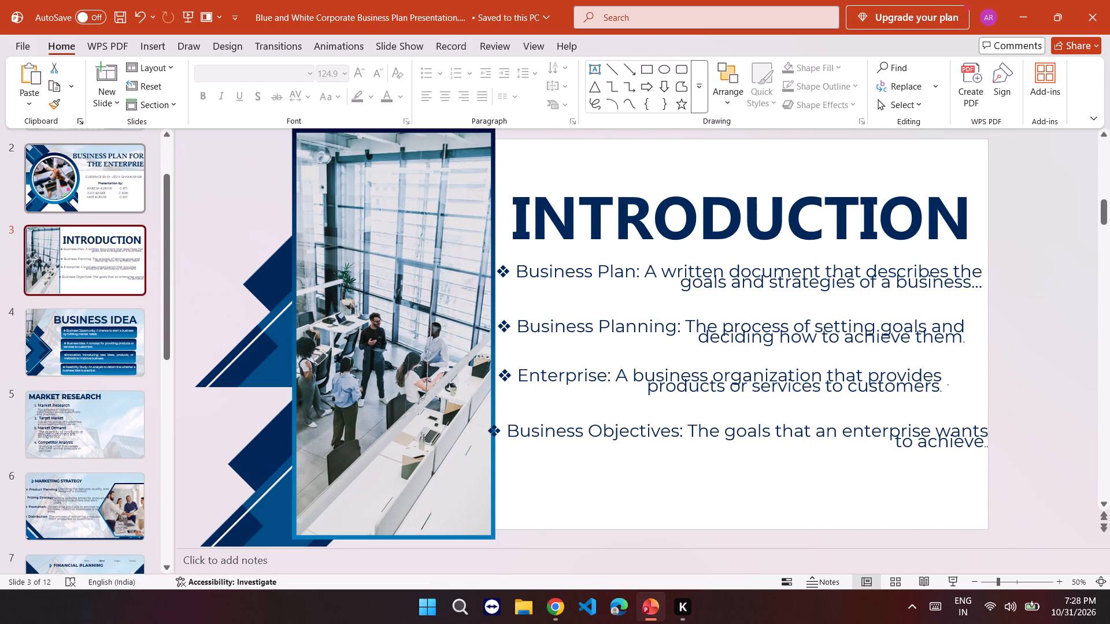
left_click(793, 279)
left_click(772, 268)
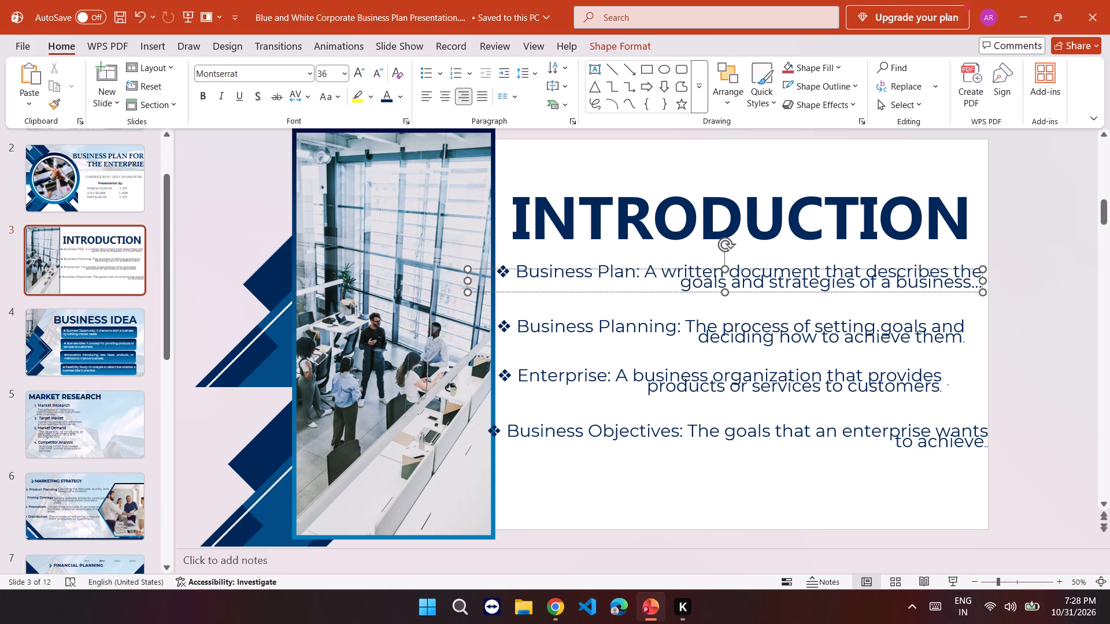
left_click(523, 72)
left_click(541, 94)
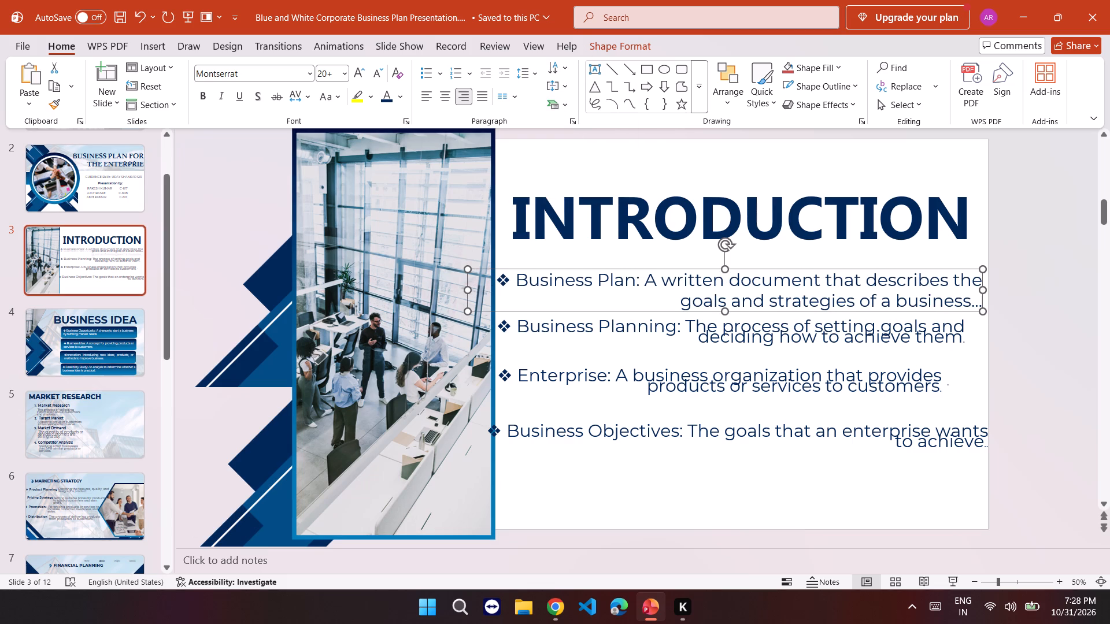
Narrow the Business Plan text box from its right edge and move it up and right beneath the INTRODUCTION title.
left_click_drag(983, 287, 978, 287)
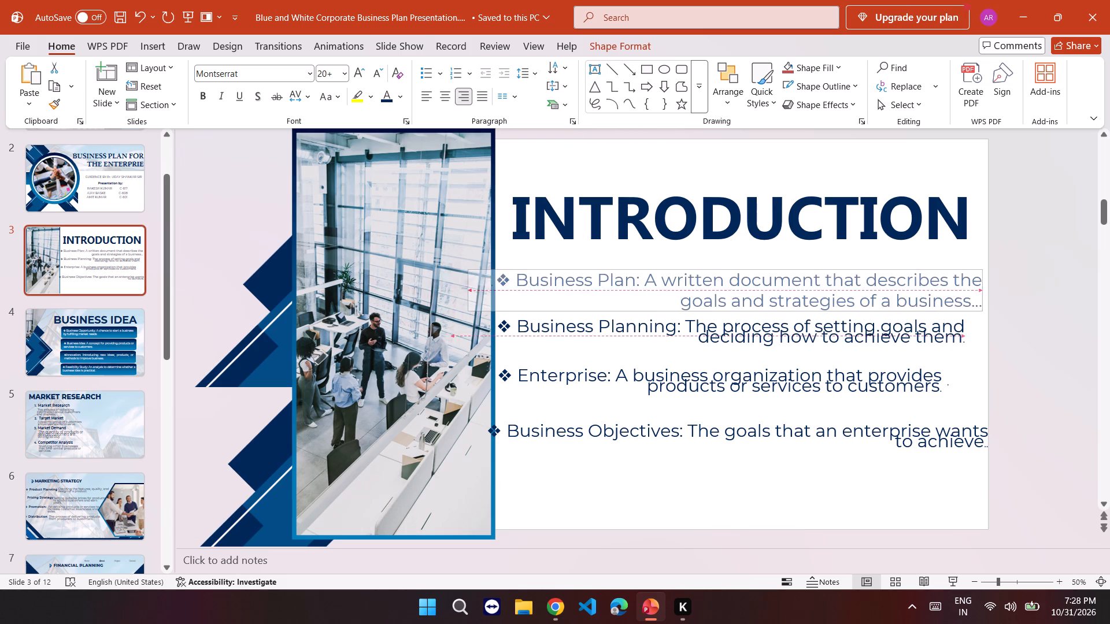
left_click_drag(978, 287, 923, 287)
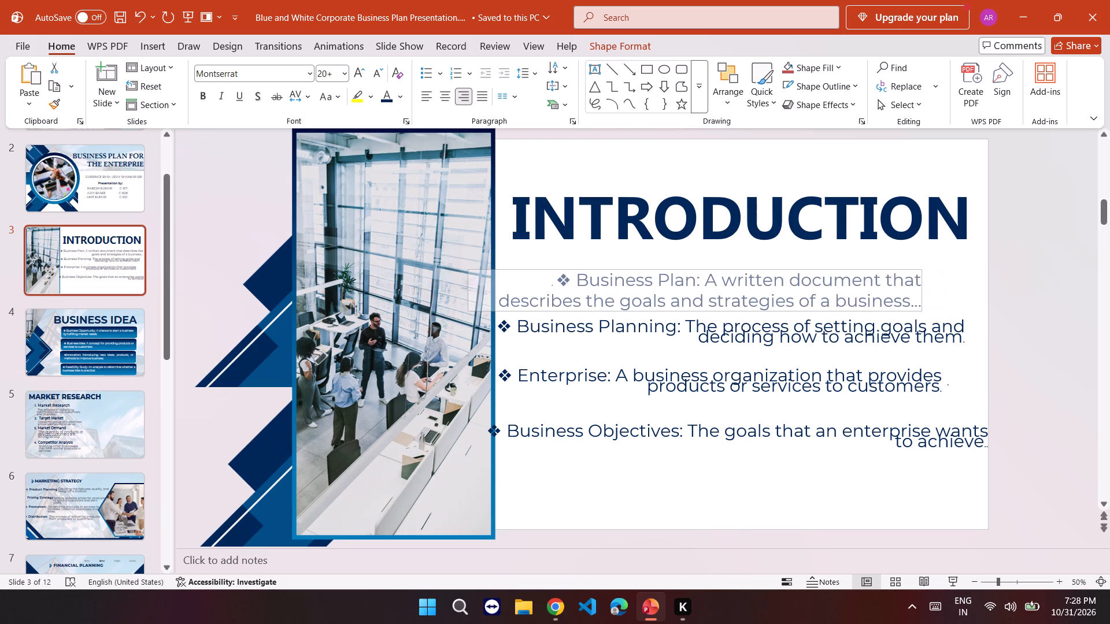
left_click_drag(923, 287, 934, 288)
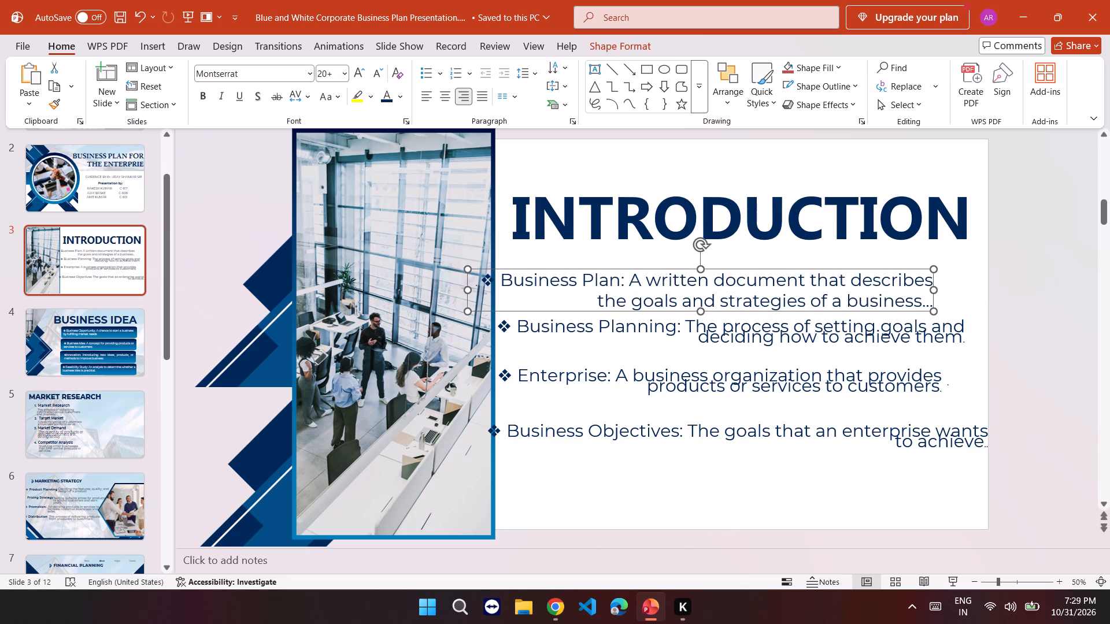
left_click_drag(605, 267, 632, 257)
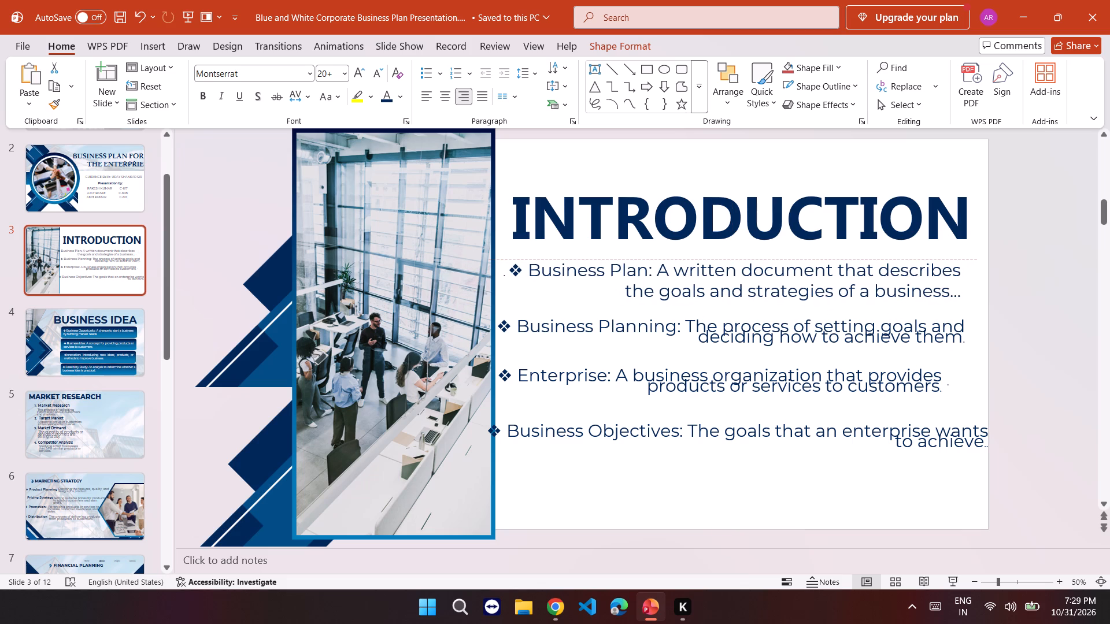
left_click_drag(632, 257, 637, 257)
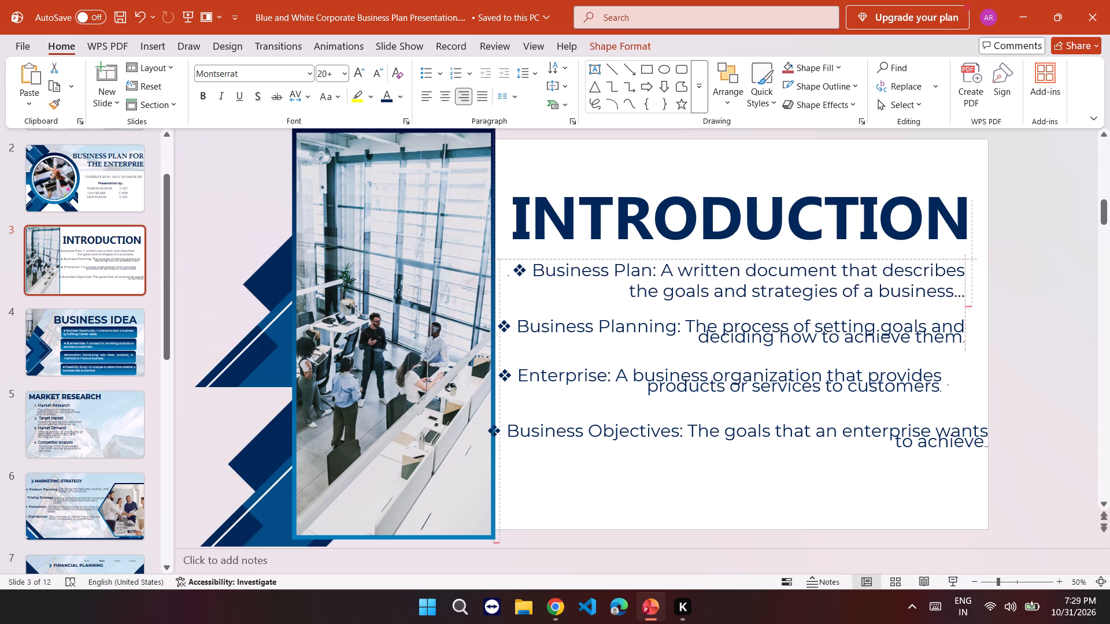
left_click_drag(637, 257, 634, 257)
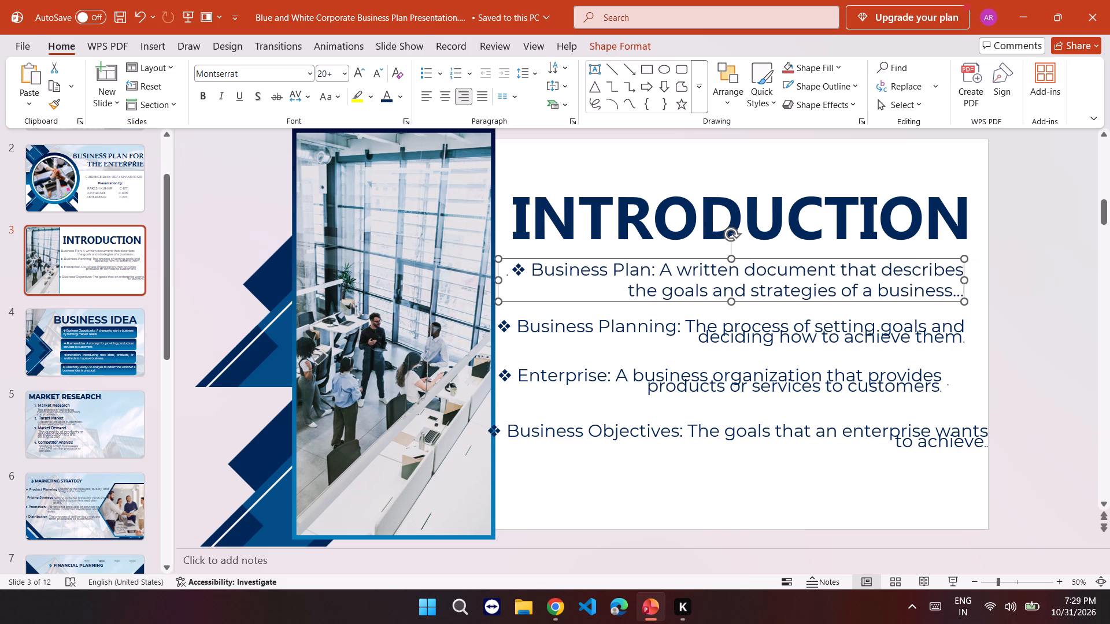
left_click(627, 259)
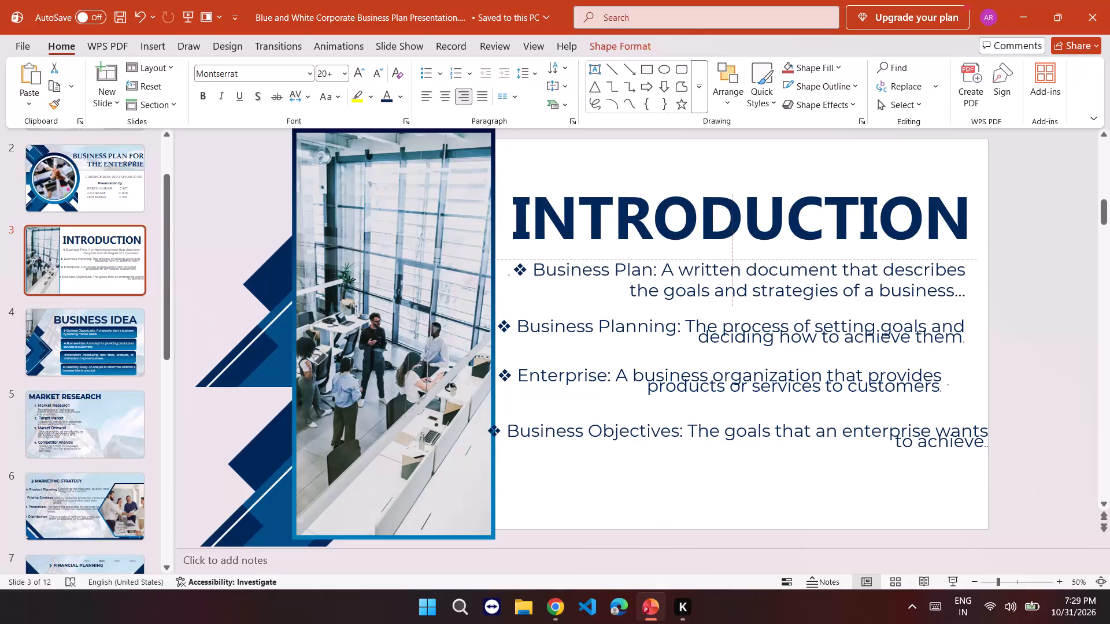
Increase the line spacing of the Business Planning, Enterprise and Business Objectives texts together so their lines stop overlapping.
left_click(642, 324)
left_click(641, 324)
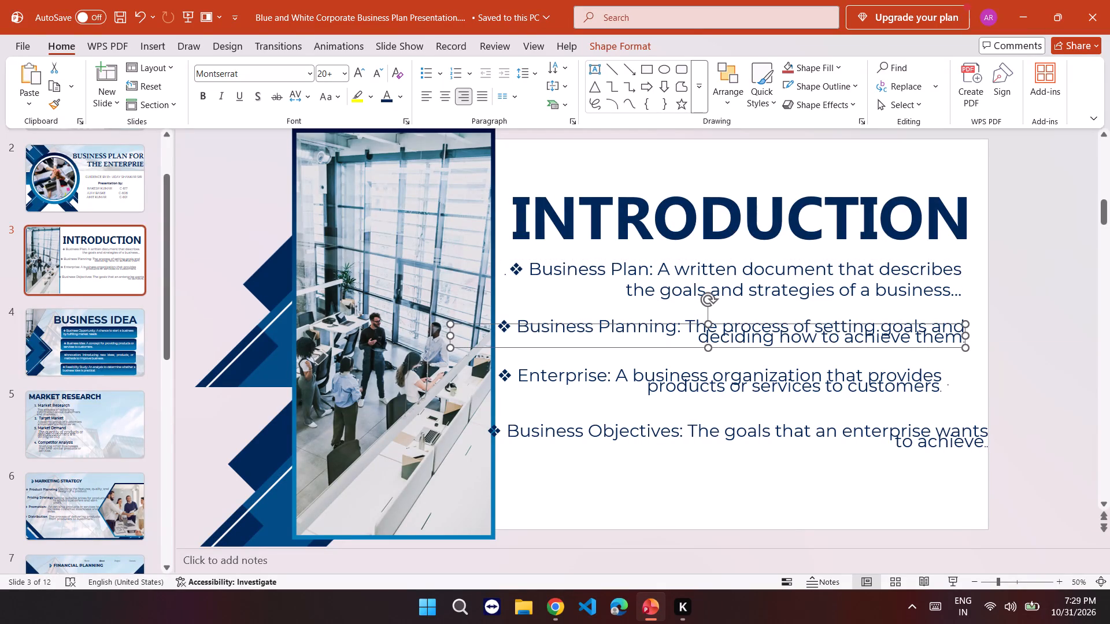
left_click(609, 374, "ctrl")
left_click(599, 430, "ctrl")
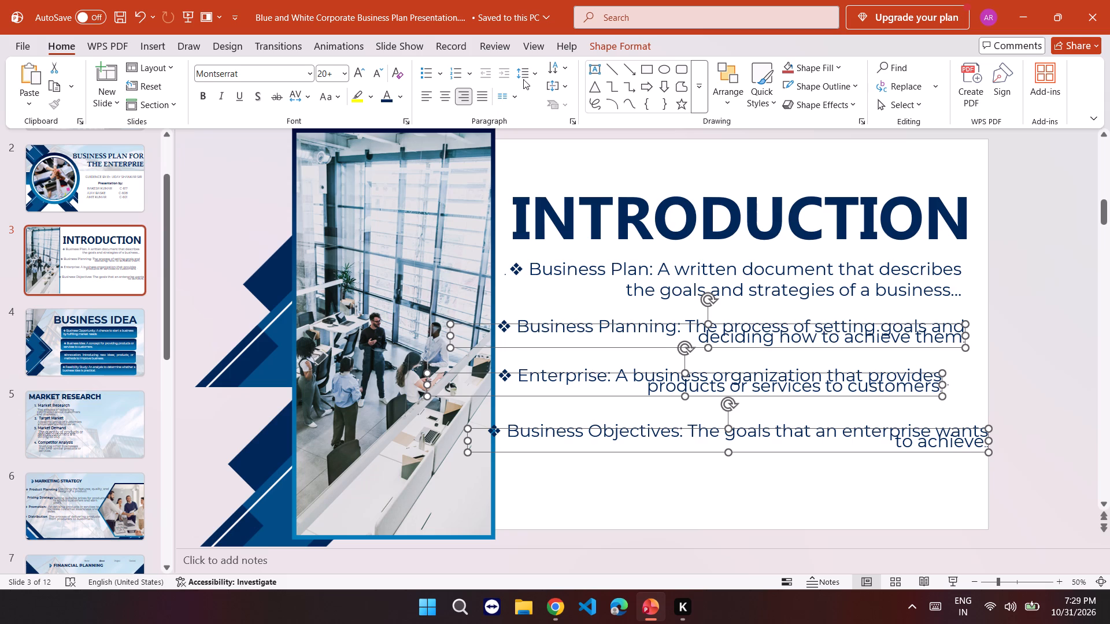
left_click(528, 75)
left_click(550, 95)
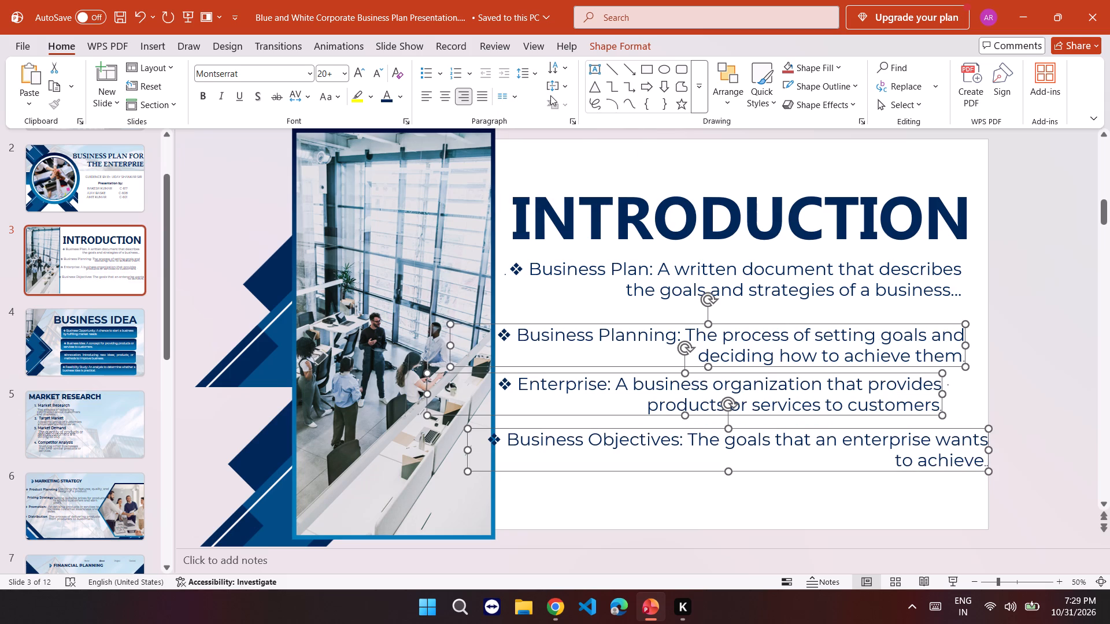
Left-align all four definition texts on slide 3, including Business Plan, keeping the same line spacing.
left_click(448, 95)
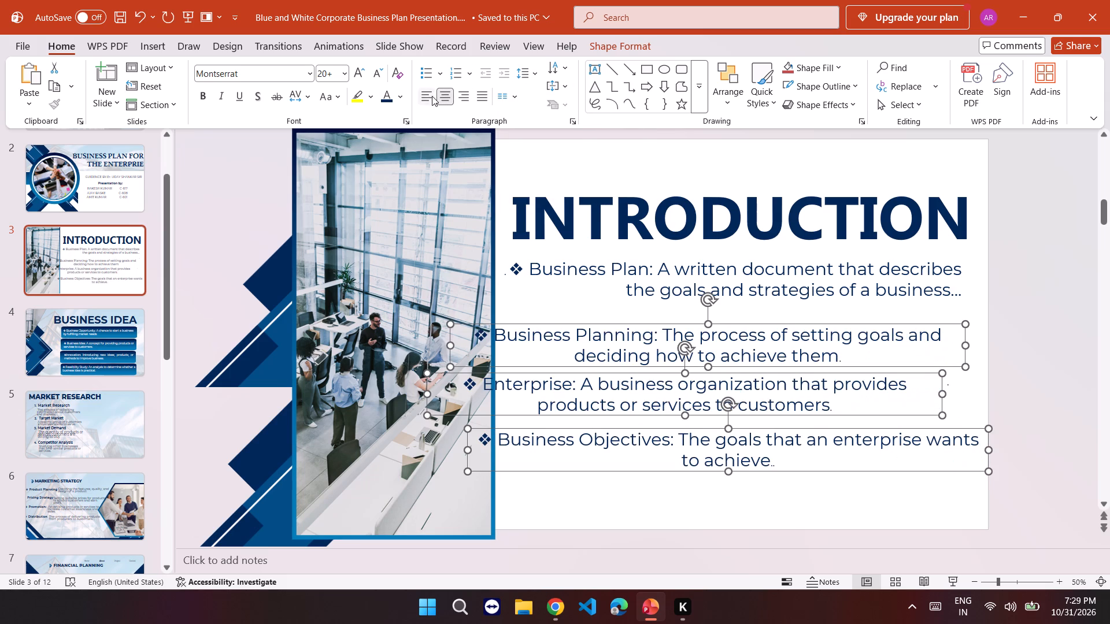
left_click(429, 95)
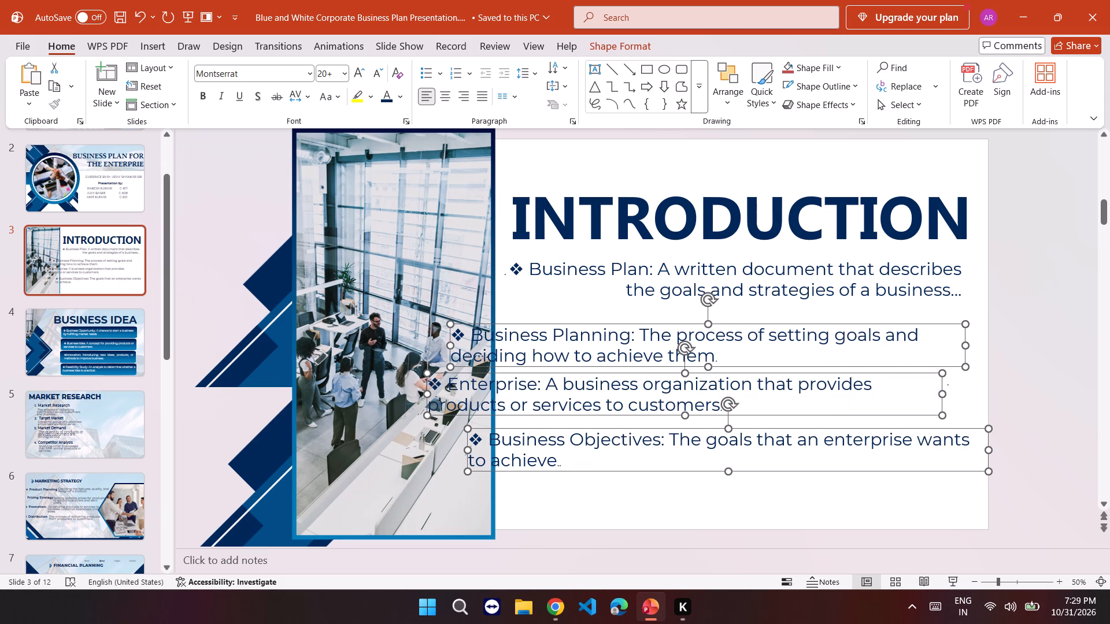
left_click(641, 269, "ctrl")
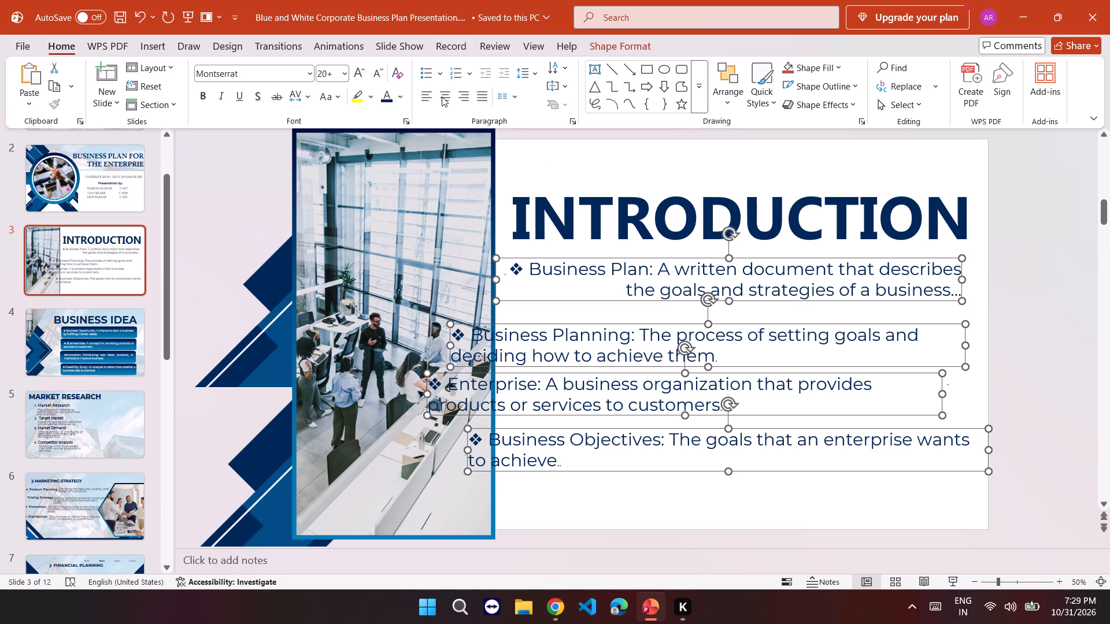
left_click(425, 94)
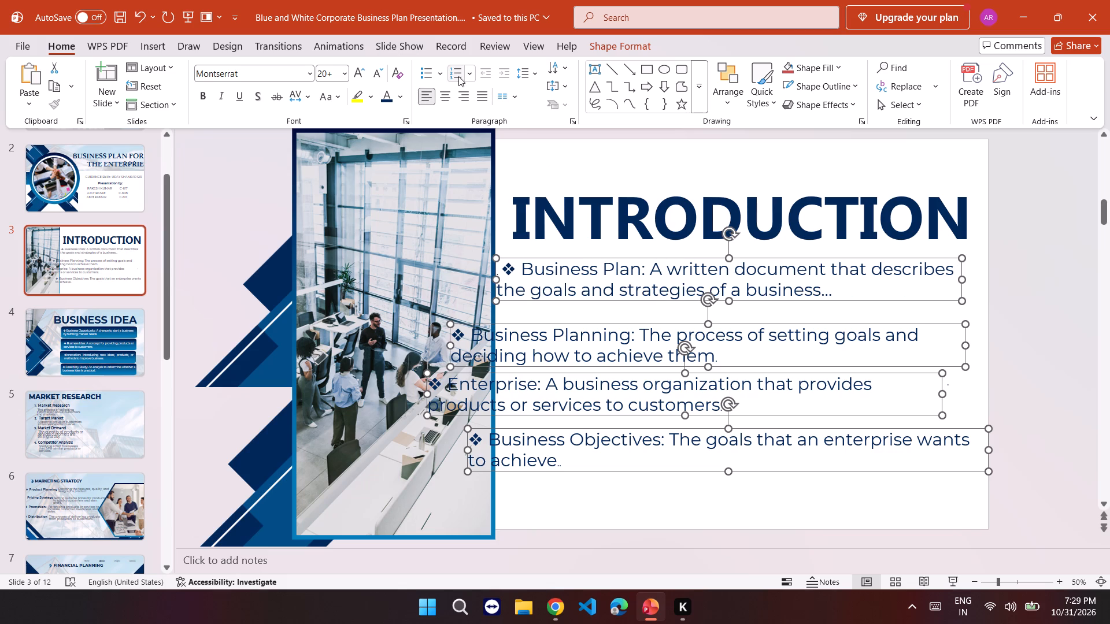
left_click(527, 78)
left_click(533, 88)
Narrow all four definition text boxes together from their right edges.
left_click_drag(989, 447, 953, 445)
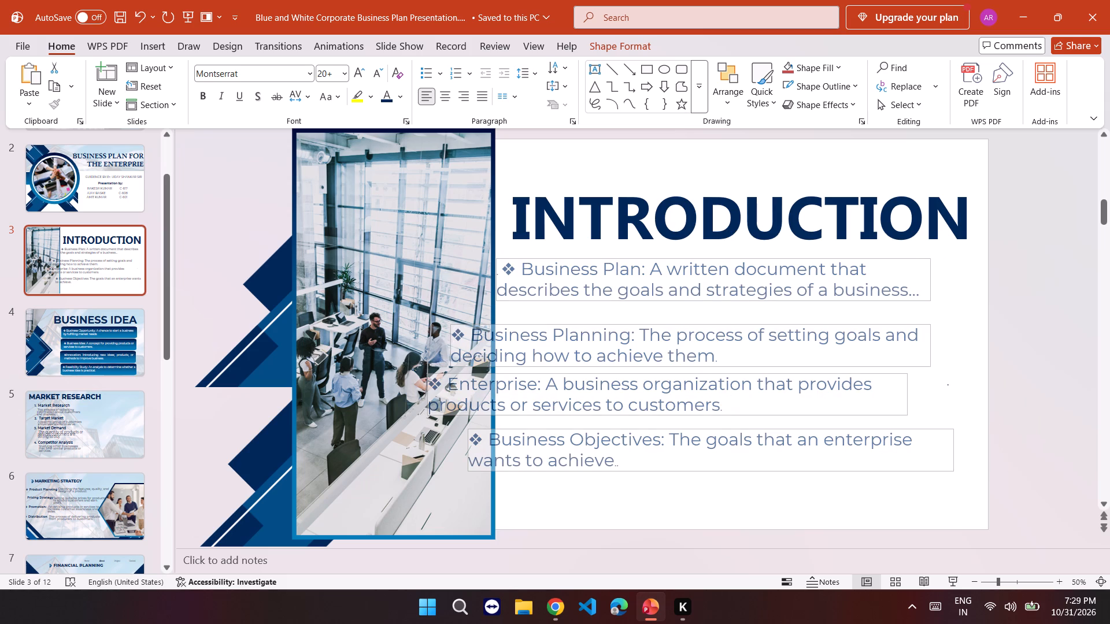
left_click_drag(953, 445, 965, 445)
left_click(1054, 433)
Move the Enterprise and Business Objectives texts right, clear of the office picture, and slightly down with their left edges nearly aligned.
left_click(647, 393)
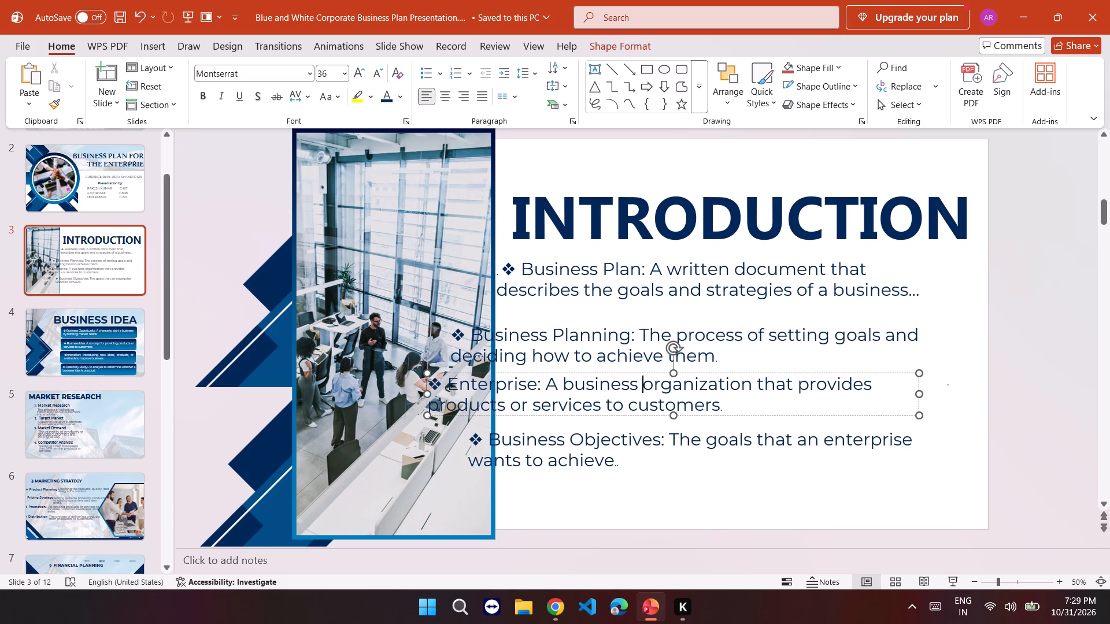
left_click_drag(628, 372, 703, 380)
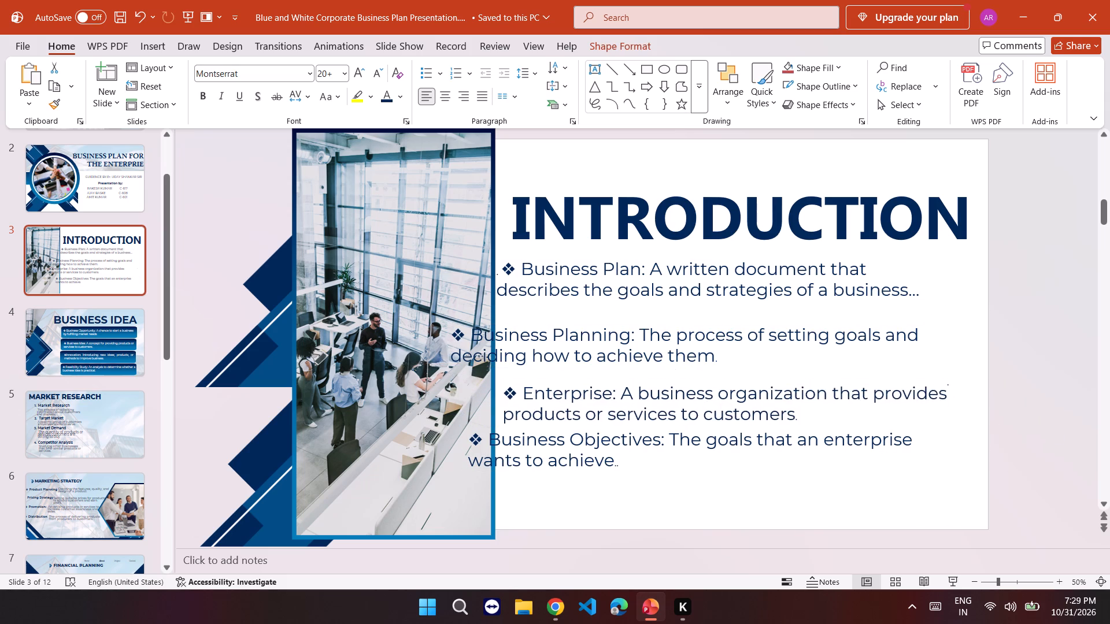
left_click_drag(703, 380, 705, 372)
left_click(665, 441)
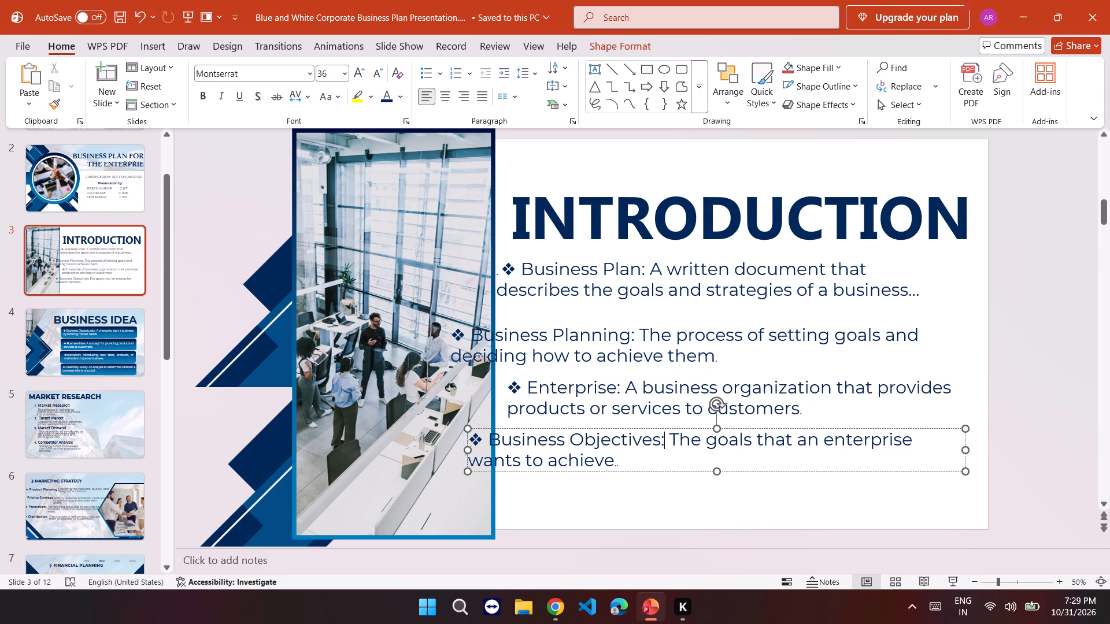
left_click_drag(638, 429, 675, 430)
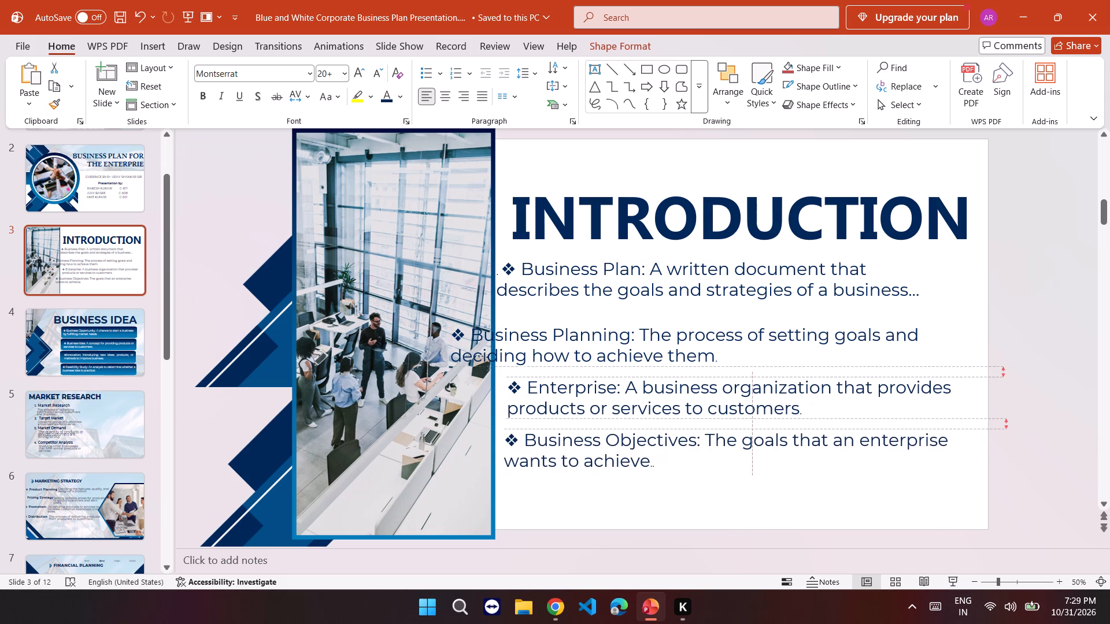
left_click_drag(675, 430, 680, 438)
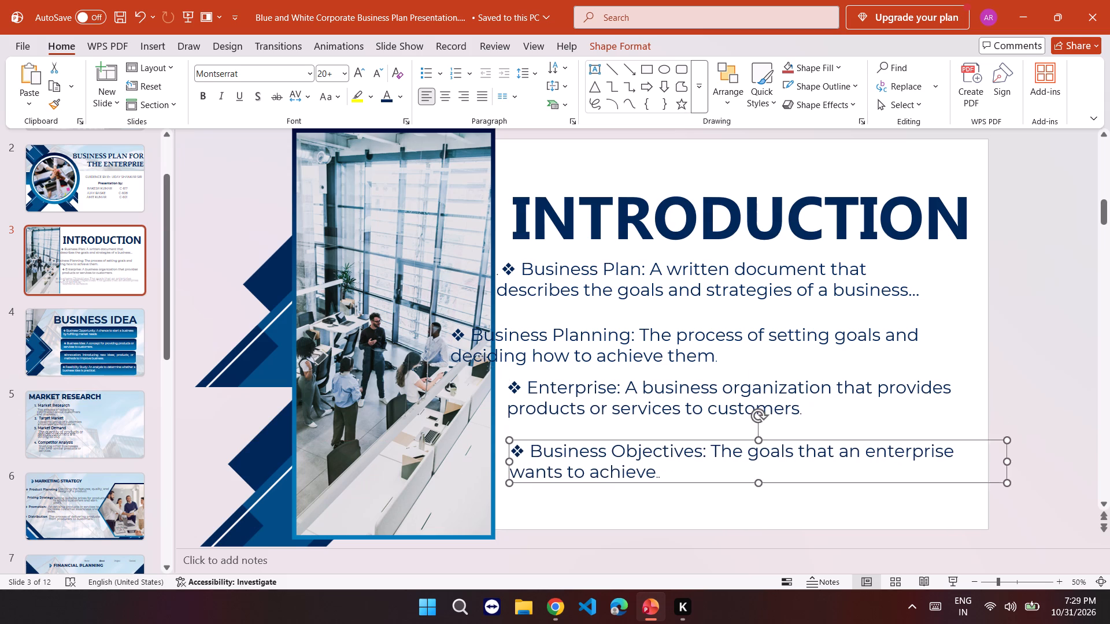
left_click(662, 393)
left_click_drag(649, 376, 656, 384)
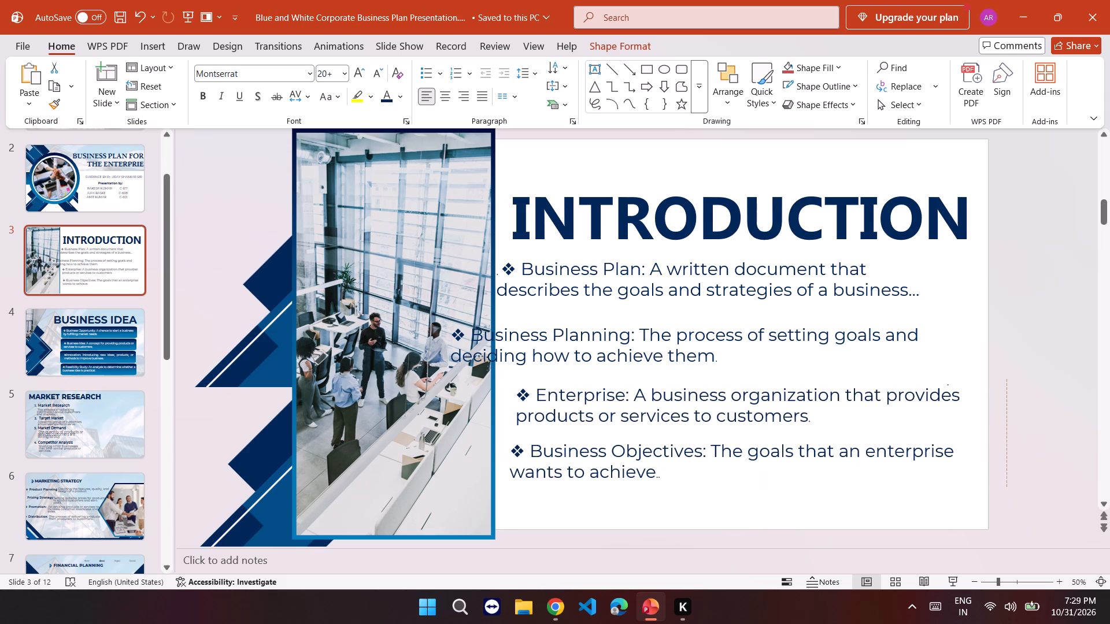
left_click_drag(656, 384, 655, 382)
Move the Business Planning and Business Plan texts right, clear of the office picture, with Business Planning close beneath Business Plan.
left_click(621, 340)
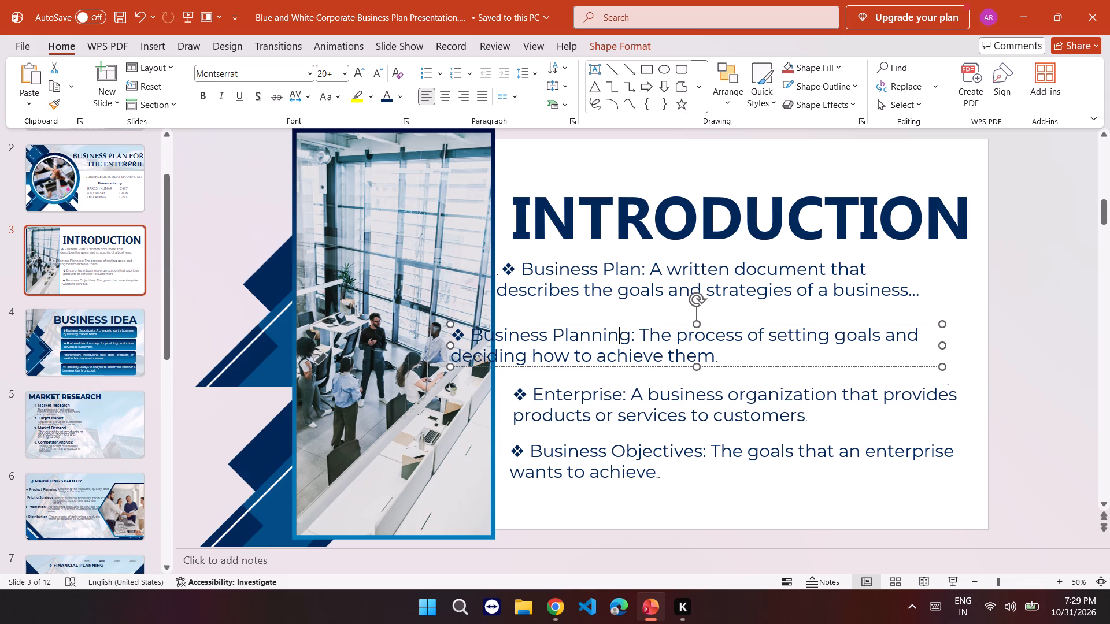
left_click_drag(615, 323, 672, 333)
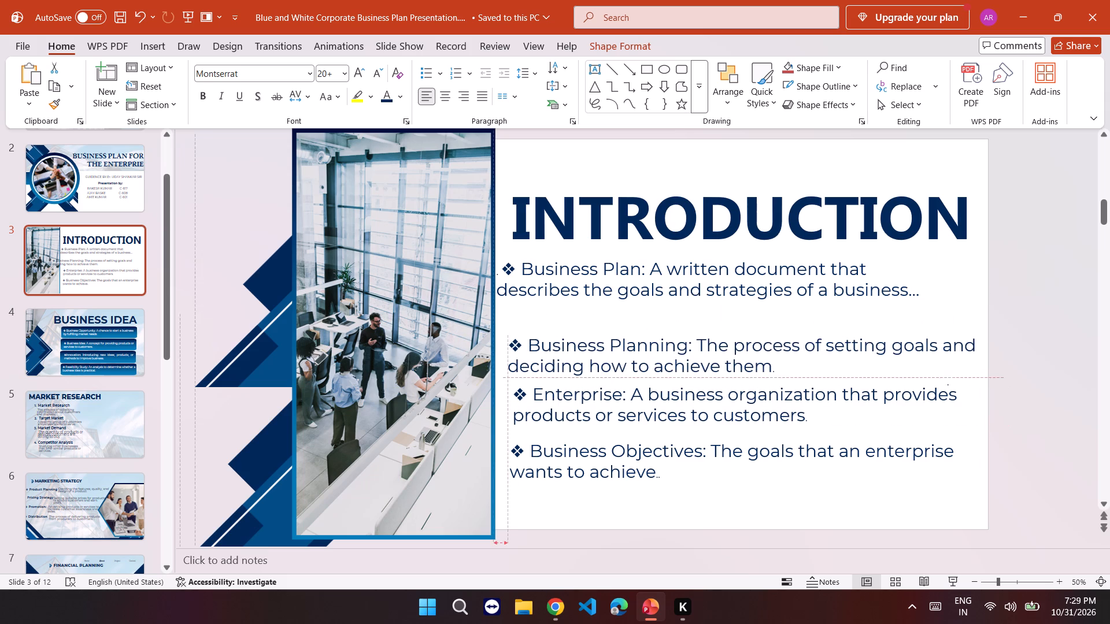
left_click_drag(672, 333, 674, 334)
left_click(627, 278)
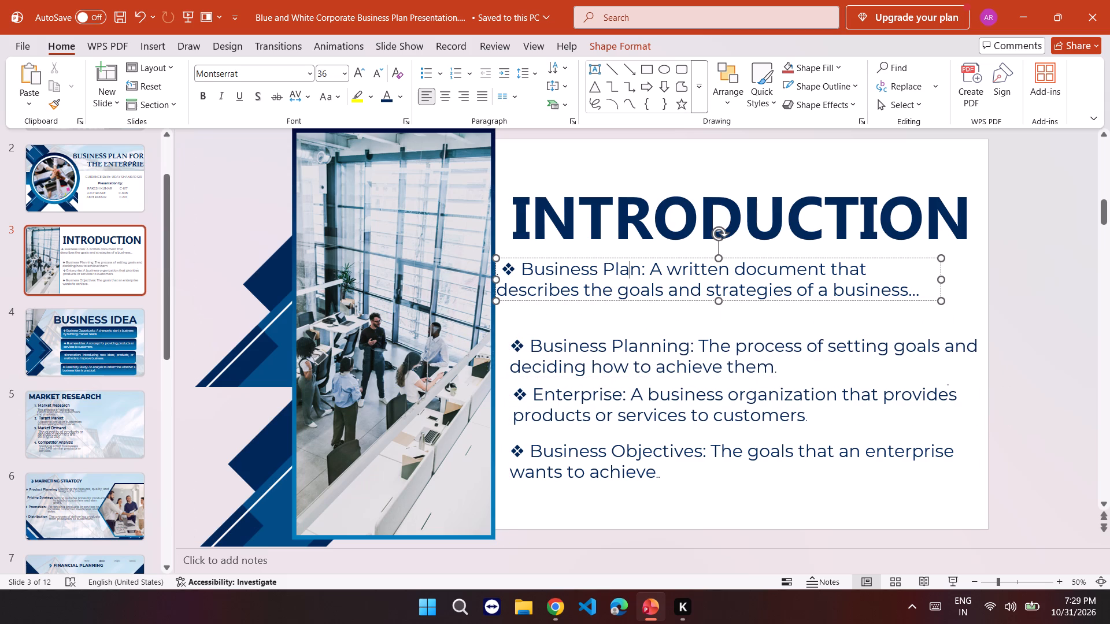
left_click_drag(618, 258, 634, 263)
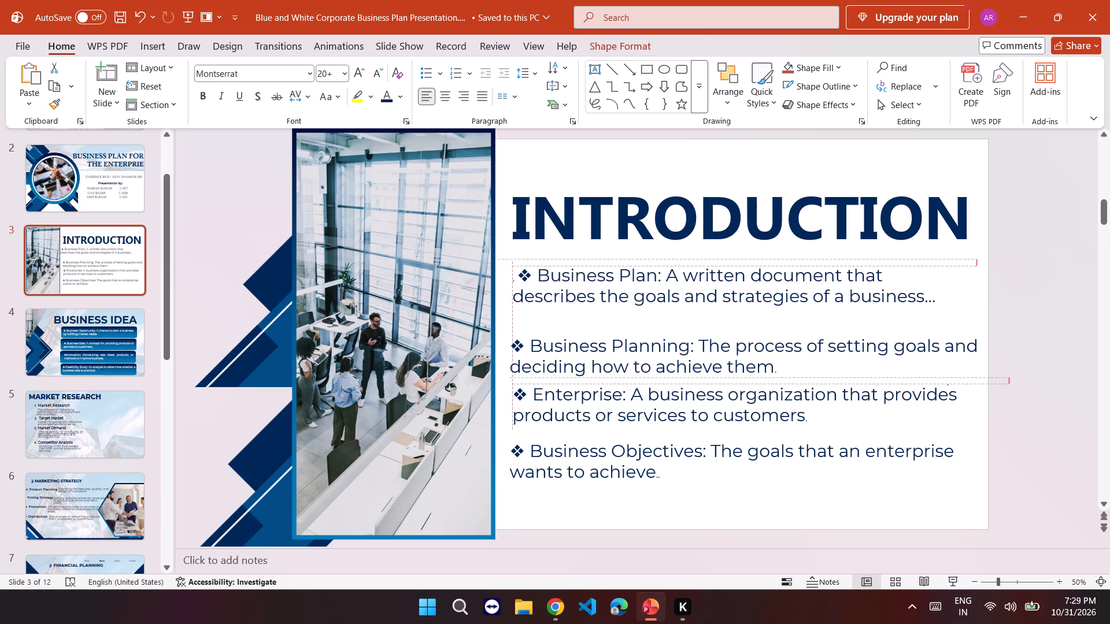
left_click_drag(634, 263, 634, 261)
left_click(602, 368)
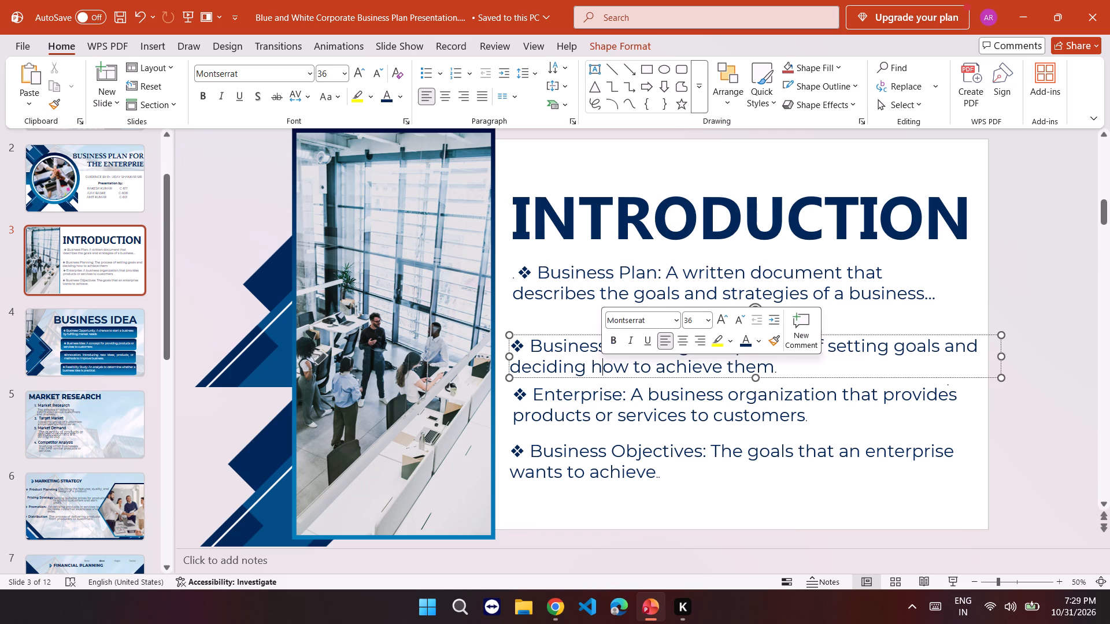
left_click_drag(585, 335, 591, 315)
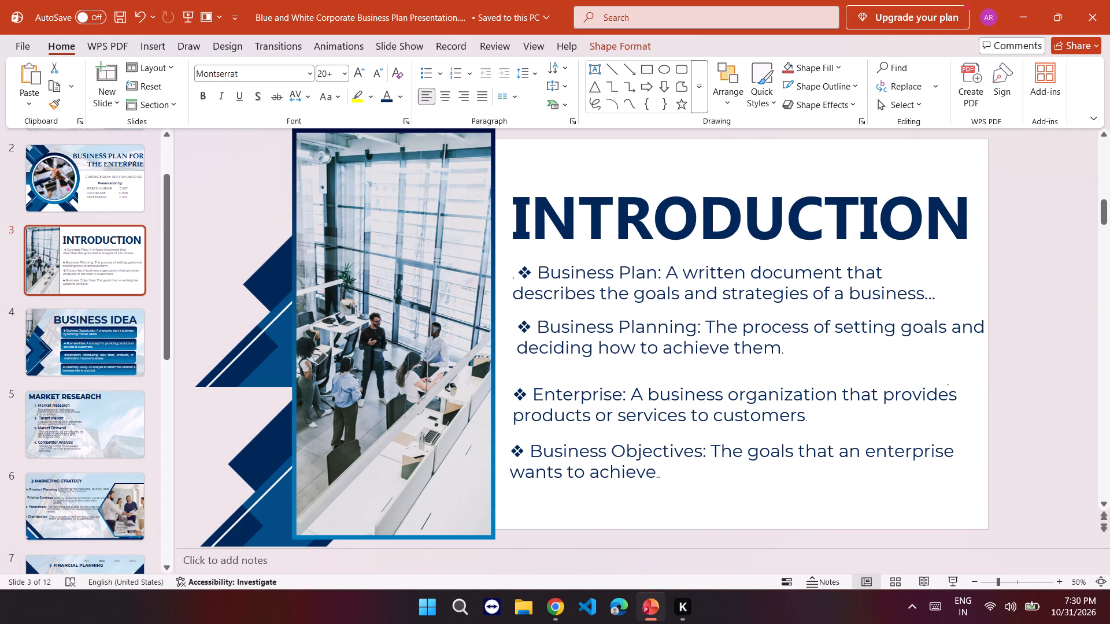
left_click_drag(591, 315, 593, 313)
Move the Enterprise and Business Objectives texts up for even spacing, aligning their left edges with Business Planning.
left_click(602, 387)
left_click_drag(606, 382, 610, 374)
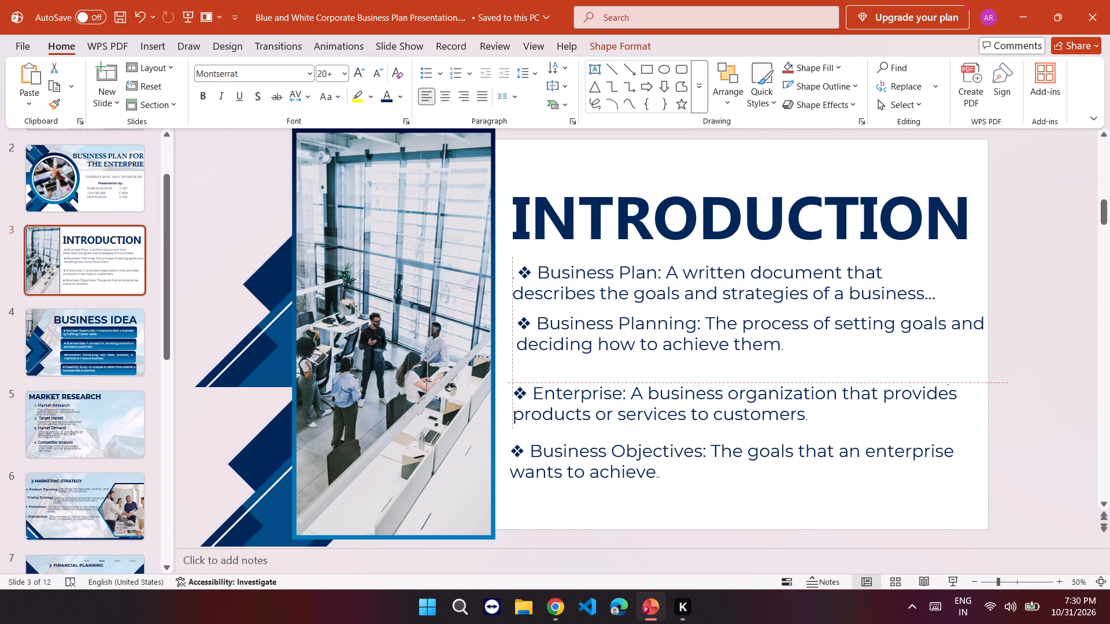
left_click_drag(610, 374, 610, 361)
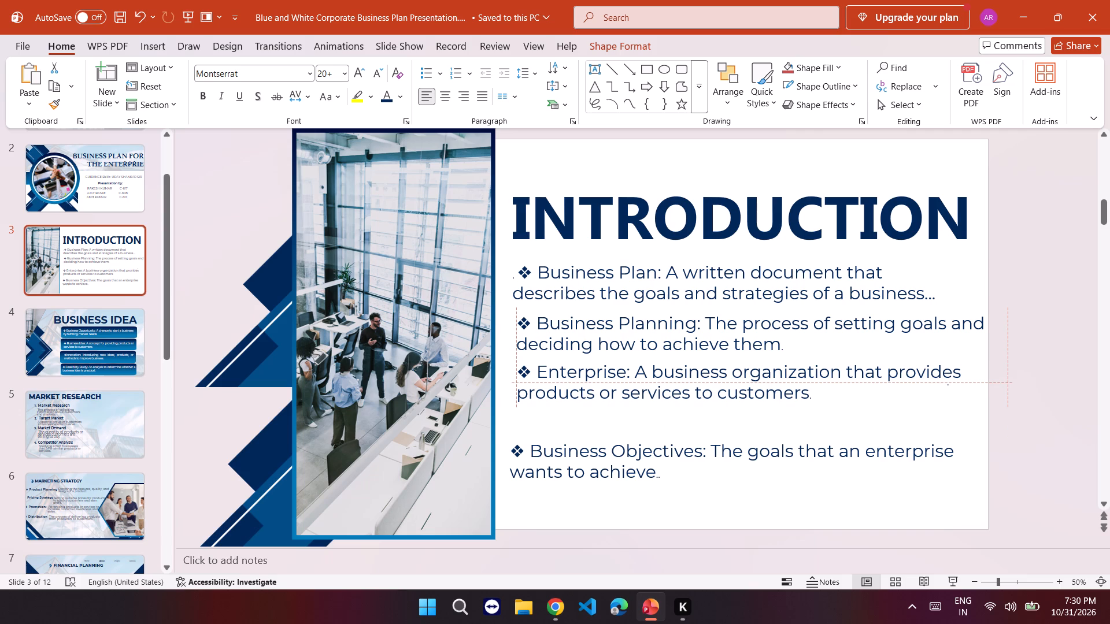
left_click_drag(610, 361, 610, 364)
left_click(608, 484)
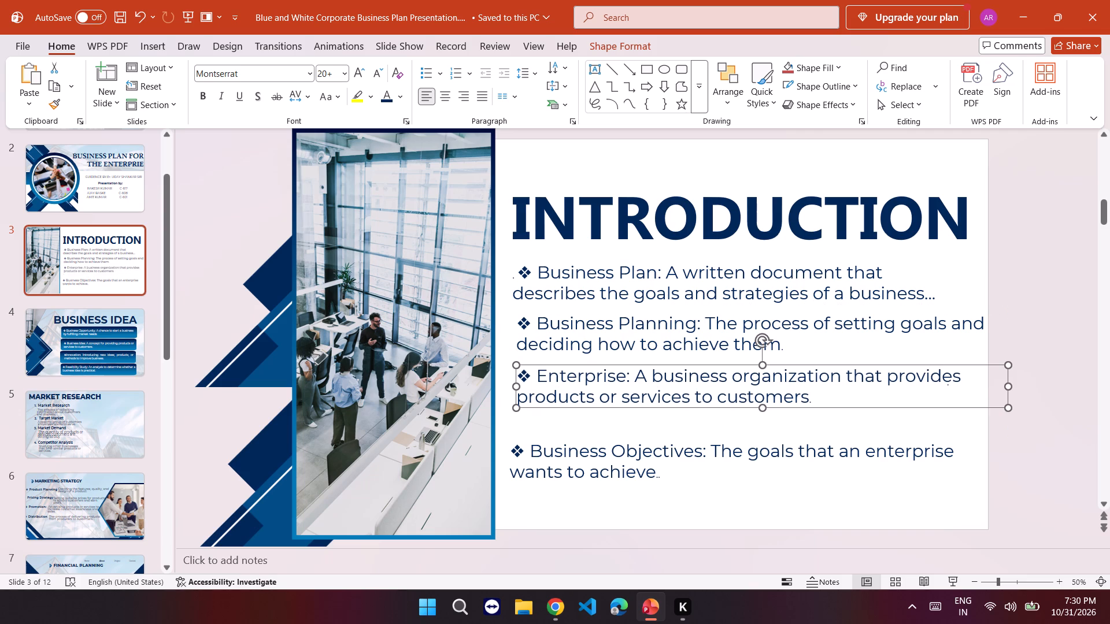
left_click_drag(614, 440, 626, 421)
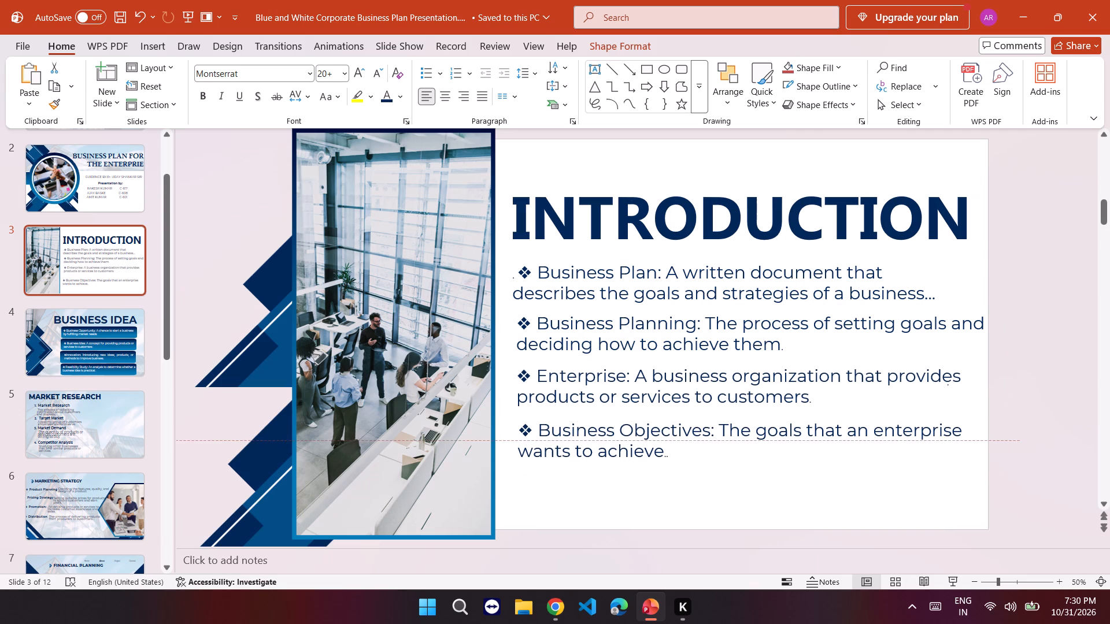
left_click_drag(626, 421, 620, 421)
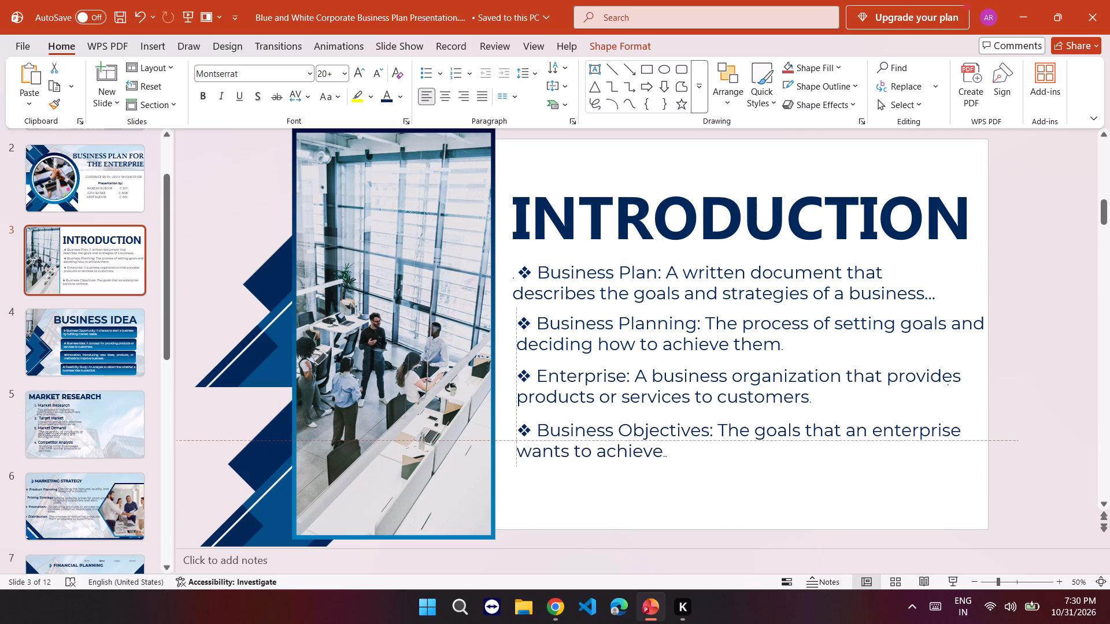
left_click_drag(620, 421, 620, 421)
left_click(1076, 349)
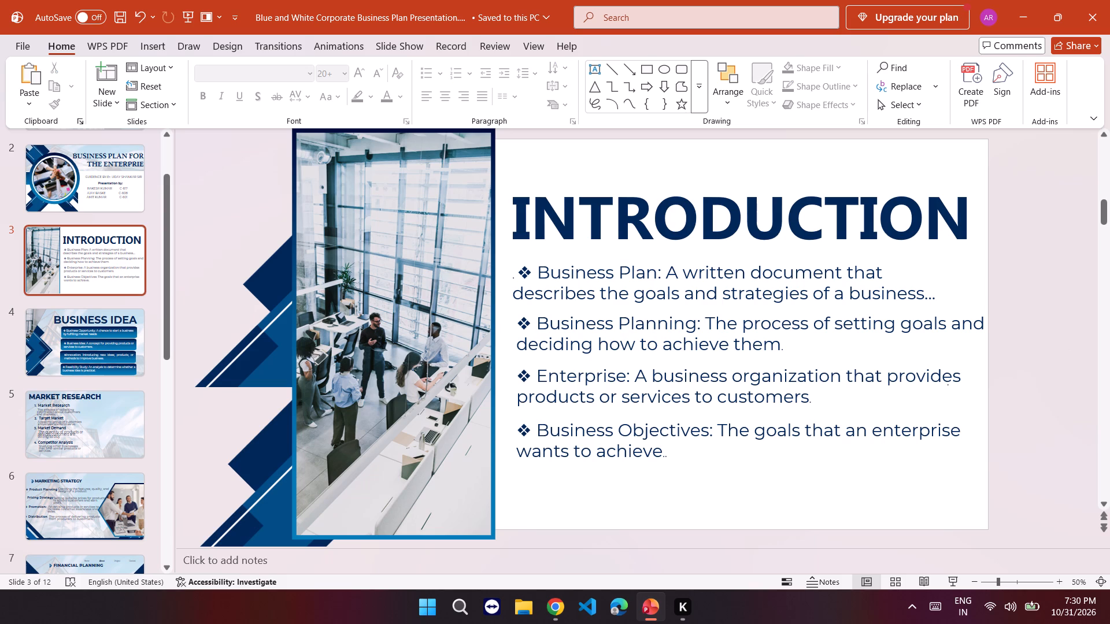
Resize the four definition text boxes one by one so their right edges meet the slide's right edge, widening Business Plan and narrowing the others.
left_click(510, 291)
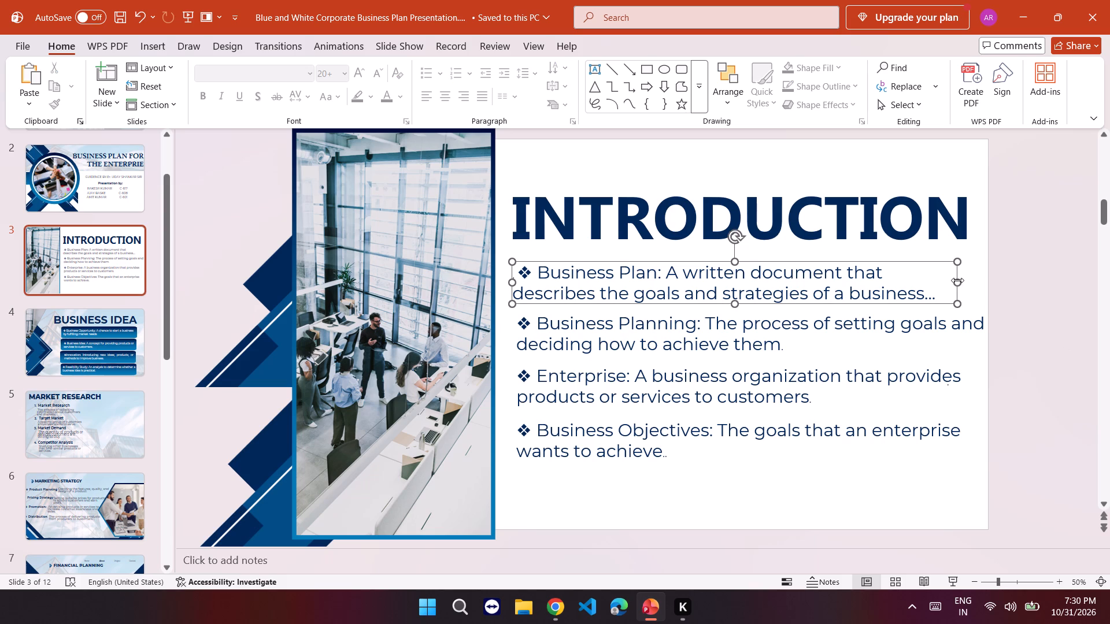
left_click_drag(957, 280, 987, 281)
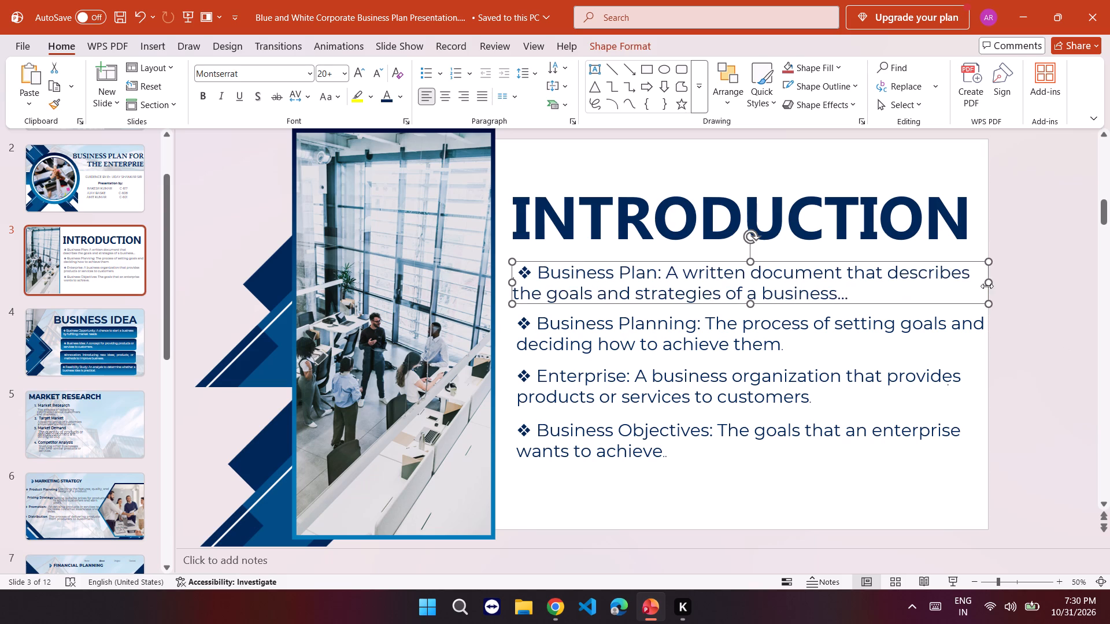
left_click(900, 326)
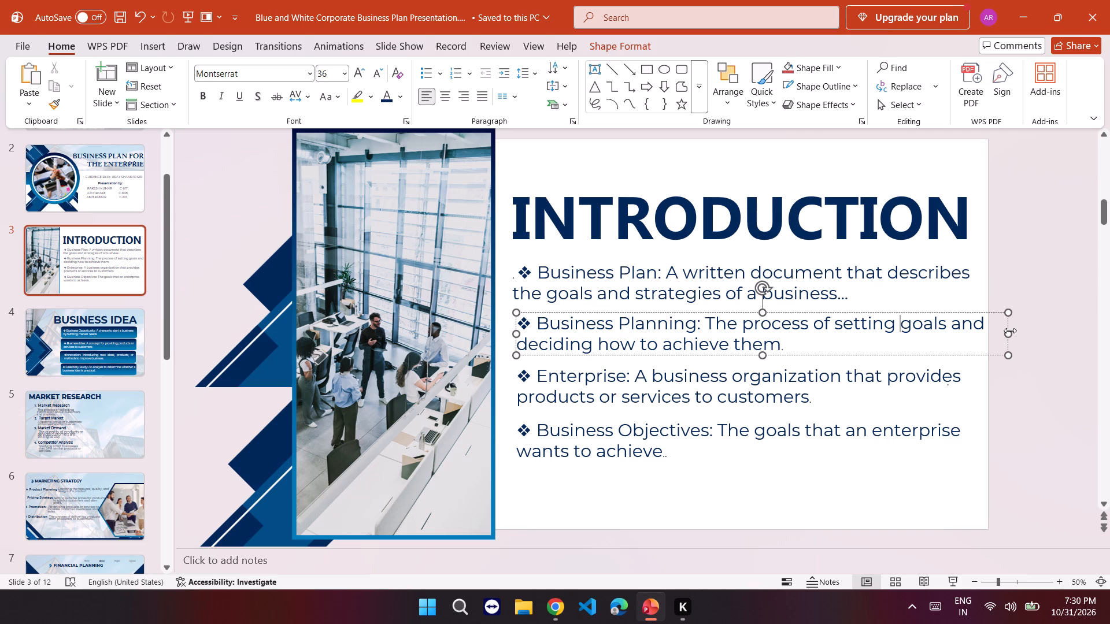
left_click_drag(1010, 330, 982, 328)
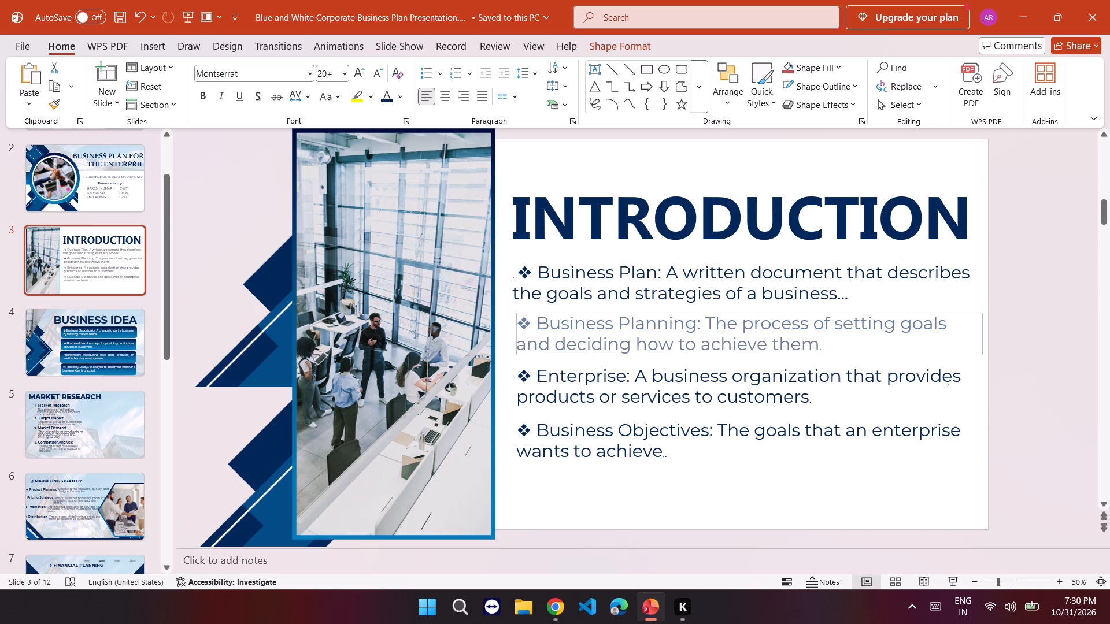
left_click_drag(982, 328, 985, 328)
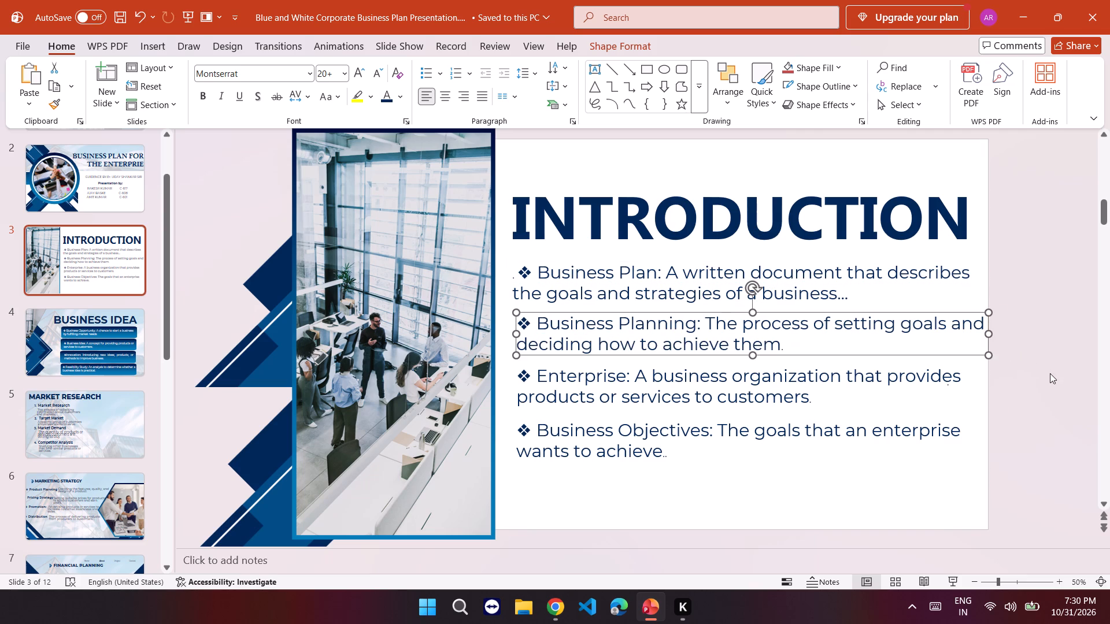
left_click(928, 381)
left_click_drag(1007, 383, 980, 383)
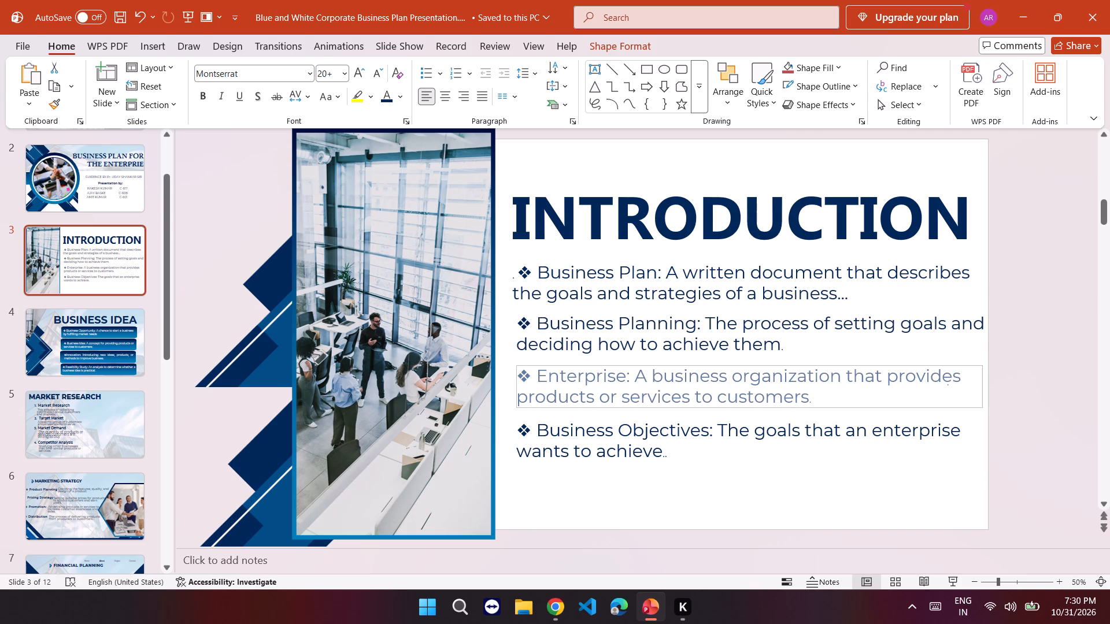
left_click_drag(980, 383, 986, 382)
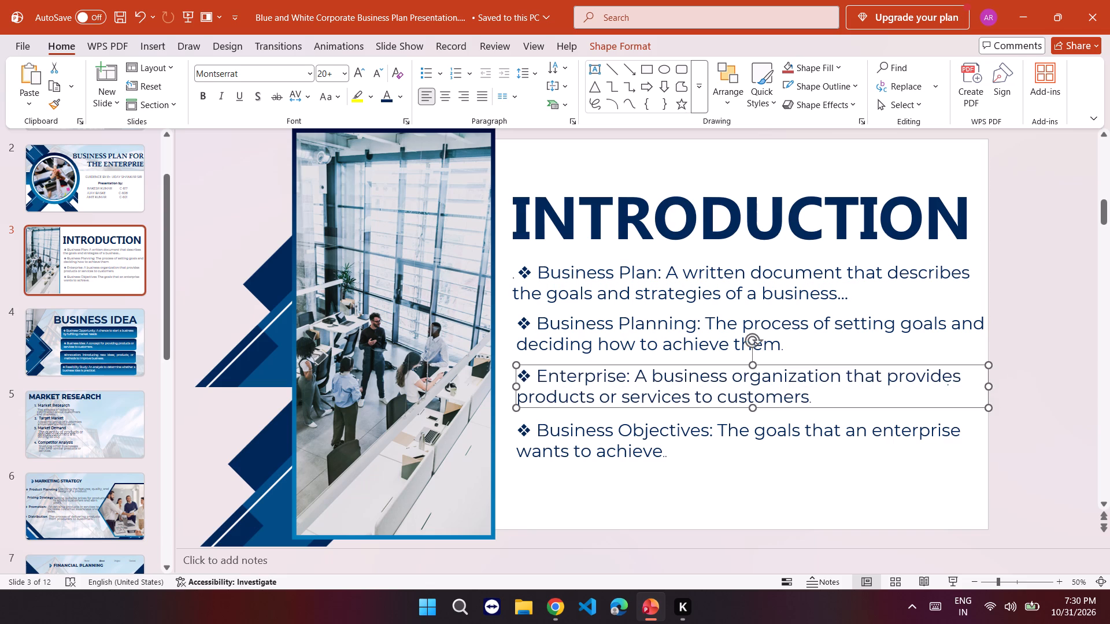
left_click(937, 424)
left_click_drag(1015, 440, 989, 440)
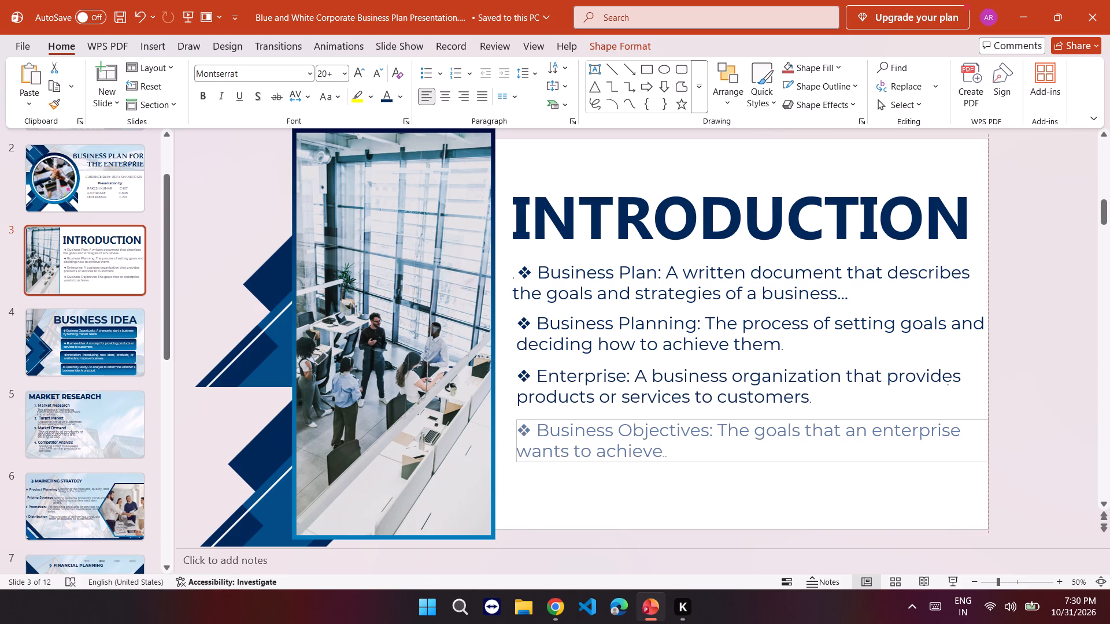
left_click_drag(989, 440, 987, 437)
left_click(1068, 388)
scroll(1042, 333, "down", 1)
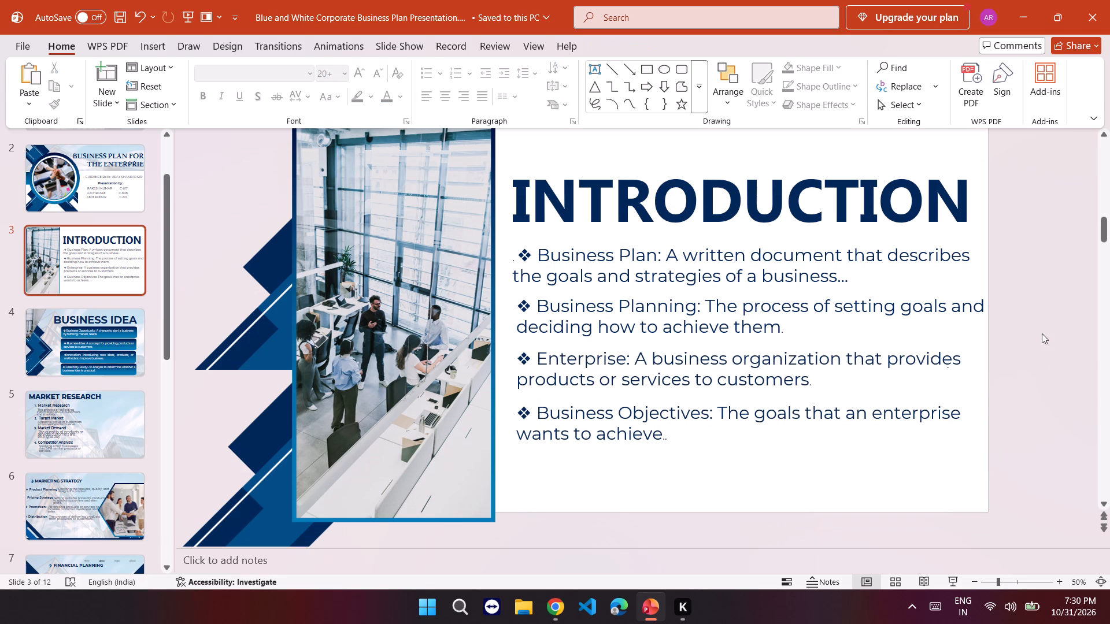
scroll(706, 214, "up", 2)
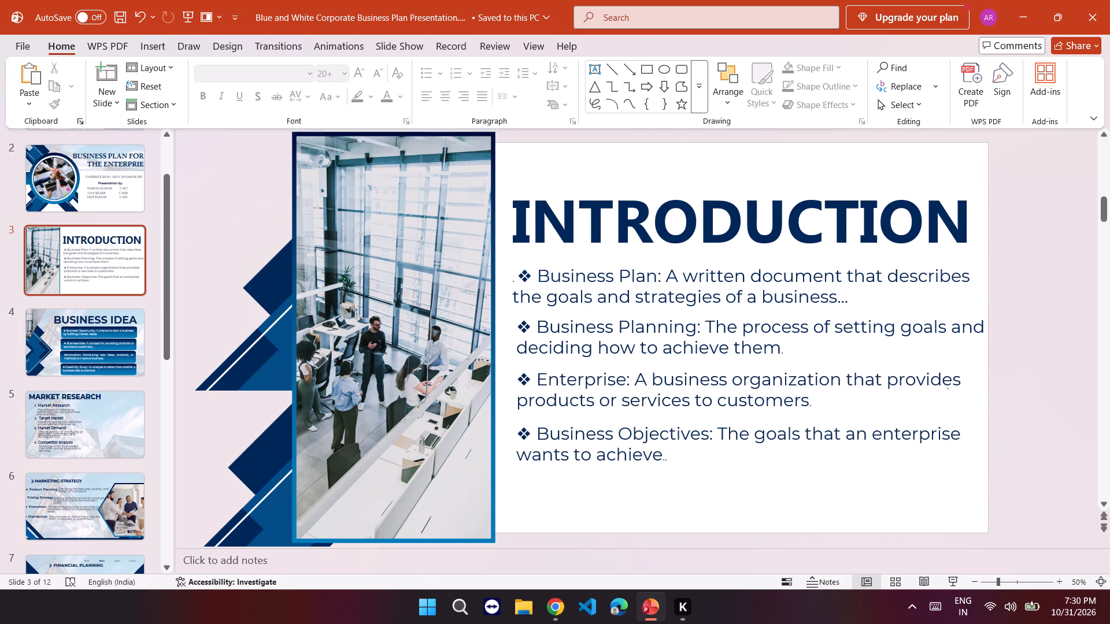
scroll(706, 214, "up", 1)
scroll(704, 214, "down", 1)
Go past slide 4 and open slide 5, Market Research.
left_click(84, 322)
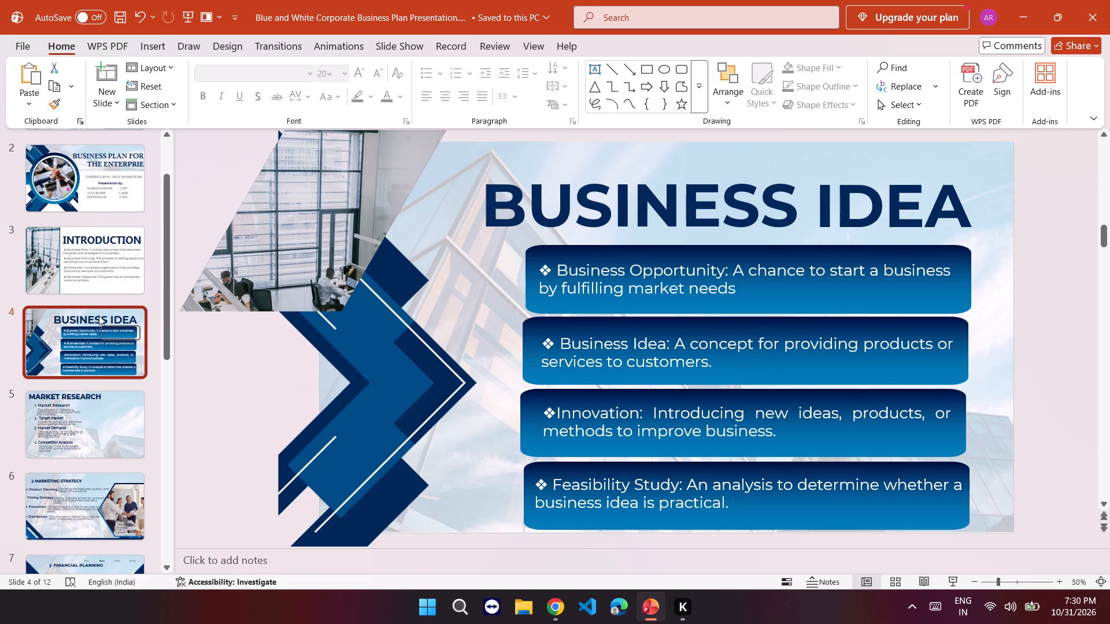
scroll(64, 400, "down", 2)
left_click(65, 348)
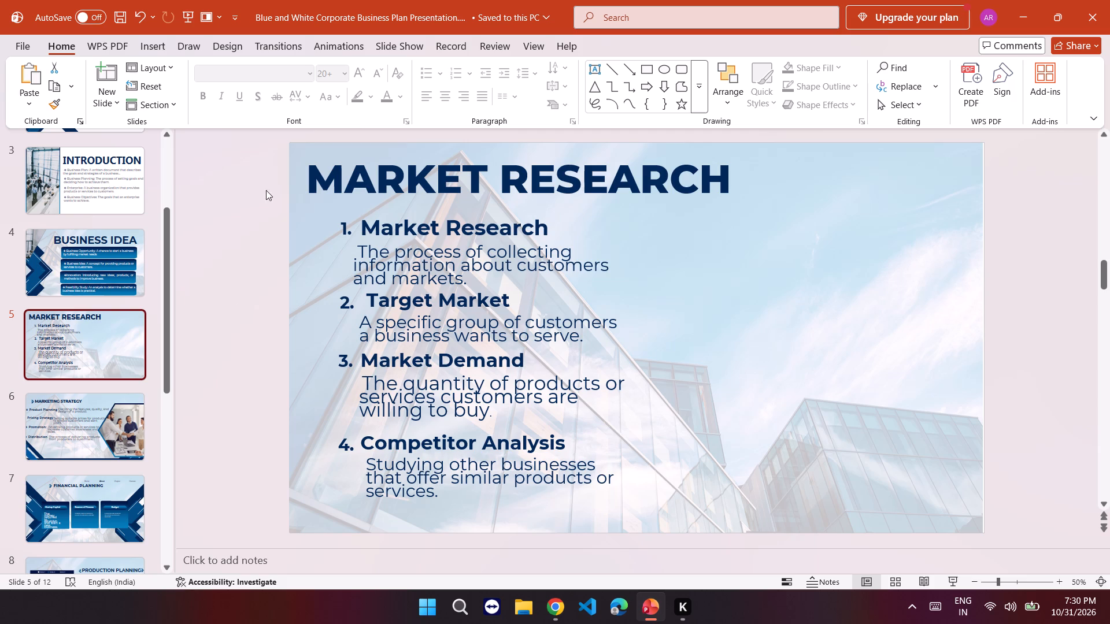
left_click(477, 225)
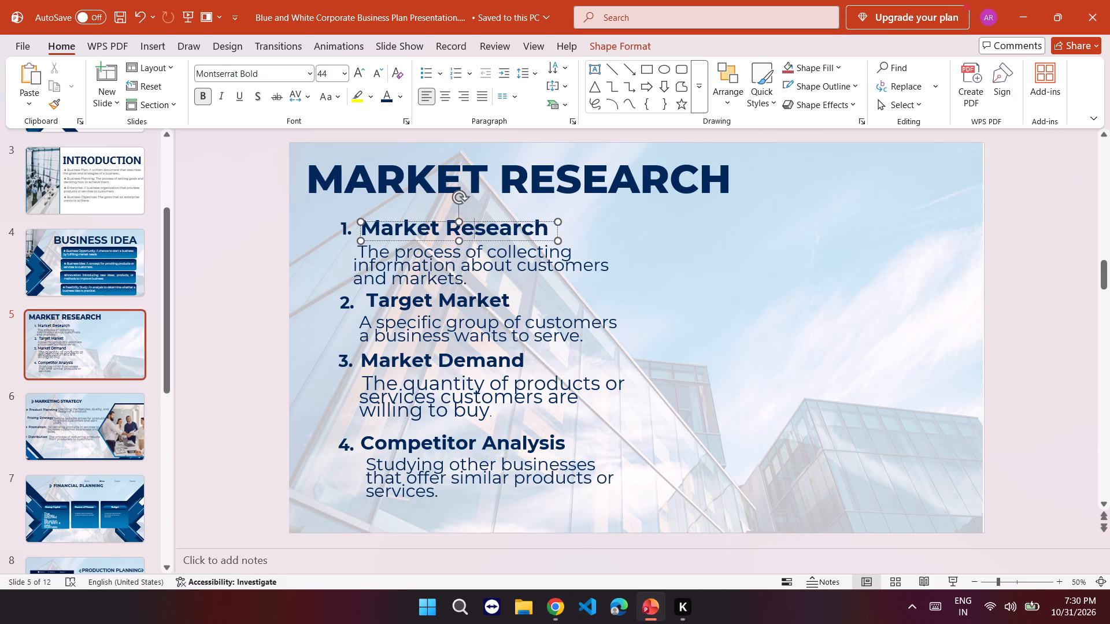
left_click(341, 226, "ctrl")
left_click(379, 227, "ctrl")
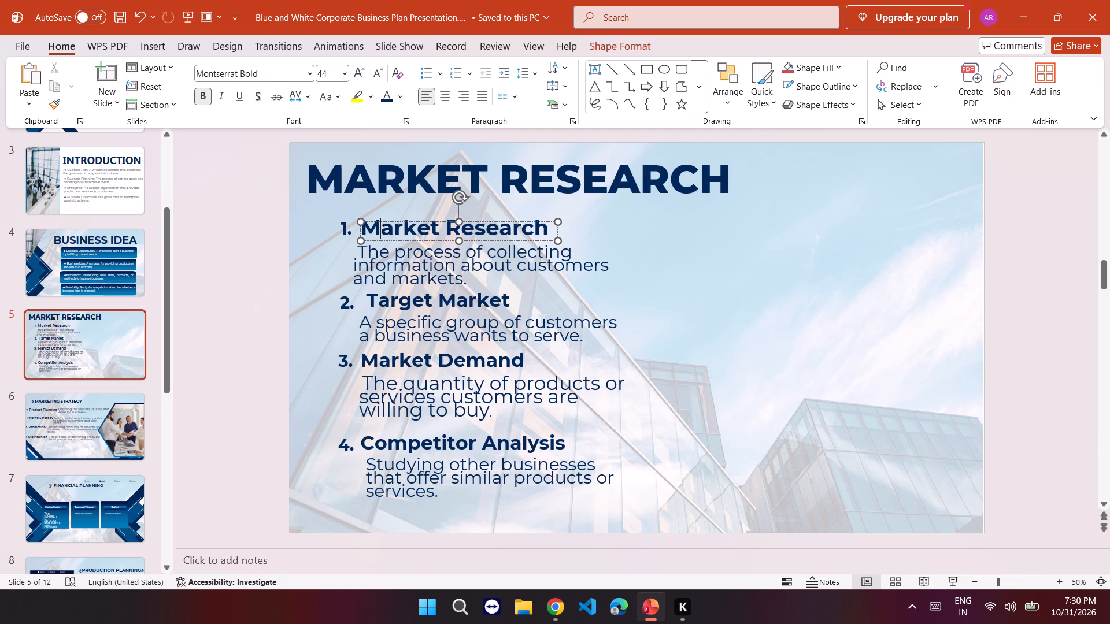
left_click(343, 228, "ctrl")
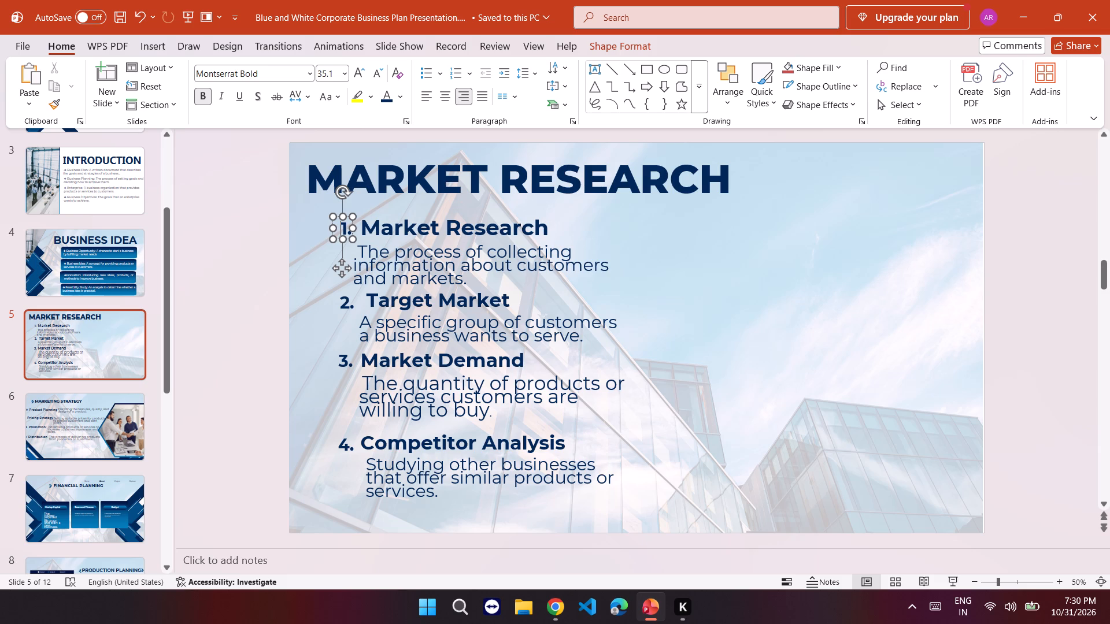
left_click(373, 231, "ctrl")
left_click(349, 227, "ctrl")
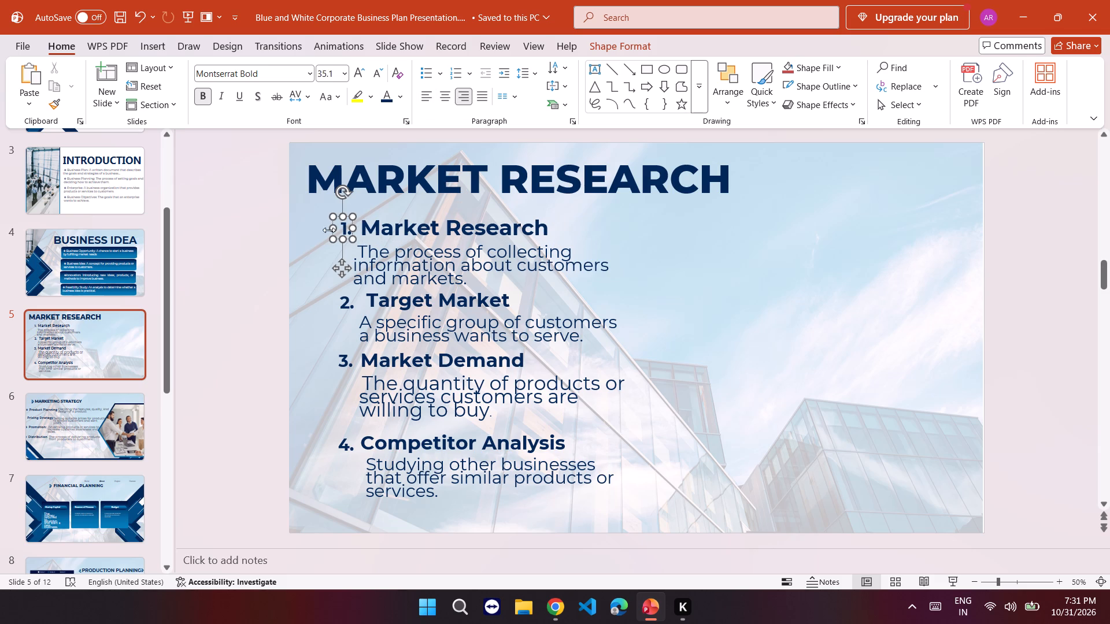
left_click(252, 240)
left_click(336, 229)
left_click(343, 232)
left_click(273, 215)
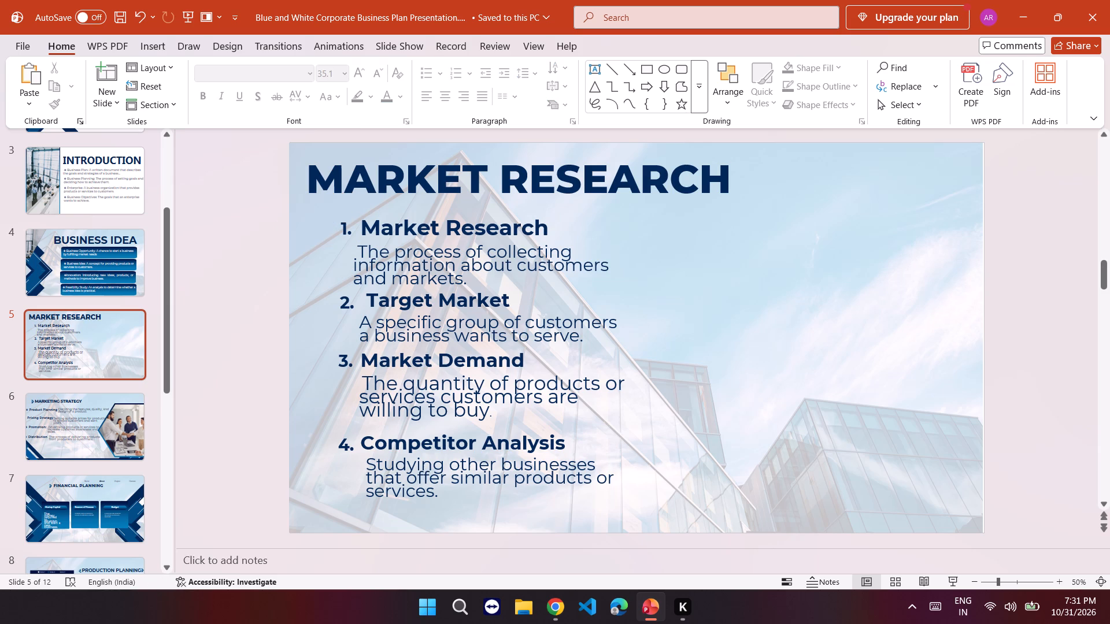
Move all four numbered headings and their definitions together slightly left beneath the Market Research title.
left_click_drag(259, 194, 602, 414)
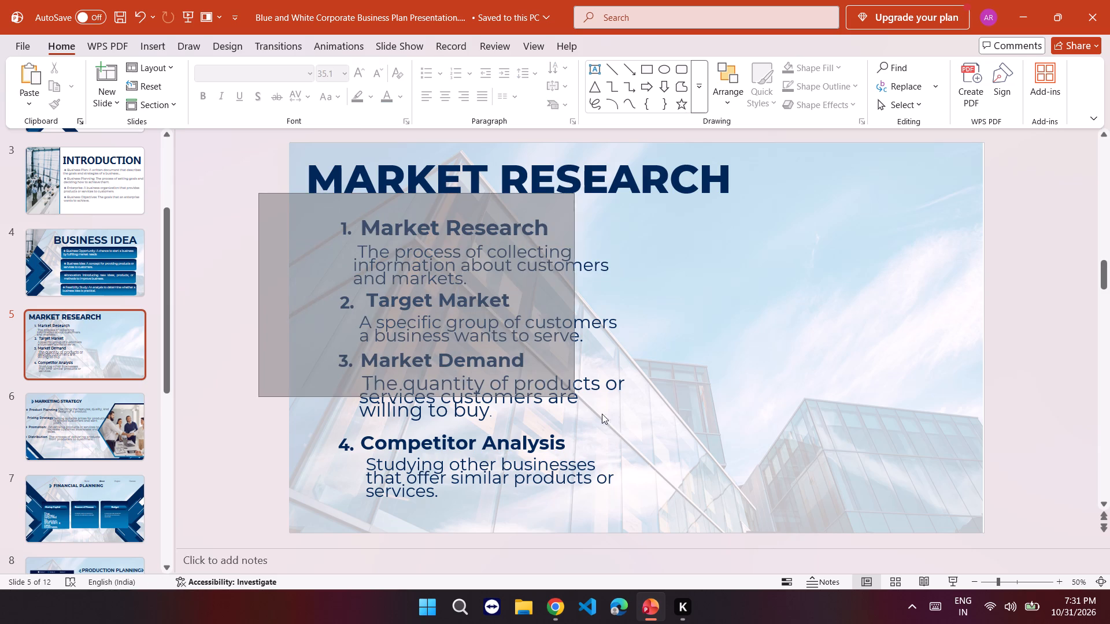
left_click_drag(602, 414, 715, 555)
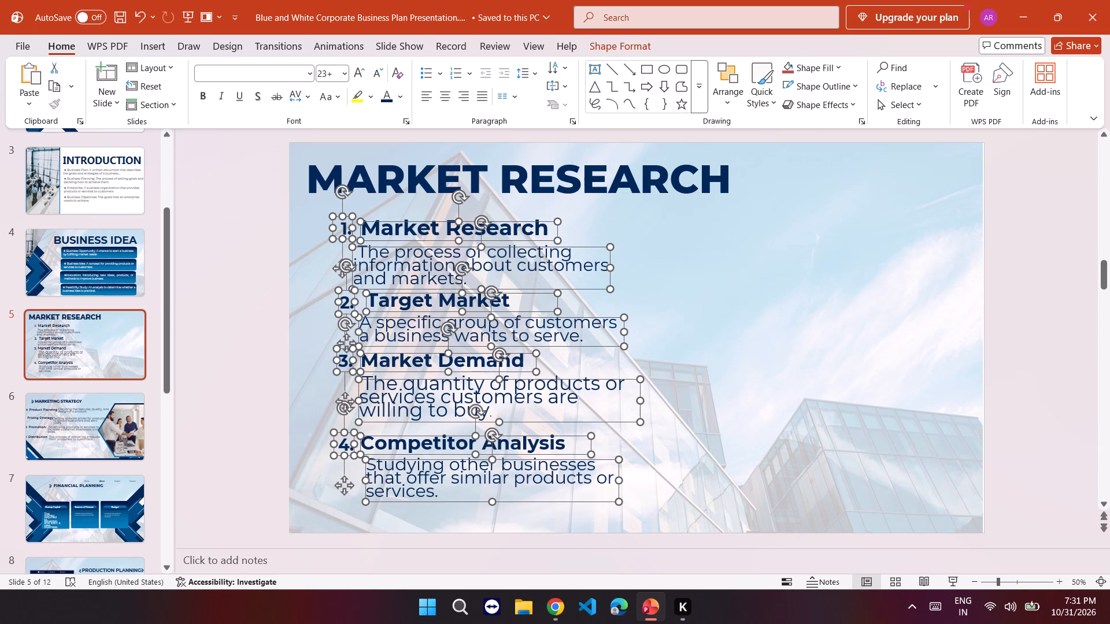
left_click_drag(392, 221, 386, 219)
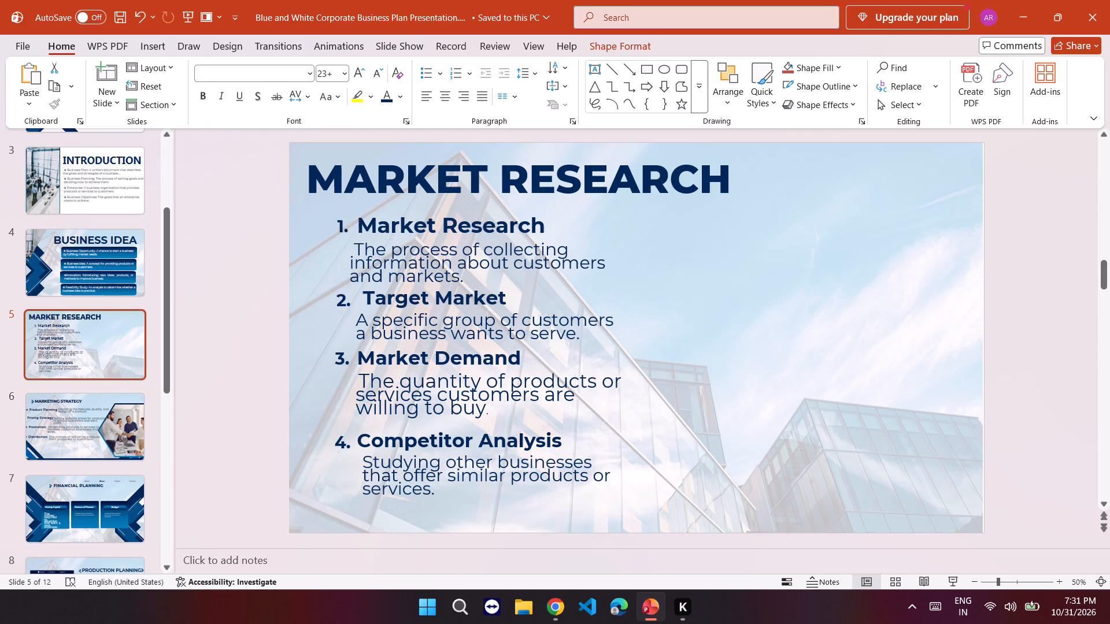
left_click_drag(386, 219, 372, 228)
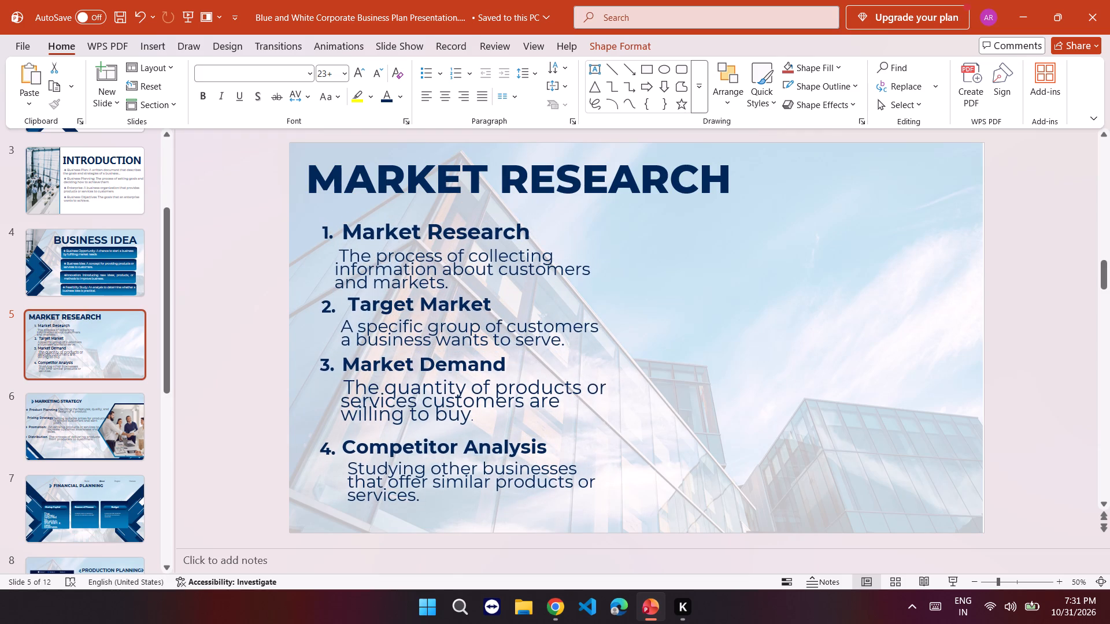
left_click_drag(372, 228, 372, 225)
left_click(230, 204)
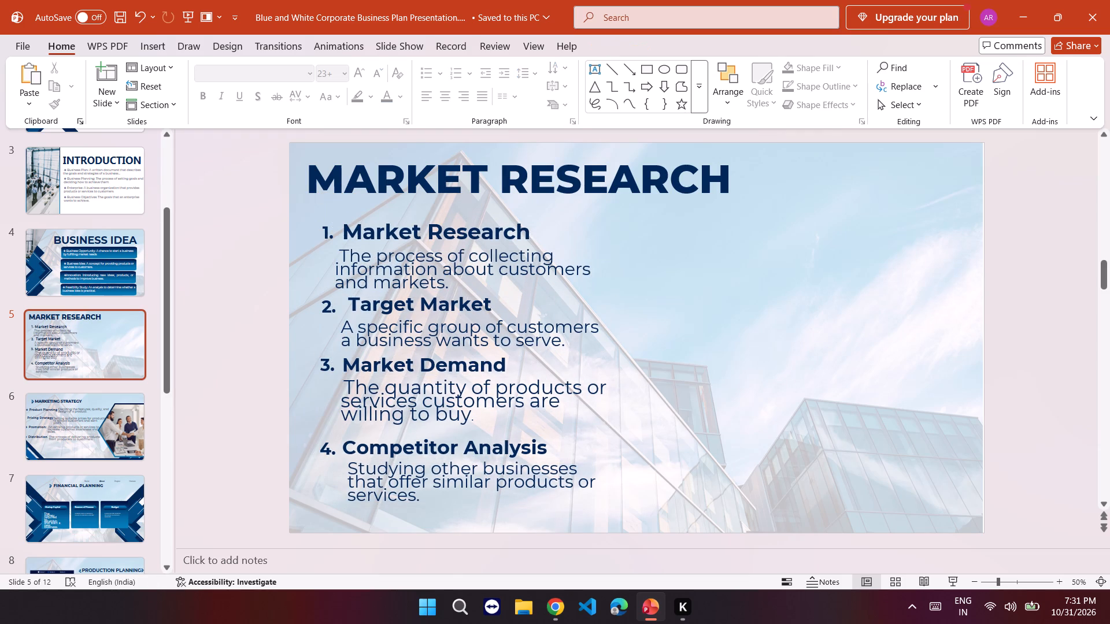
Widen the Market Research definition box across most of the slide and set its font size to 40.
left_click(486, 268)
left_click_drag(593, 275, 899, 277)
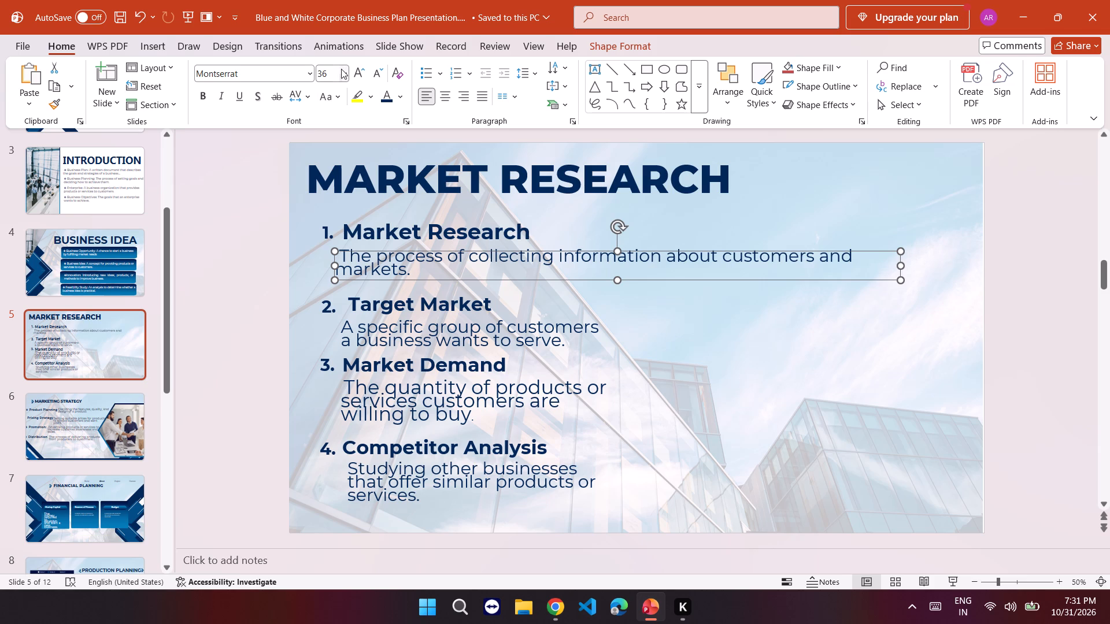
left_click(341, 69)
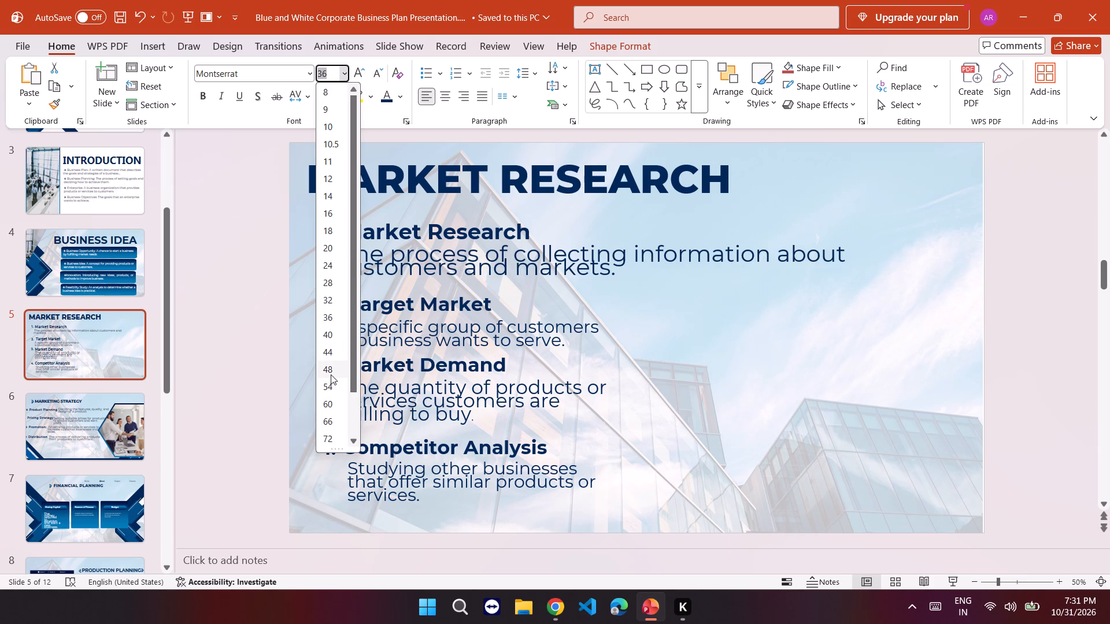
left_click(331, 336)
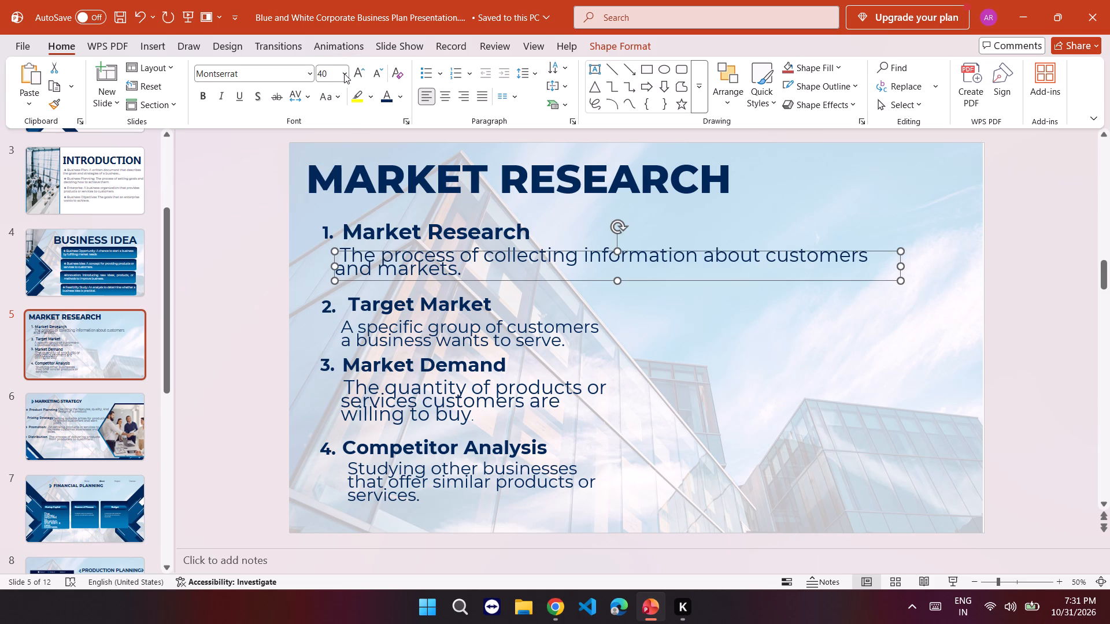
Set the Market Research definition's line spacing to 1.0 and move it up, close beneath its heading.
left_click(526, 77)
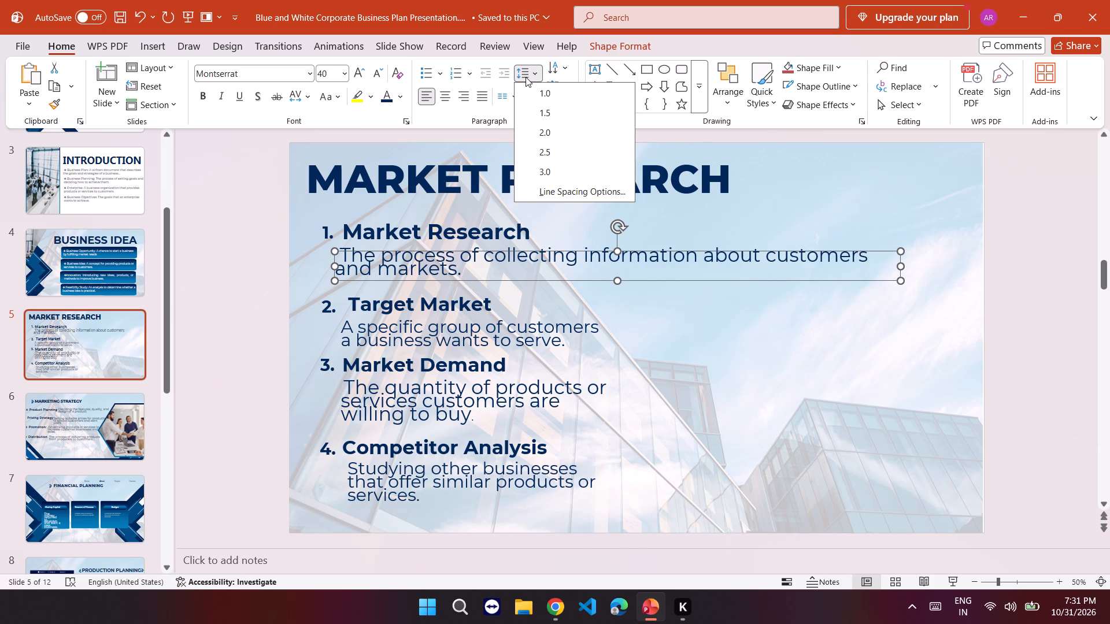
left_click(535, 94)
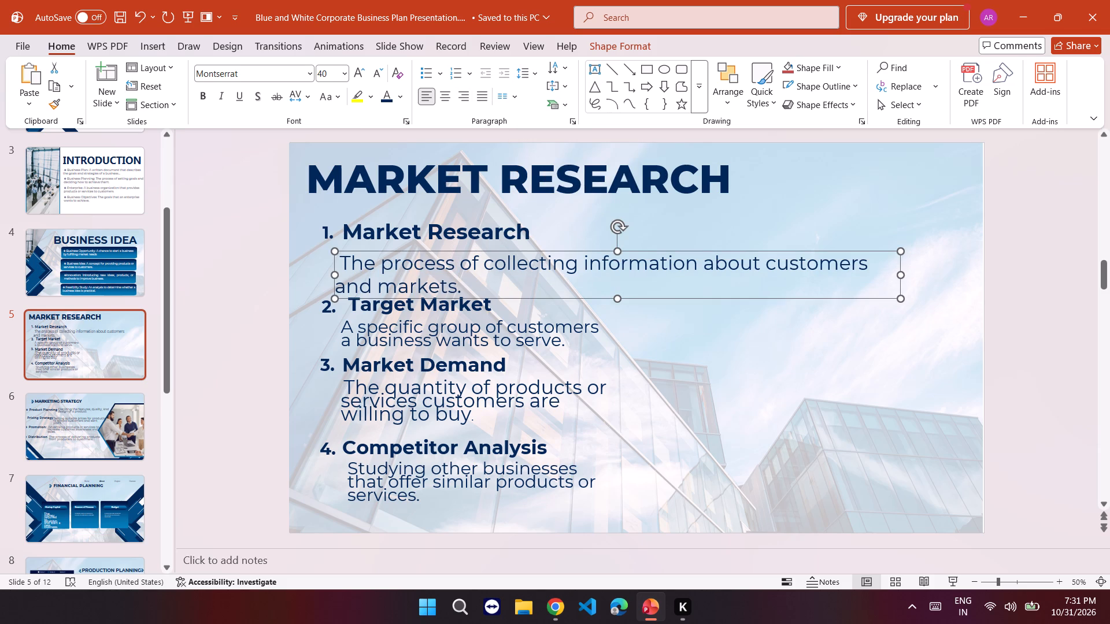
left_click_drag(429, 251, 434, 243)
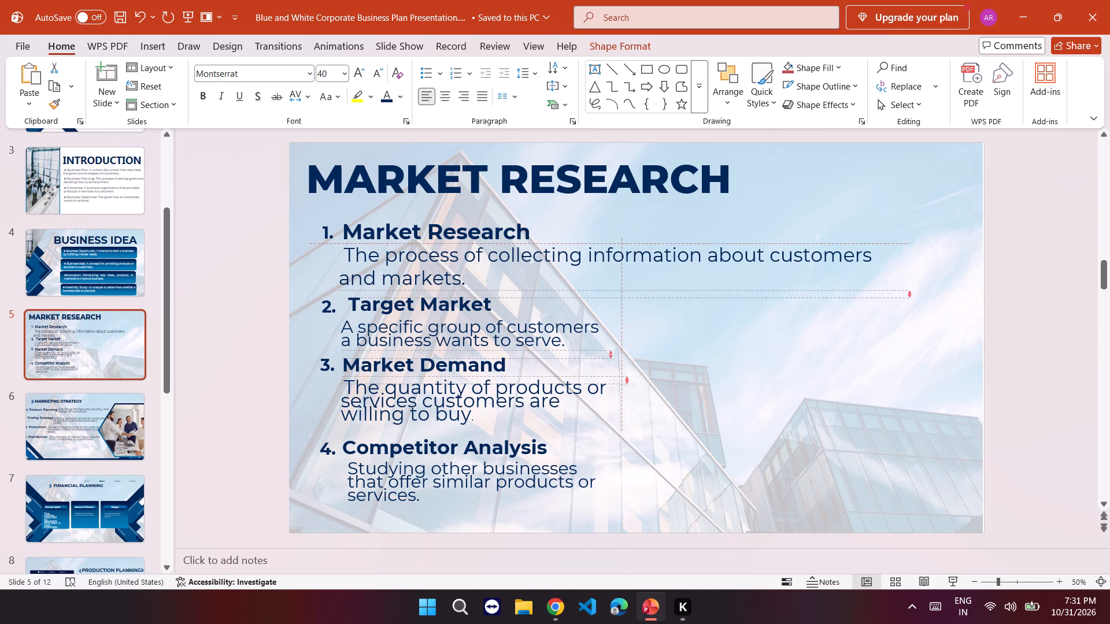
left_click_drag(434, 243, 434, 244)
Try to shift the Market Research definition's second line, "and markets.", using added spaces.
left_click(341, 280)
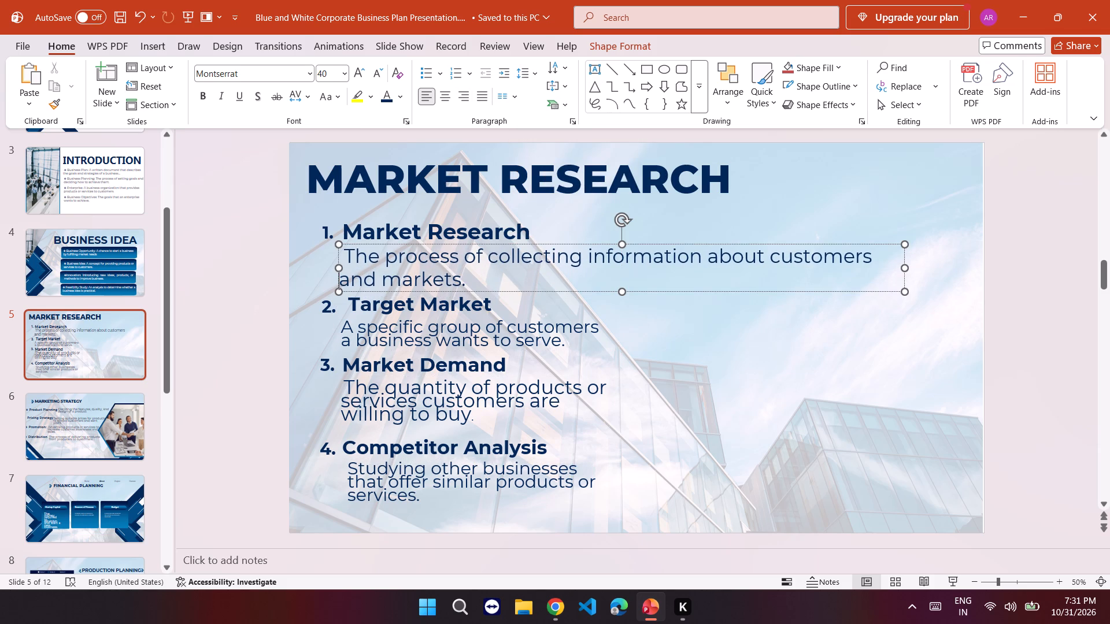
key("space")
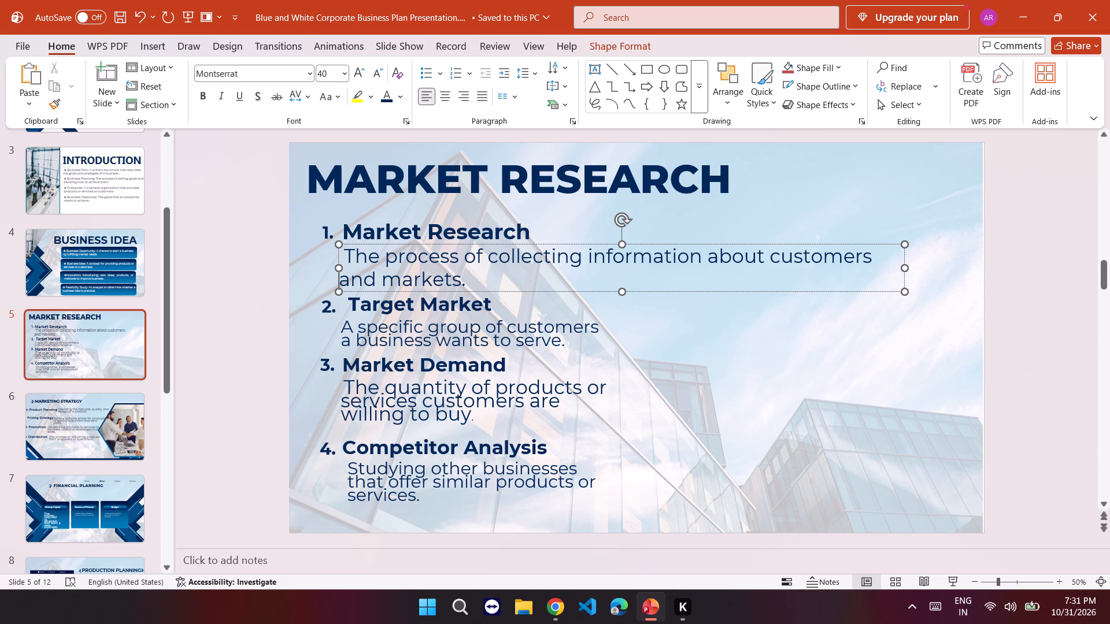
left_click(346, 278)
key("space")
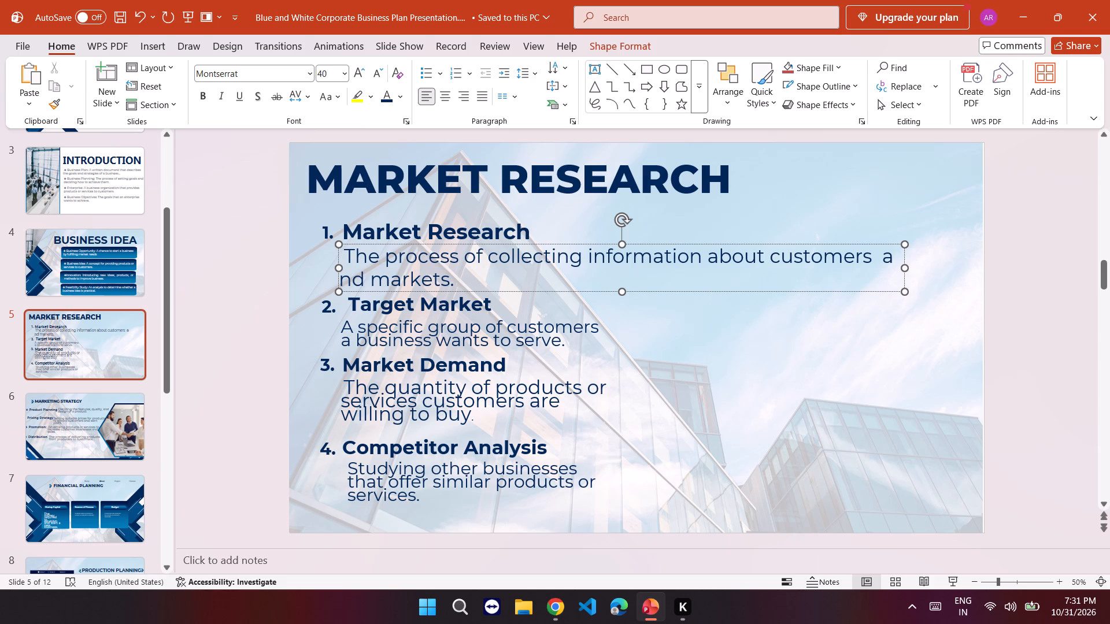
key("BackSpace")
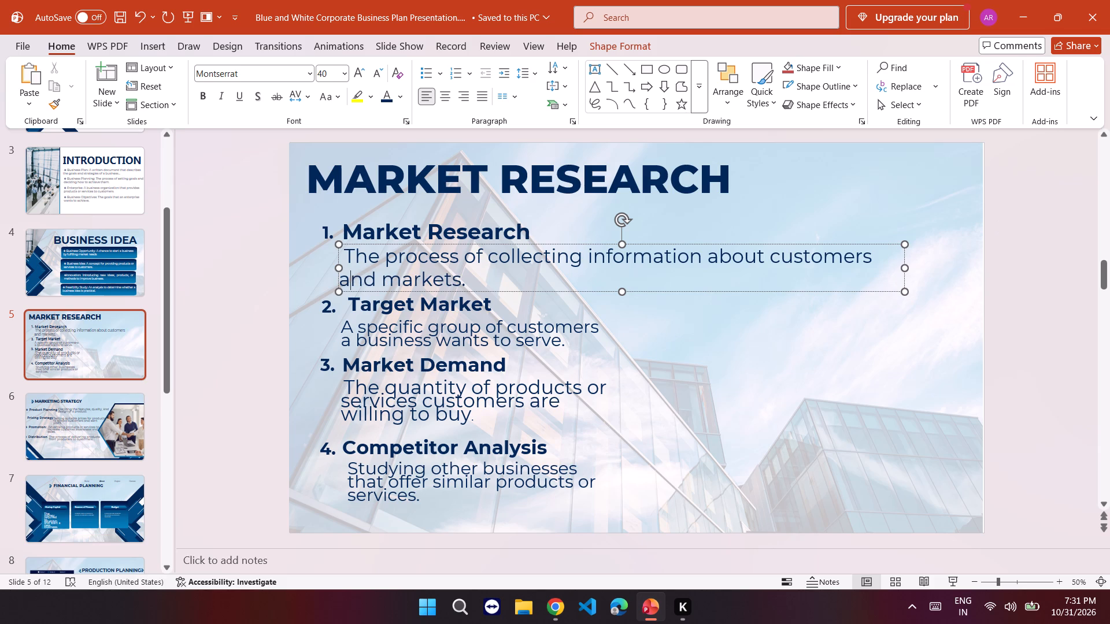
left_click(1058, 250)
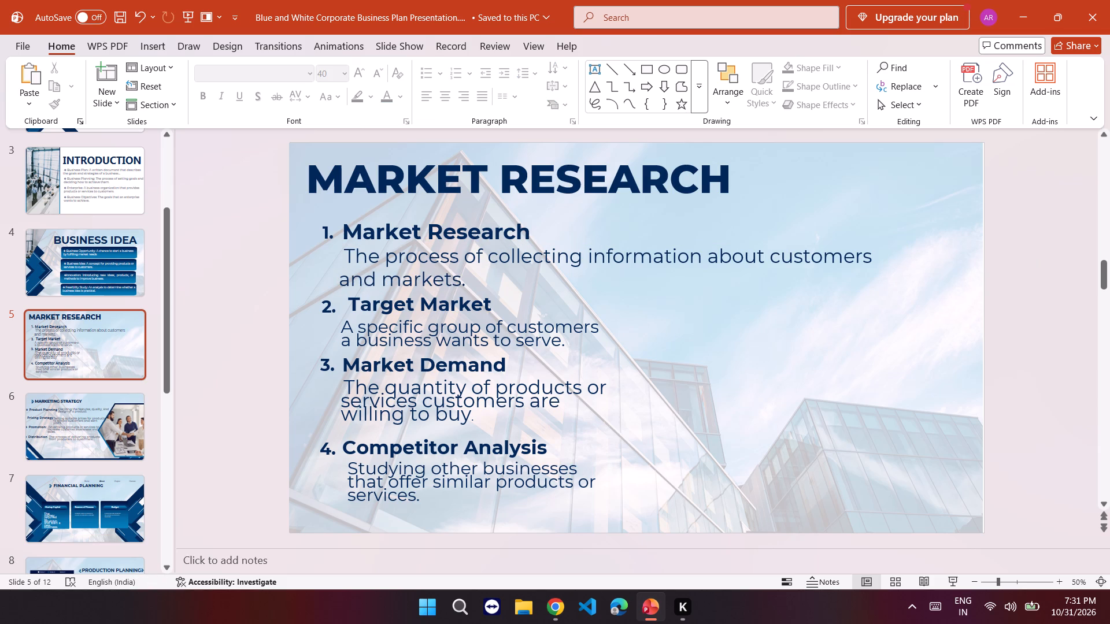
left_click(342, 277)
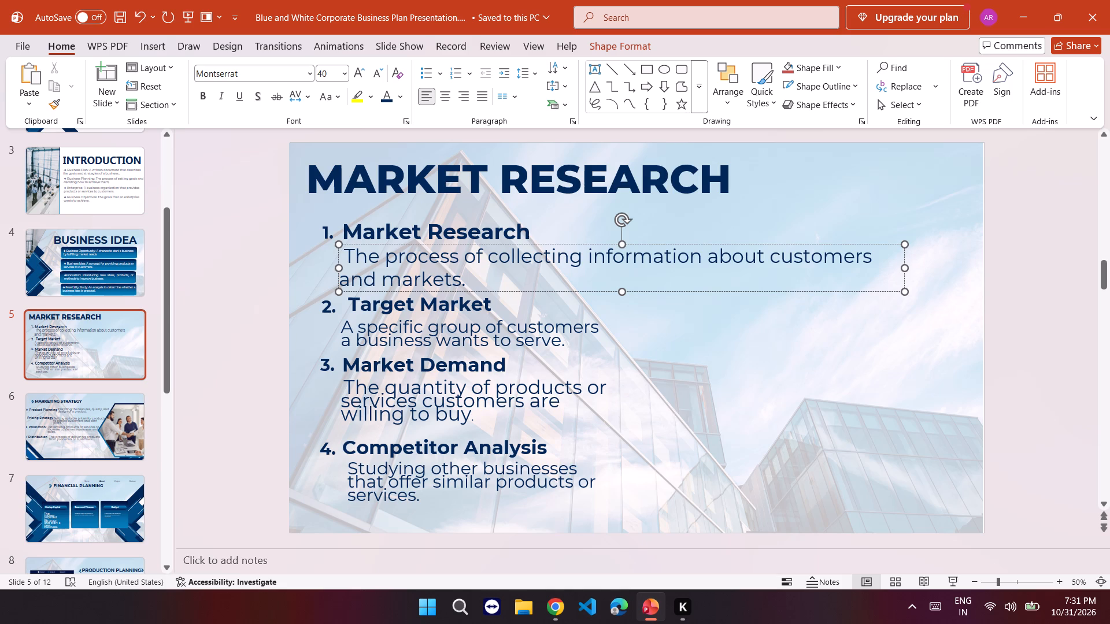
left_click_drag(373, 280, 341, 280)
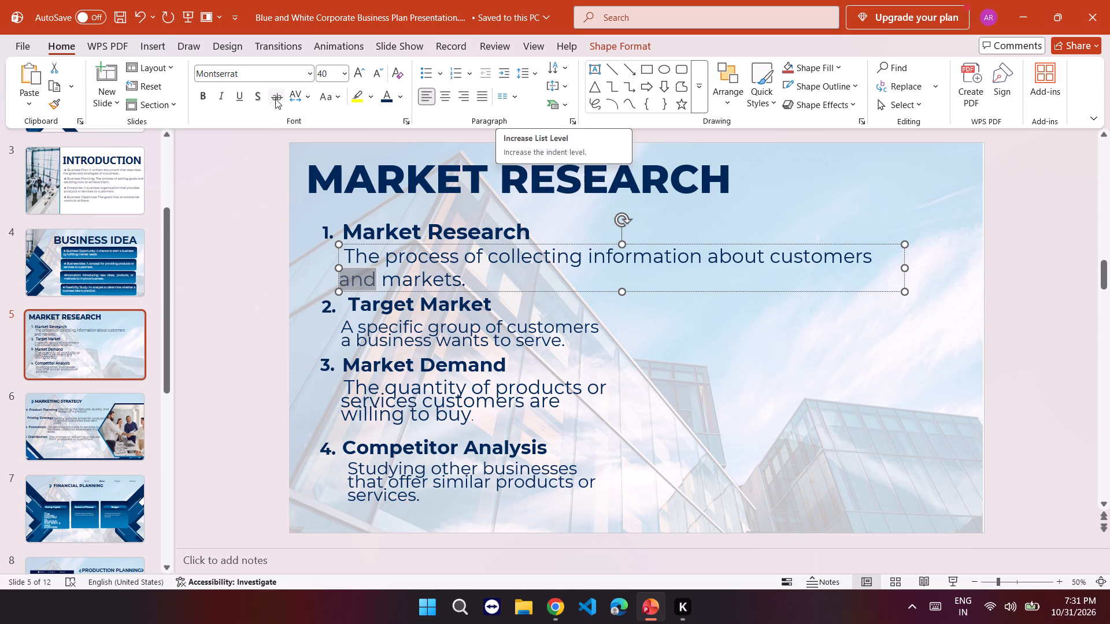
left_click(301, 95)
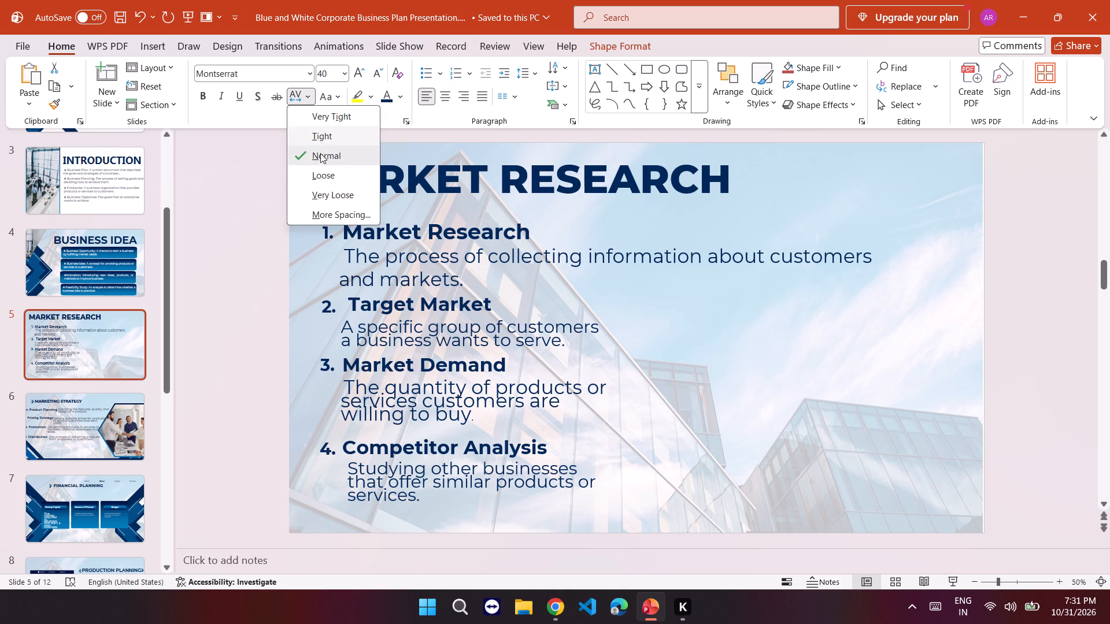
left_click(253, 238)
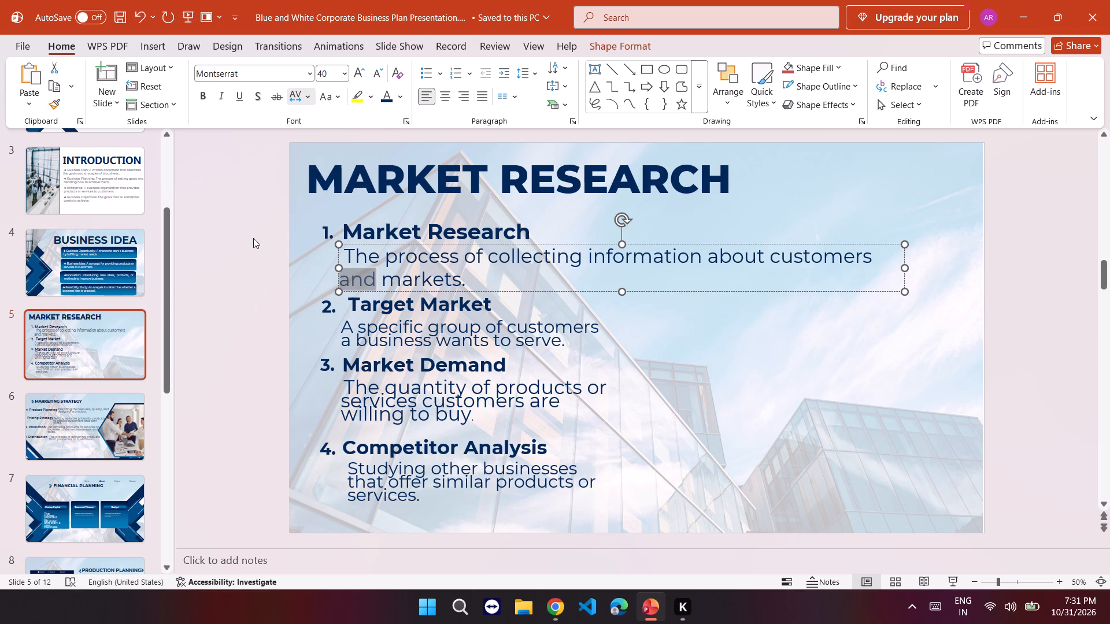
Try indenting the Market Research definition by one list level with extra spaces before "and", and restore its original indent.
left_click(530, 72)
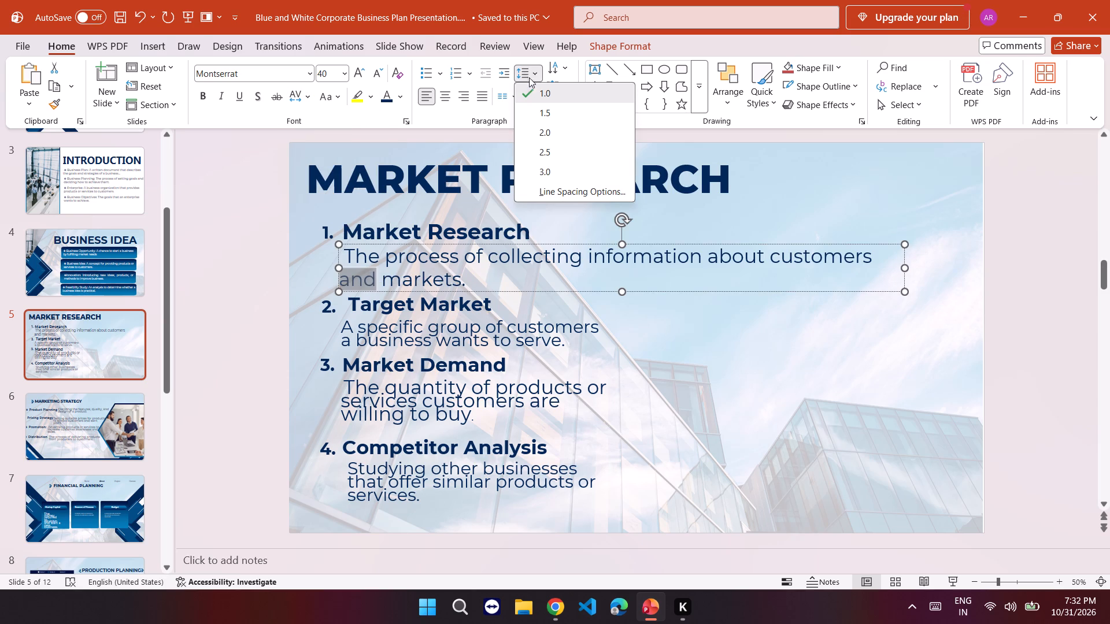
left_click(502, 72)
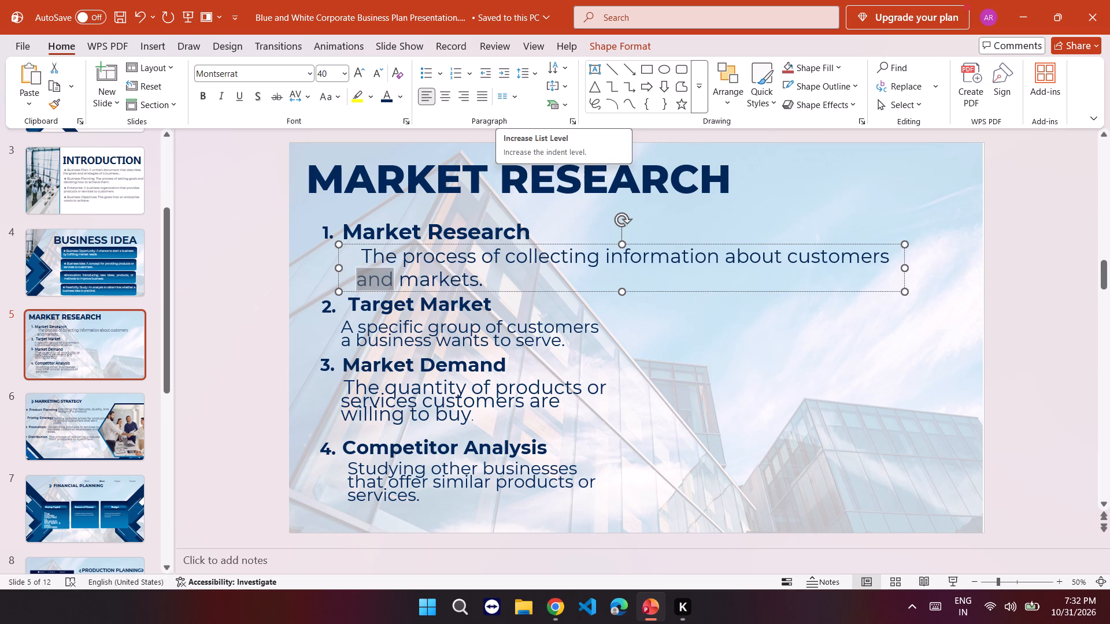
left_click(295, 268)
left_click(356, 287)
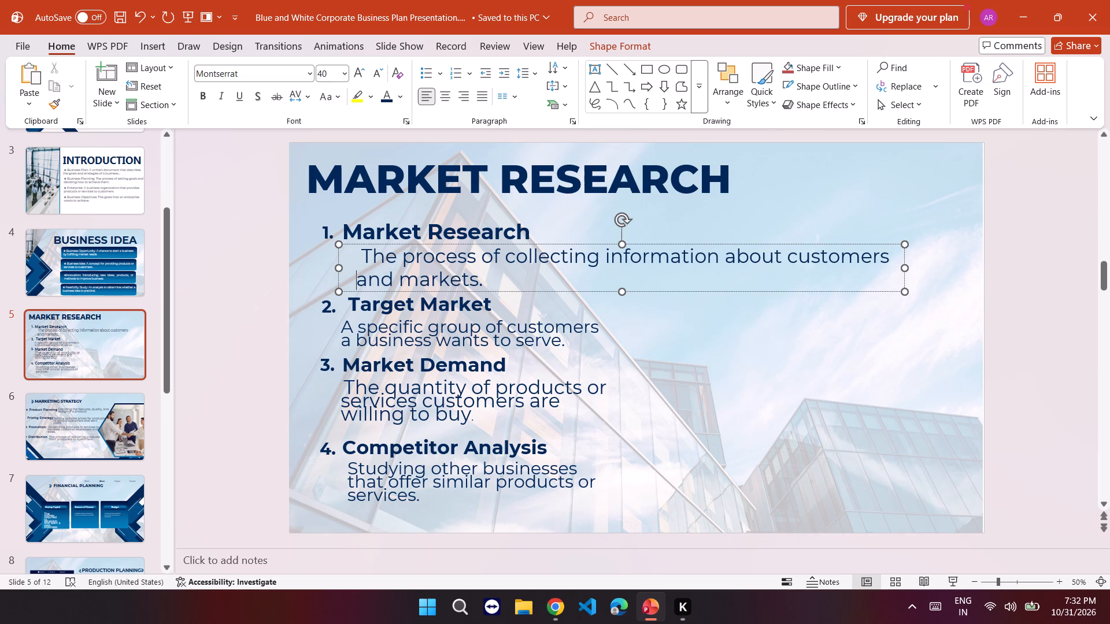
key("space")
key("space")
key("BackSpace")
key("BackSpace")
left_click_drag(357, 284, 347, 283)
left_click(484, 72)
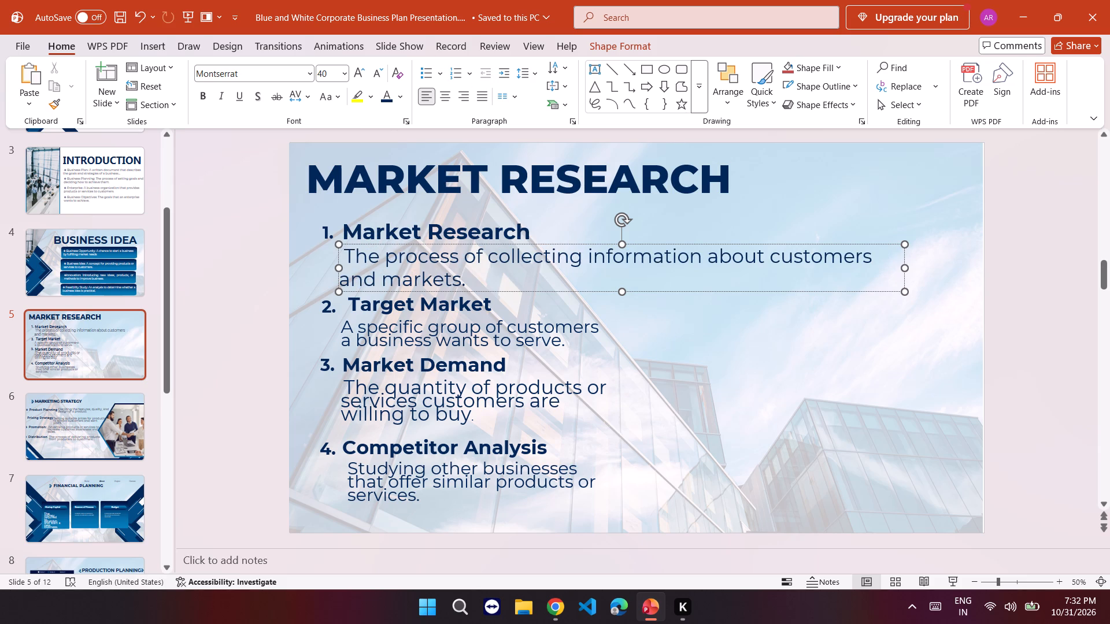
Nudge the Market Research definition slightly right and up, lining up its left edge with the Target Market definition.
left_click(425, 246)
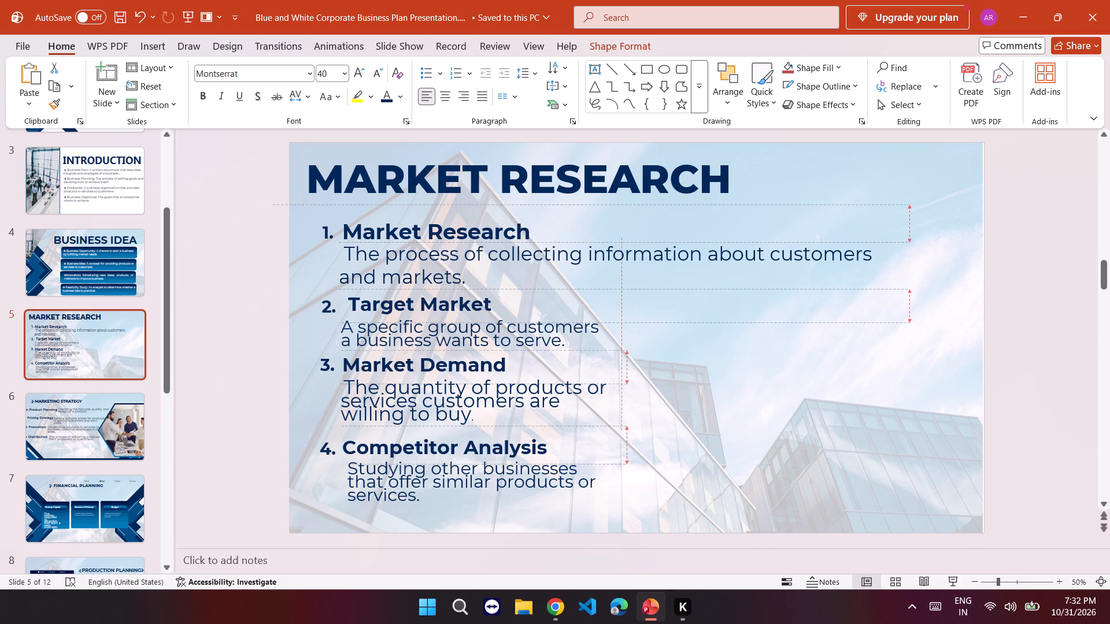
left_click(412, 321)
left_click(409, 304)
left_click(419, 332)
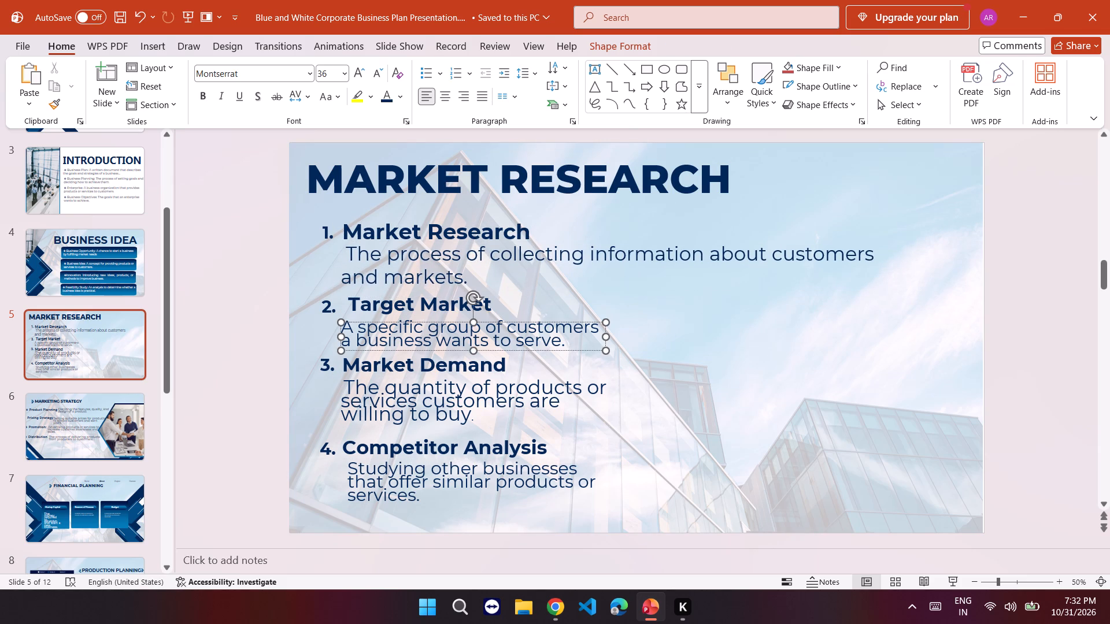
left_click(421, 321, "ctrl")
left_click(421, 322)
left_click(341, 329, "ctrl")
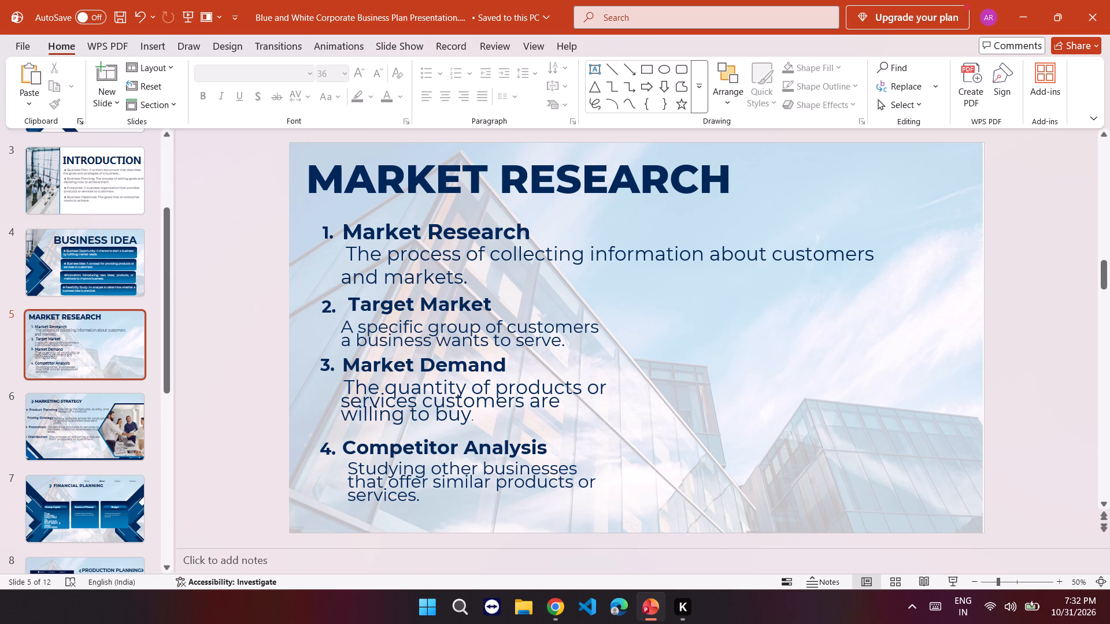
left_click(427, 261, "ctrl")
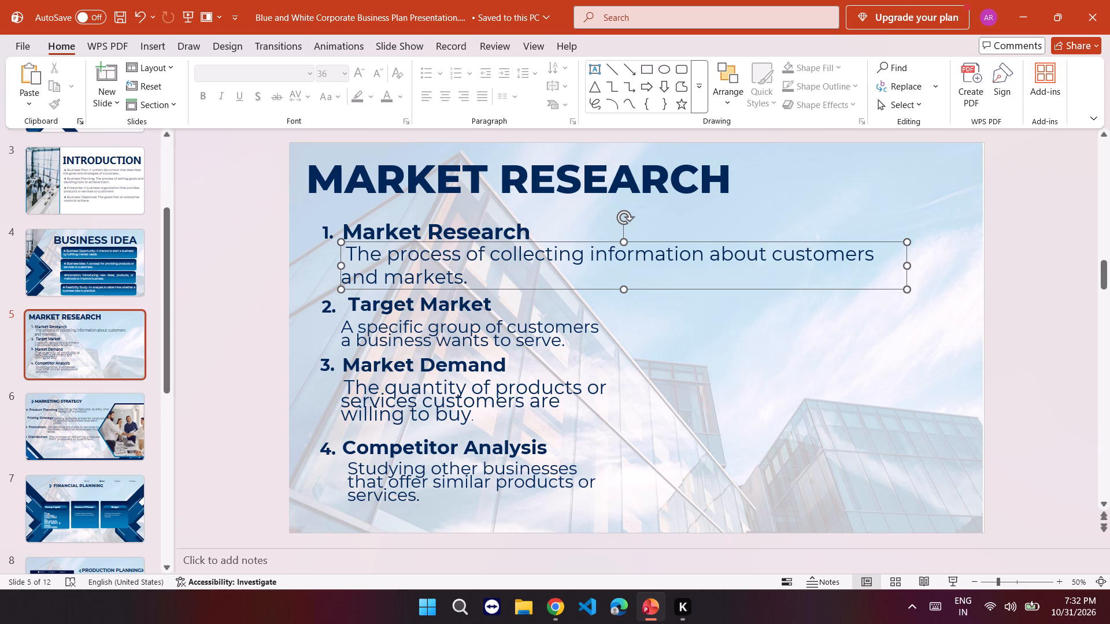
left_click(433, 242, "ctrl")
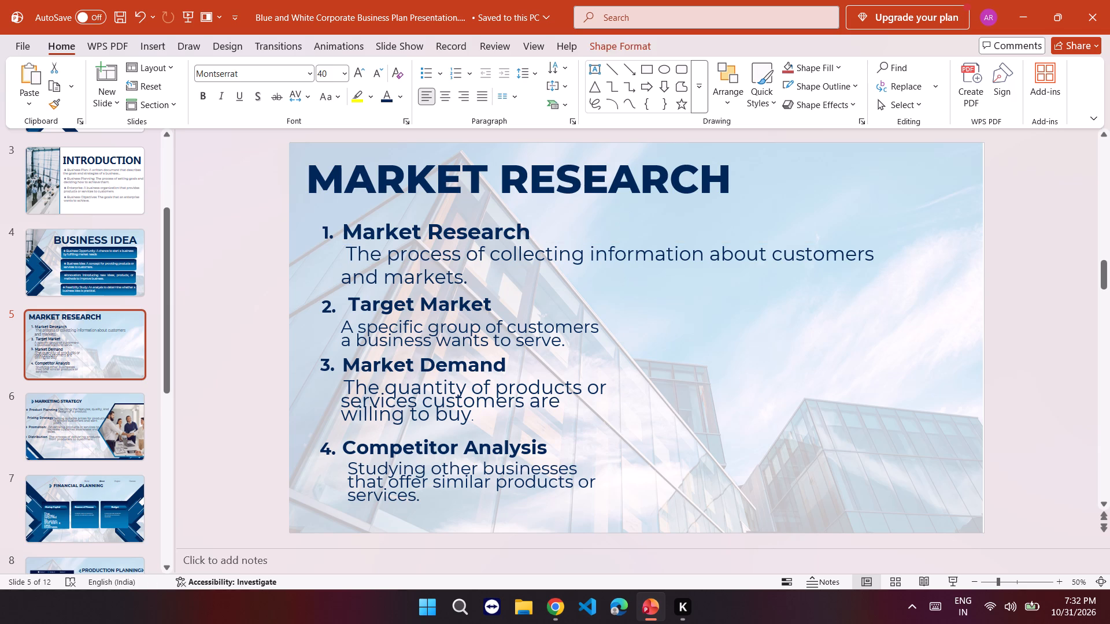
Set the font size of all four definitions on the Market Research slide to 40, keeping their positions.
left_click(403, 349, "ctrl")
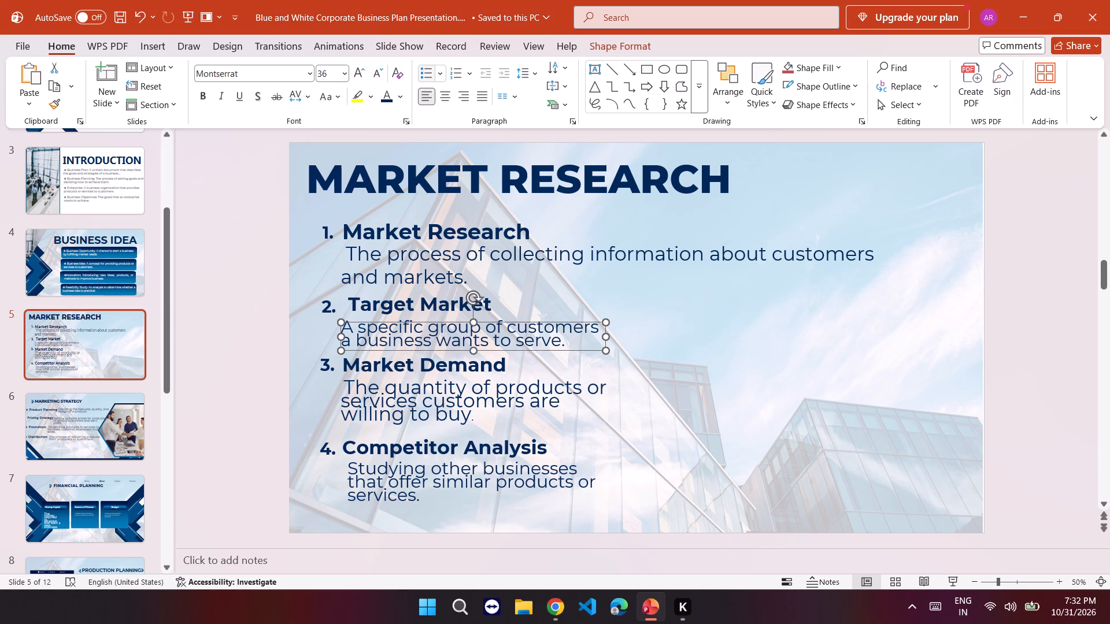
left_click(595, 260, "ctrl")
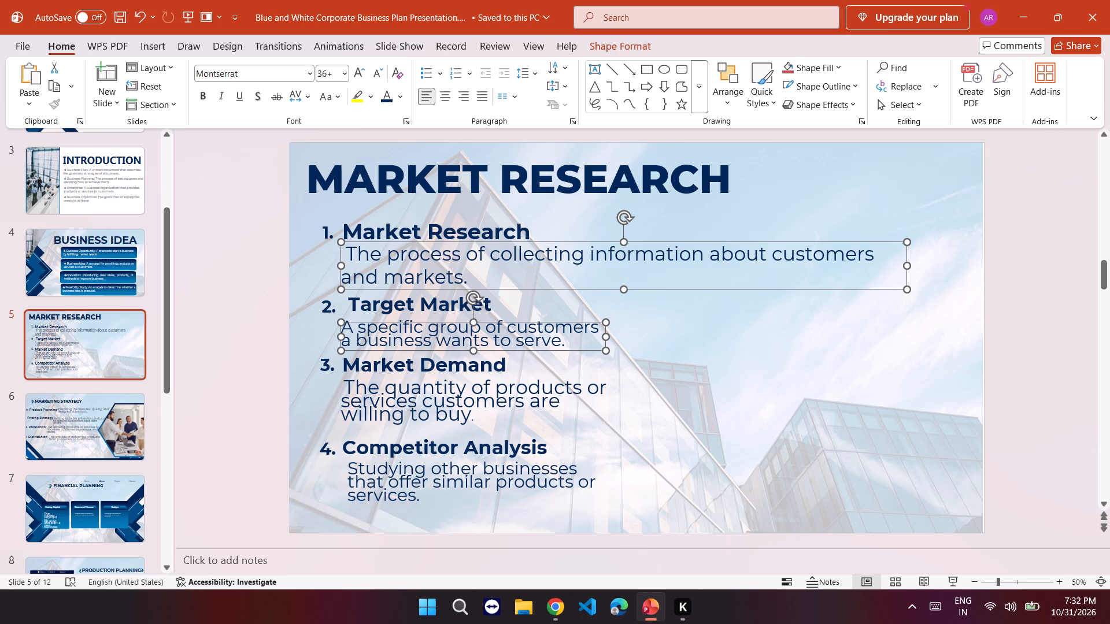
left_click(558, 242, "ctrl")
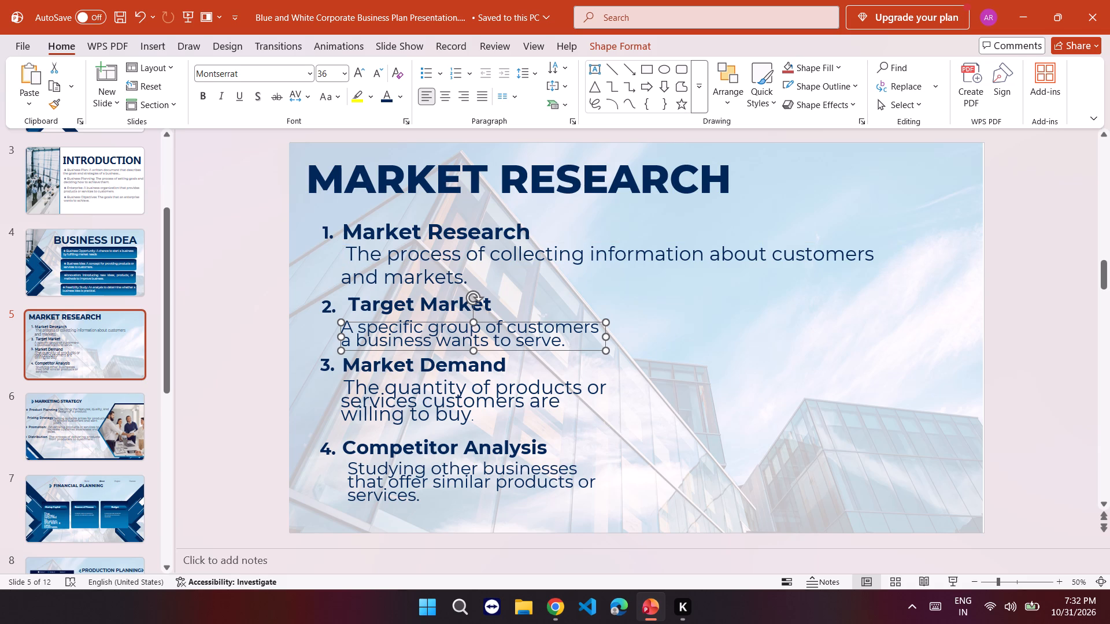
left_click(514, 255, "ctrl")
left_click(480, 394, "ctrl")
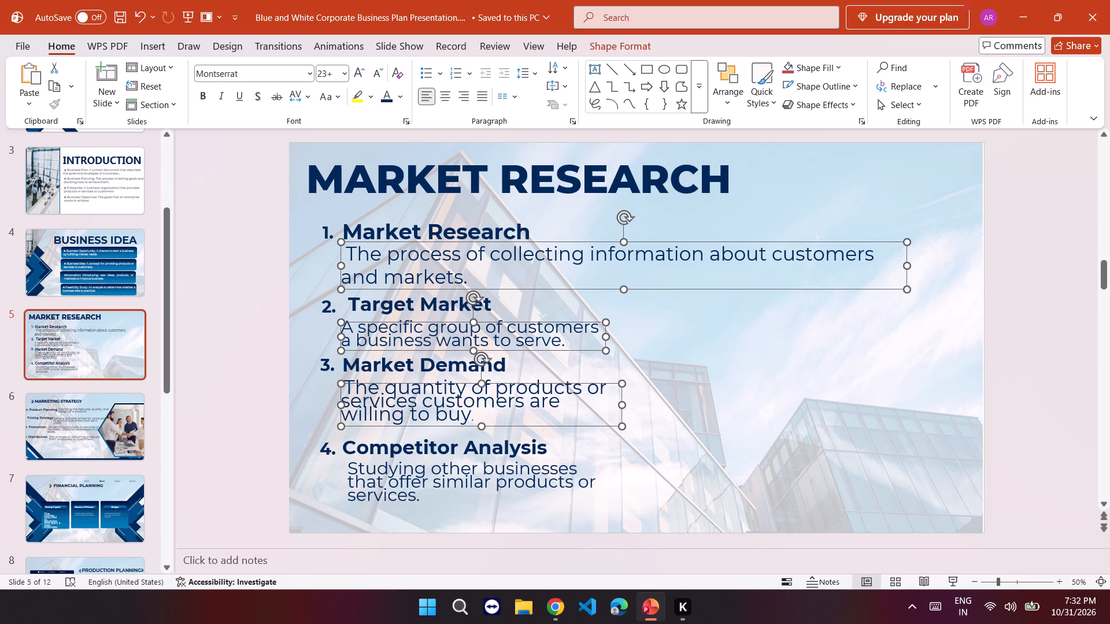
left_click(447, 478, "ctrl")
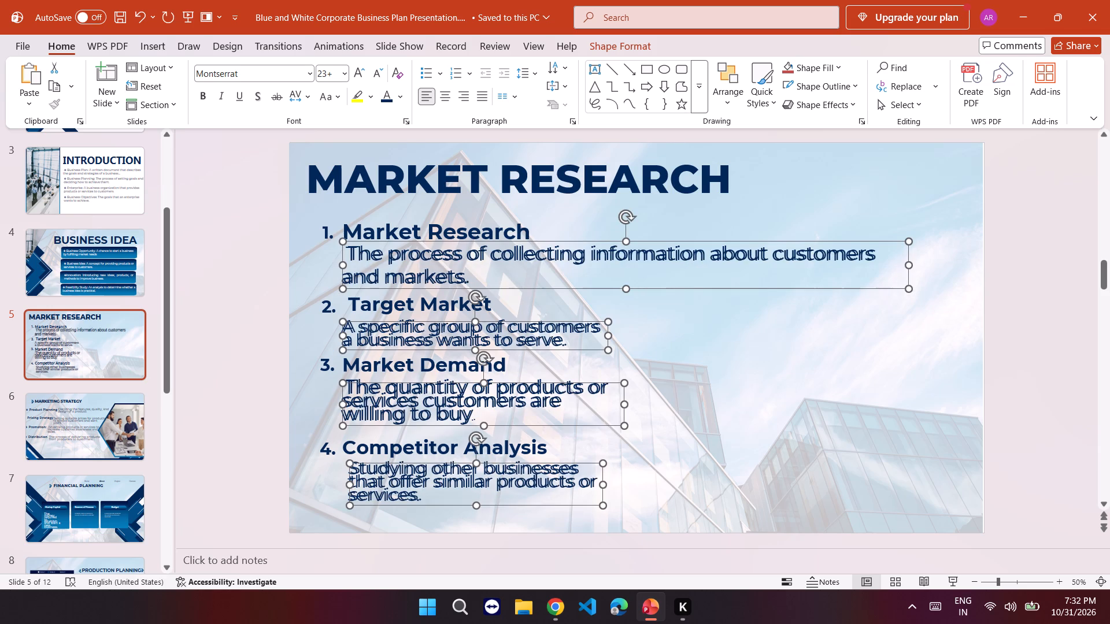
key("ctrl+z")
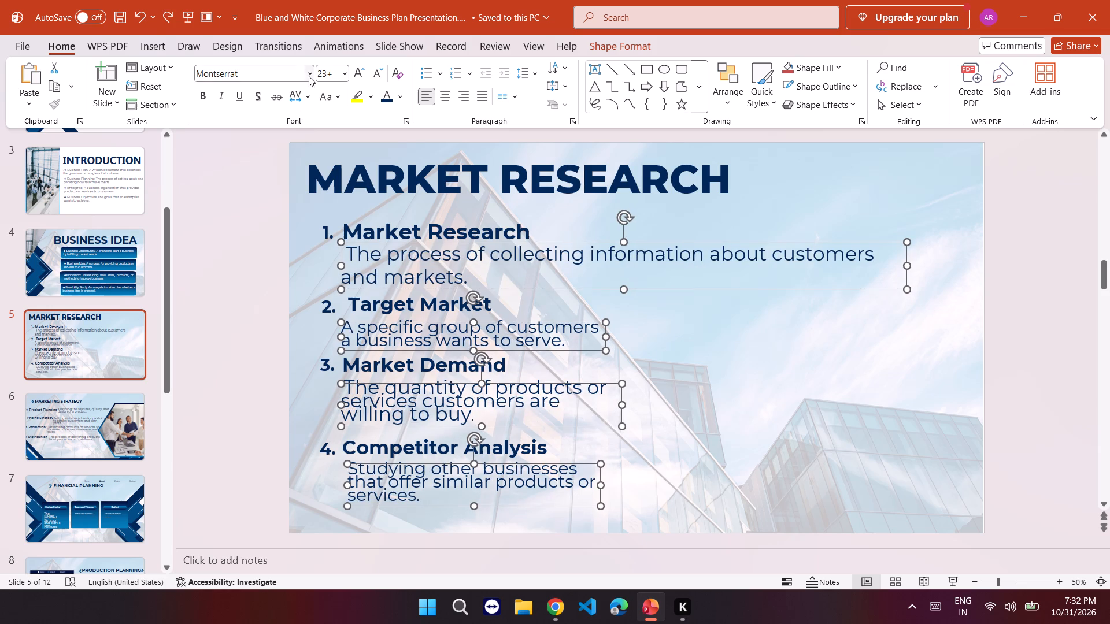
left_click(343, 72)
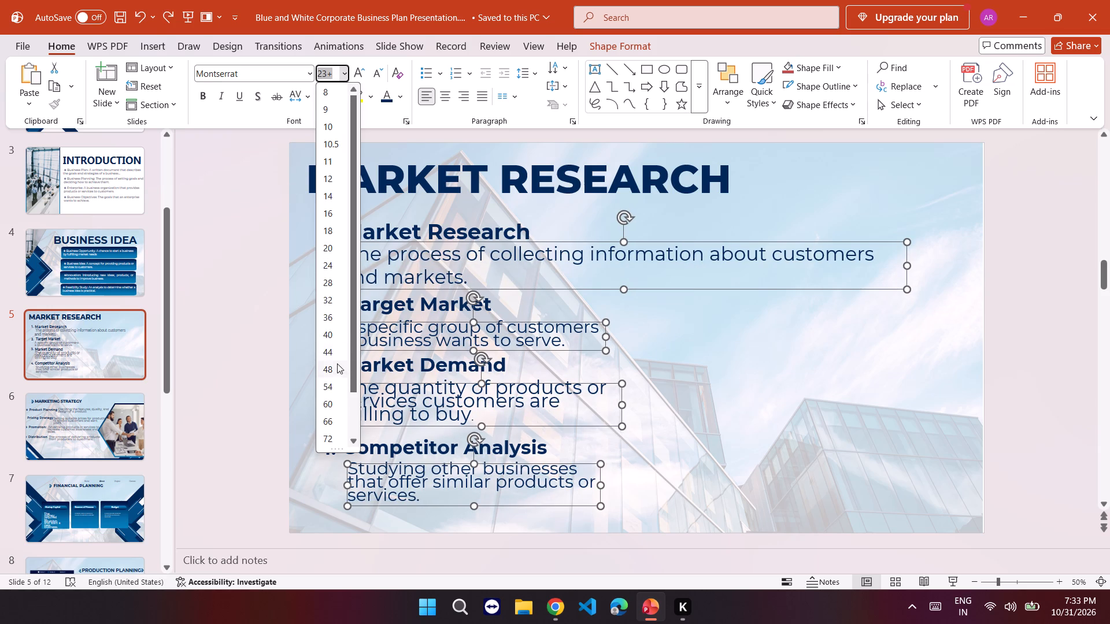
left_click(333, 339)
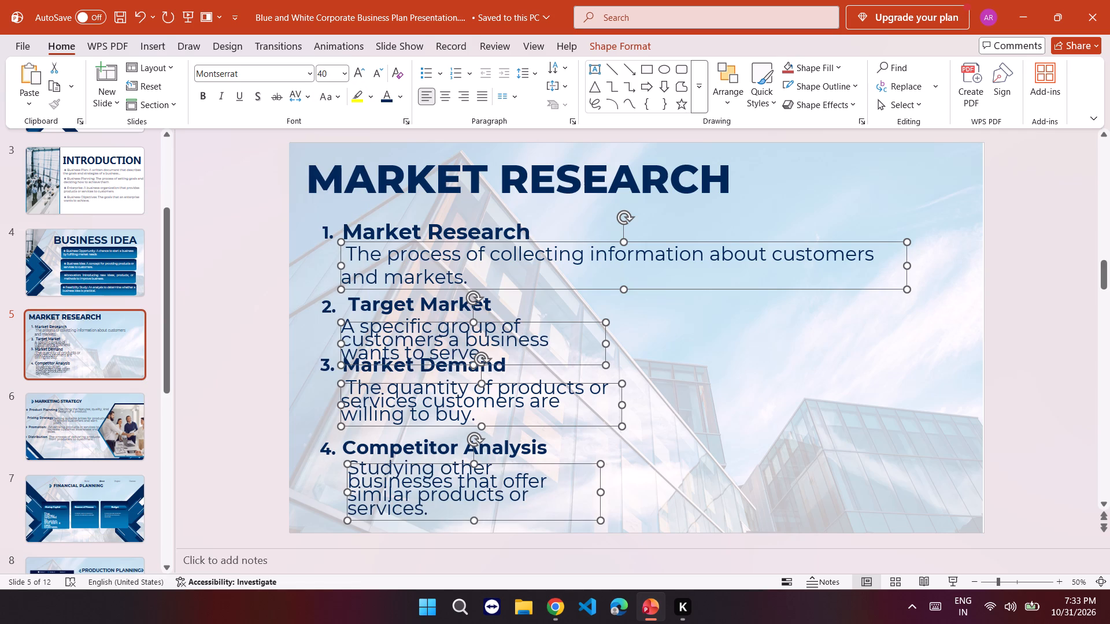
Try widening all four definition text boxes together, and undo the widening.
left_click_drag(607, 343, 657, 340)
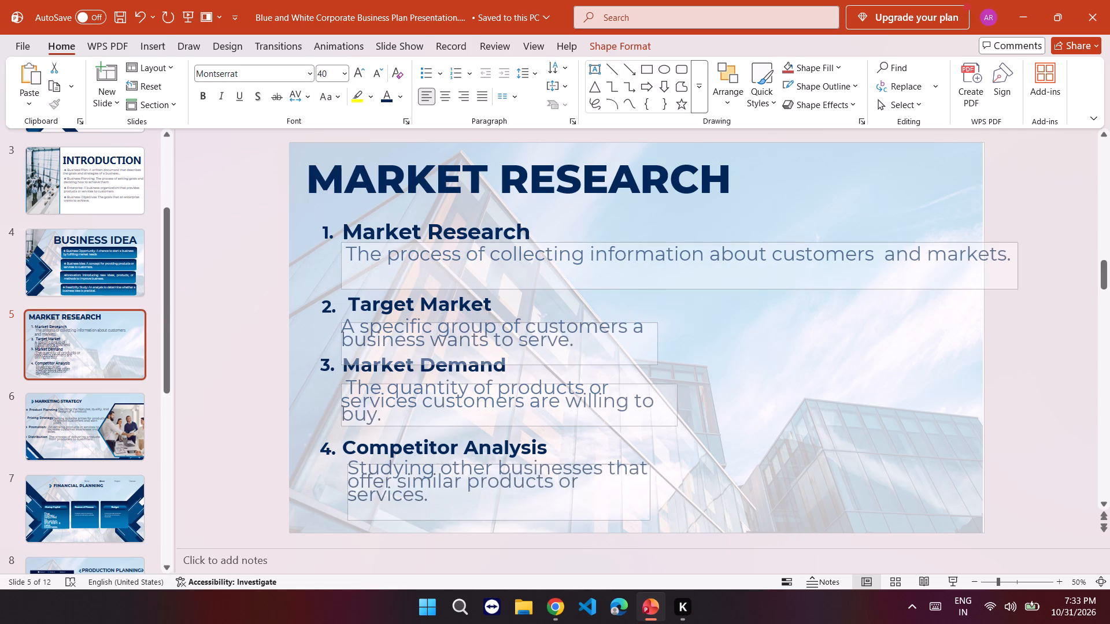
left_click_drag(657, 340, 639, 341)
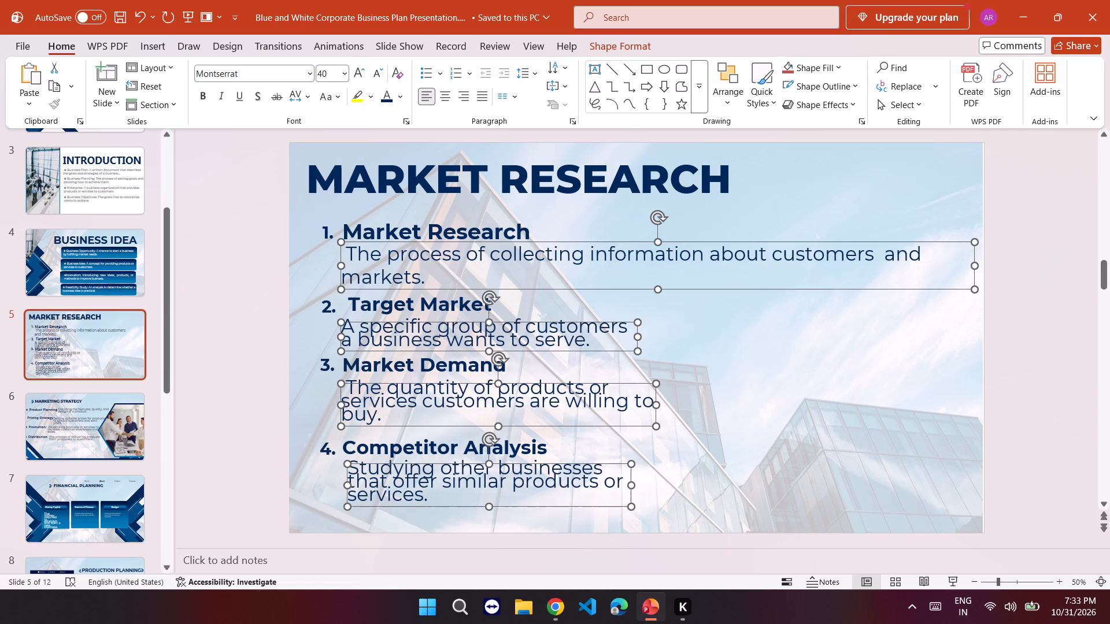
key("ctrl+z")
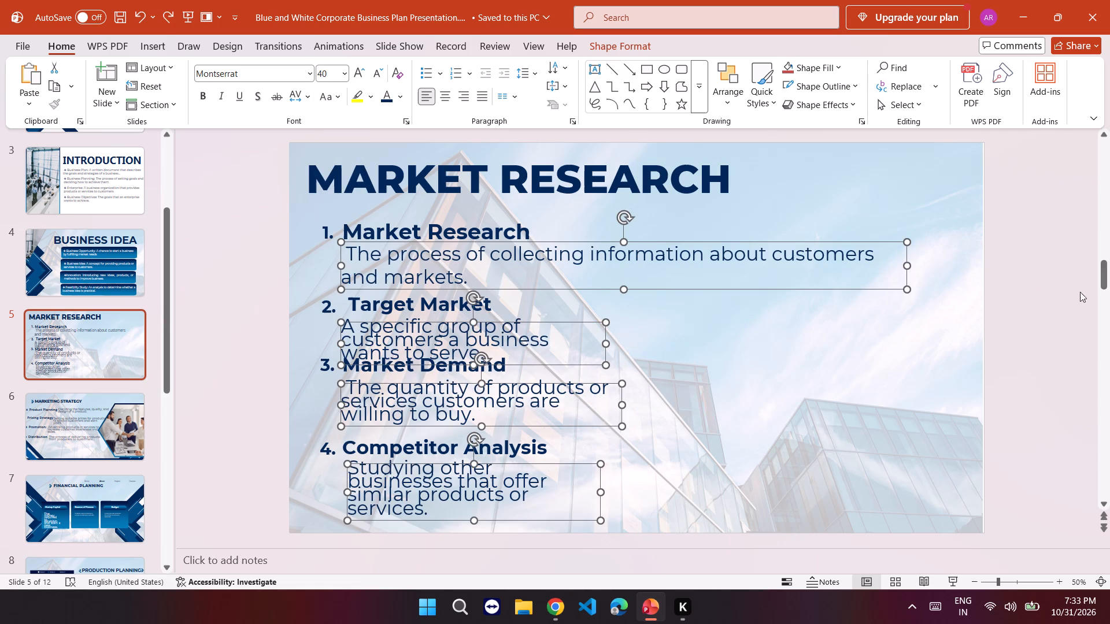
Widen the Target Market, Market Demand and Competitor Analysis definitions together, extending the Market Demand box nearly to the slide's right edge.
left_click(1030, 310)
left_click(519, 338)
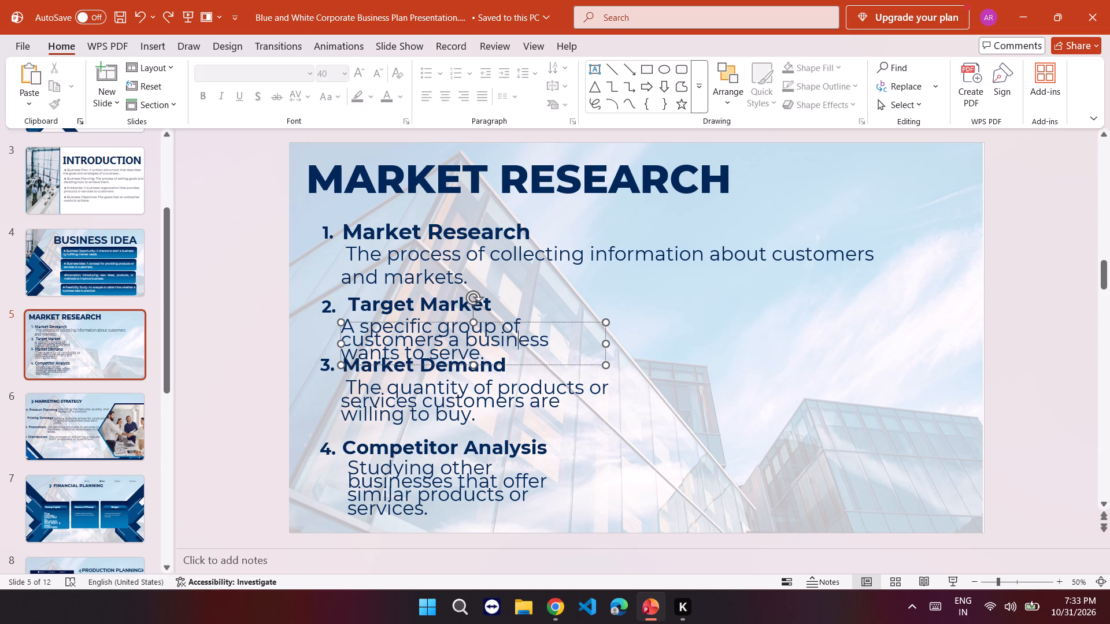
left_click(504, 398, "ctrl")
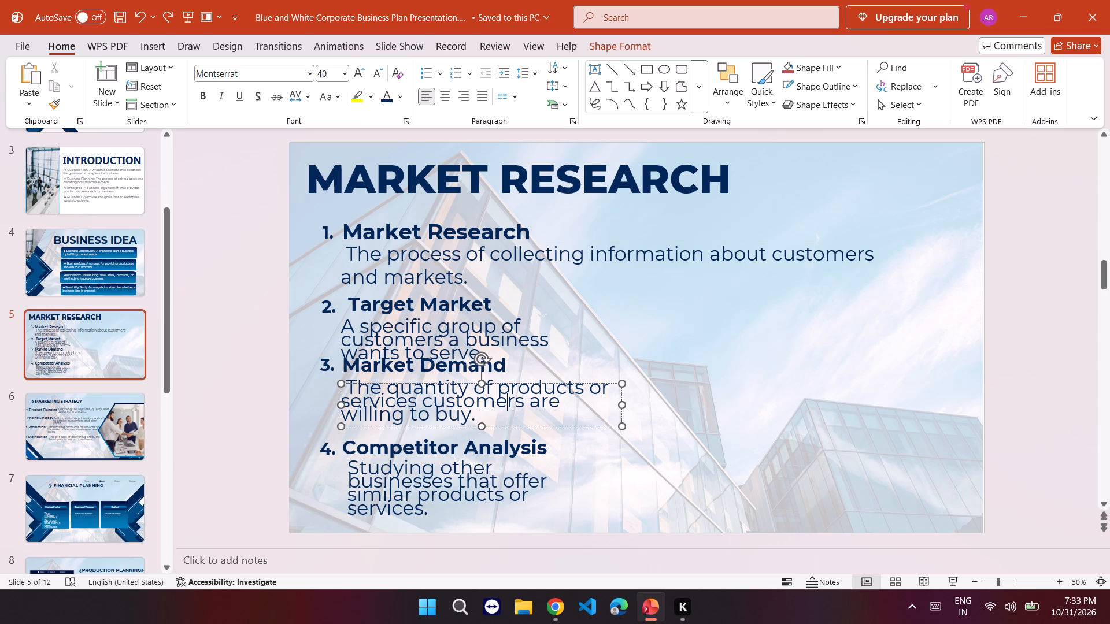
left_click(476, 467, "ctrl")
left_click(509, 463, "ctrl")
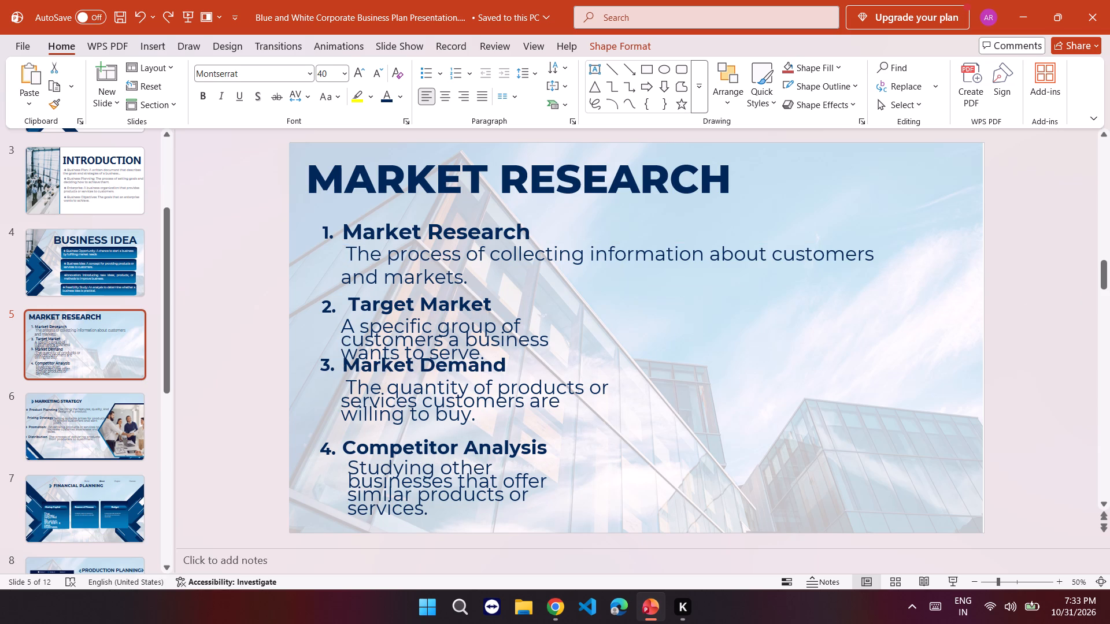
left_click(511, 383, "ctrl")
left_click(511, 389, "ctrl")
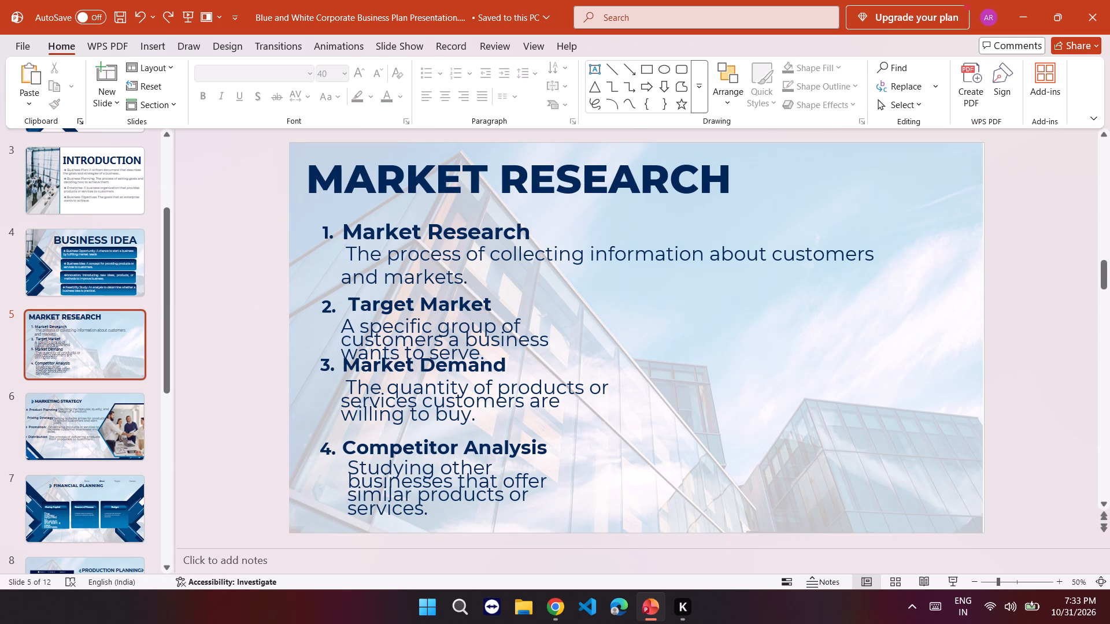
left_click(501, 390, "ctrl")
left_click(515, 382)
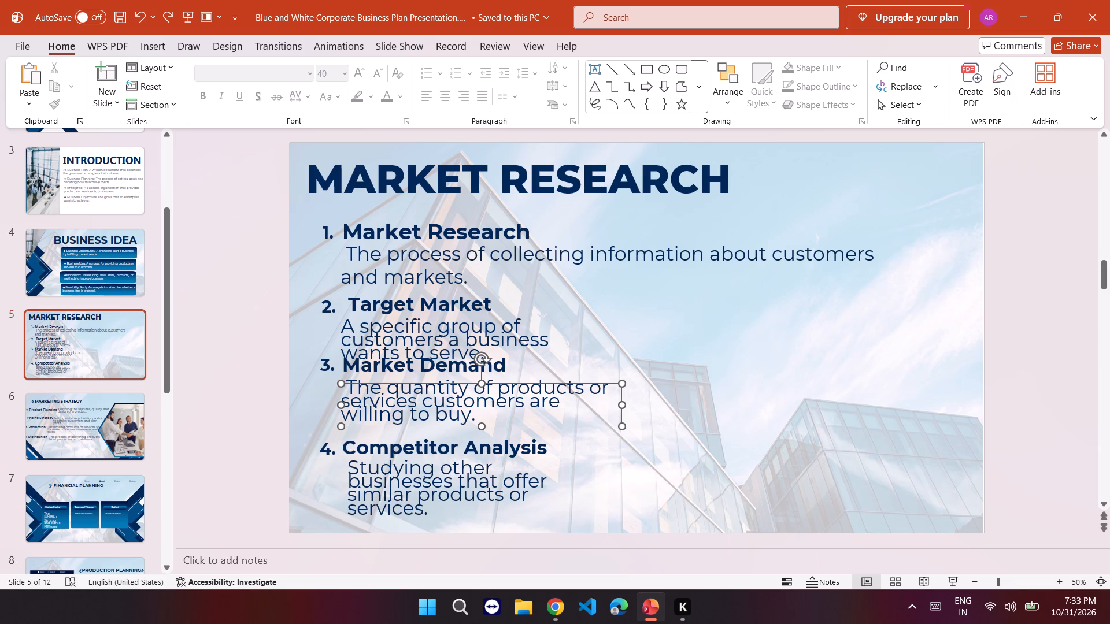
left_click(504, 336, "ctrl")
left_click(487, 485, "ctrl")
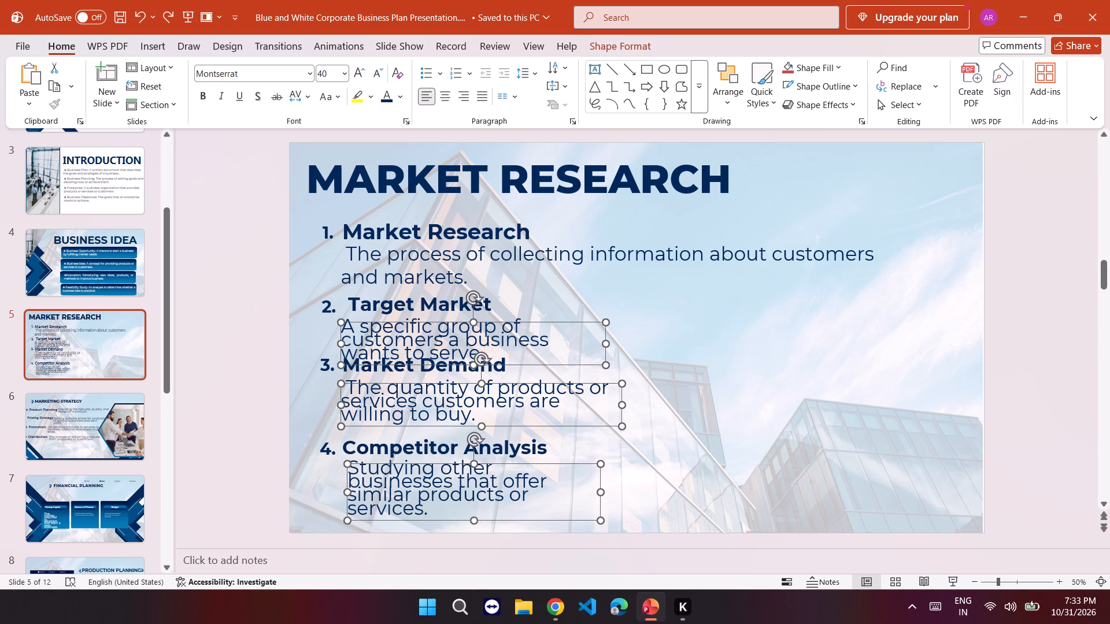
left_click_drag(623, 401, 1012, 398)
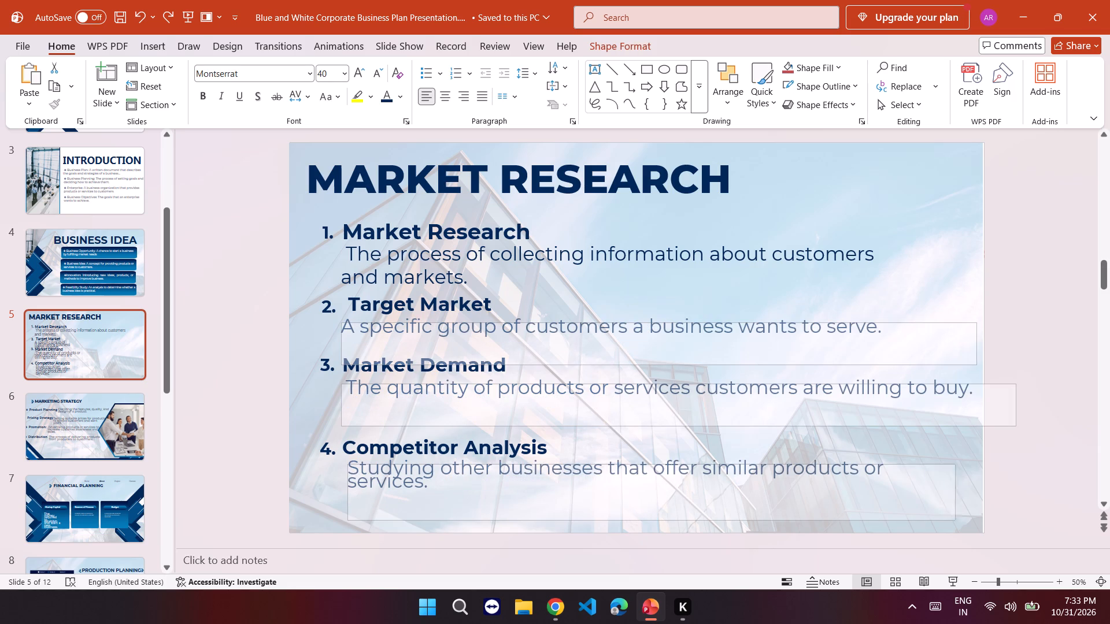
left_click_drag(1012, 398, 961, 399)
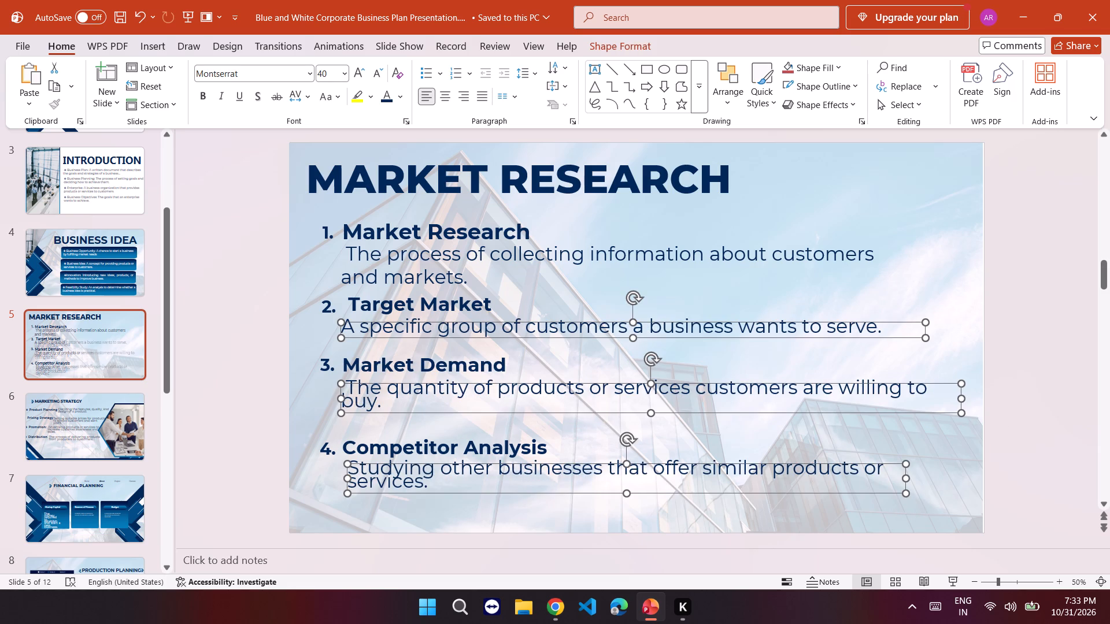
Set the line spacing of the Target Market, Market Demand and Competitor Analysis definitions to 1.0.
left_click(536, 73)
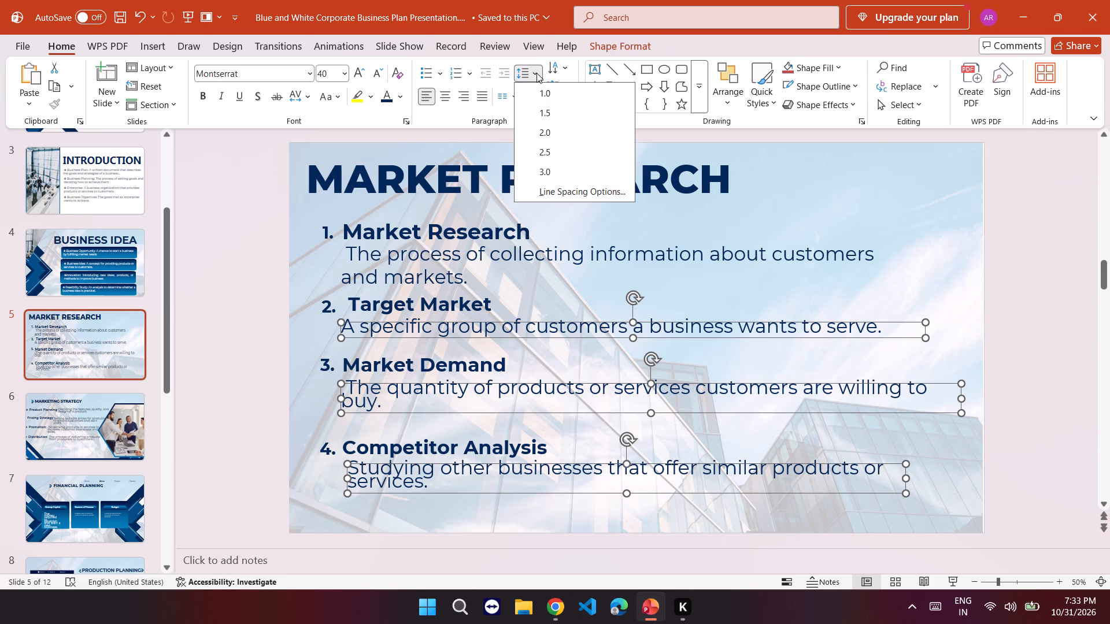
left_click(567, 98)
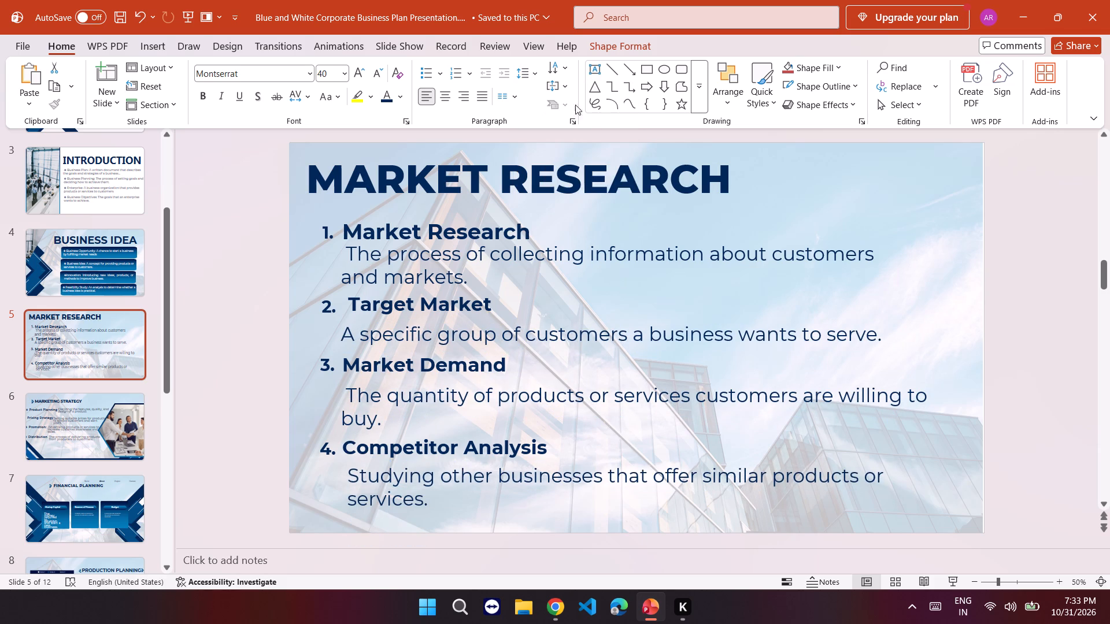
left_click(1020, 361)
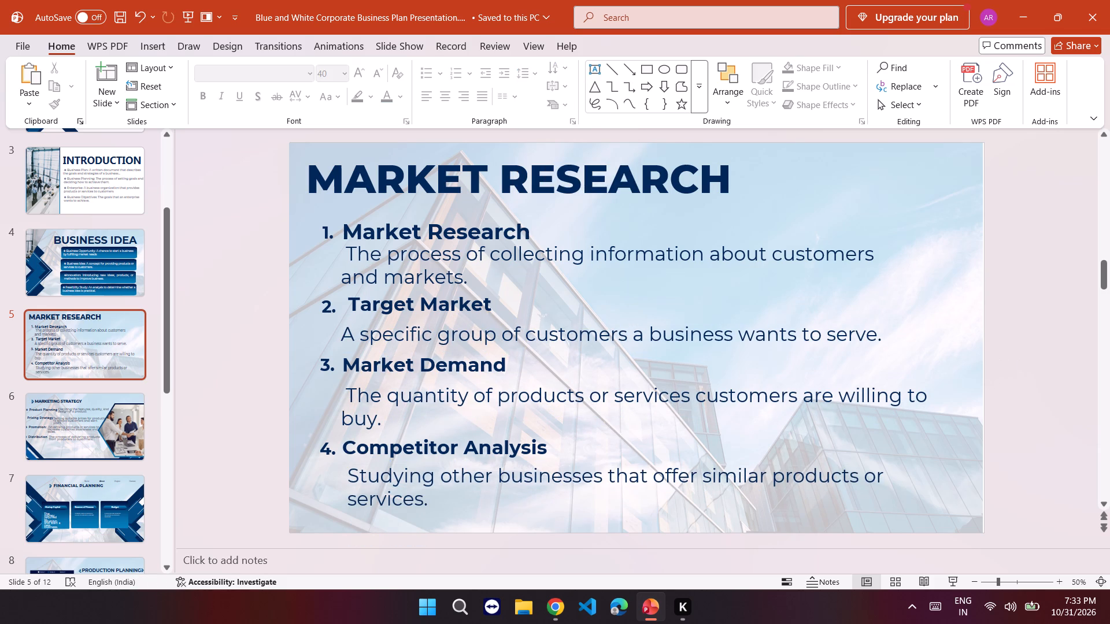
Nudge the Target Market, Market Demand and Competitor Analysis definitions up, close beneath their headings, shifting the Target Market one slightly right.
left_click(462, 328)
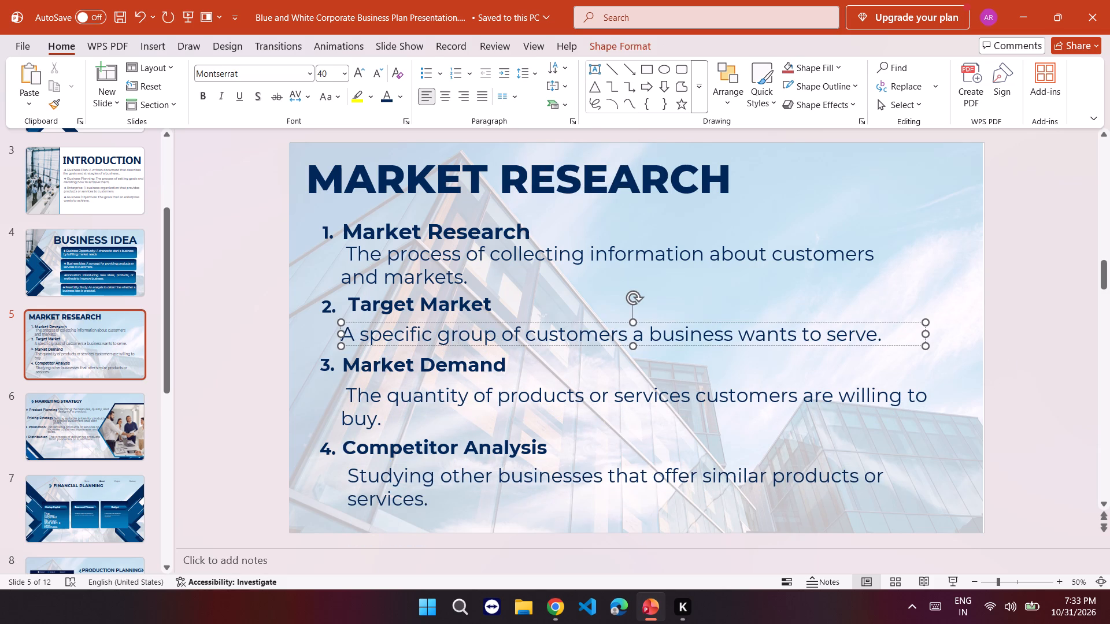
left_click_drag(487, 321, 493, 314)
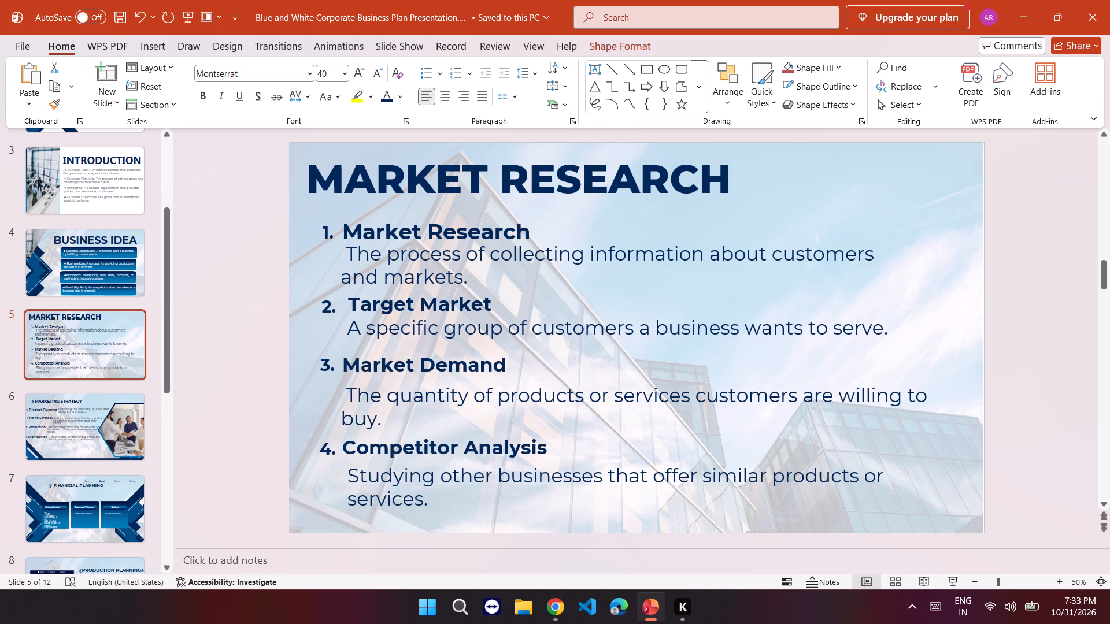
left_click_drag(493, 314, 495, 315)
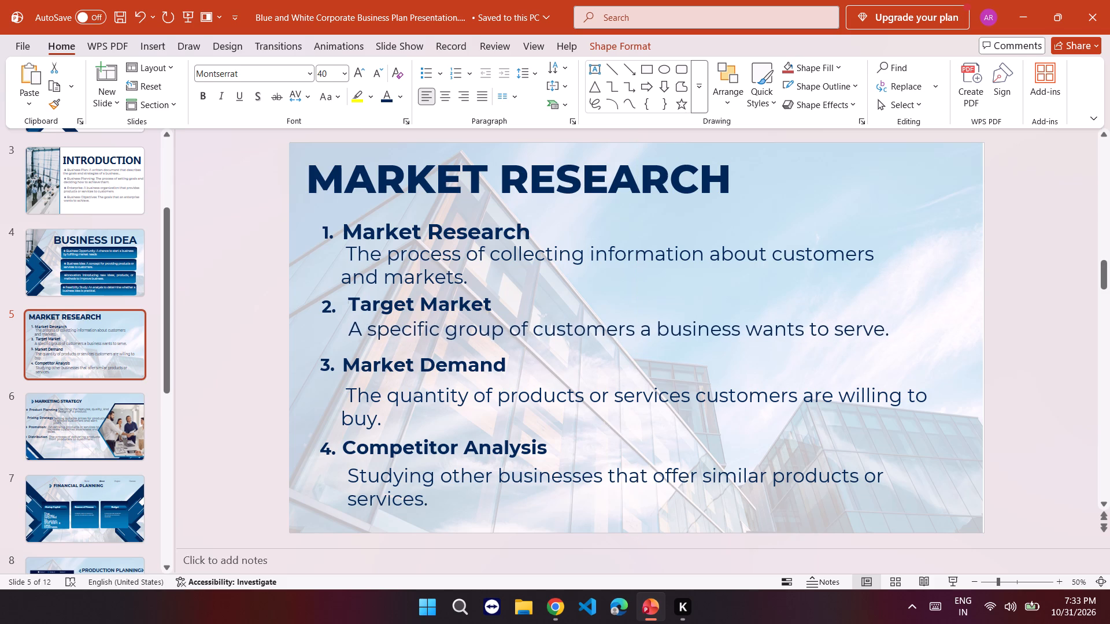
left_click_drag(495, 315, 492, 315)
left_click(482, 395)
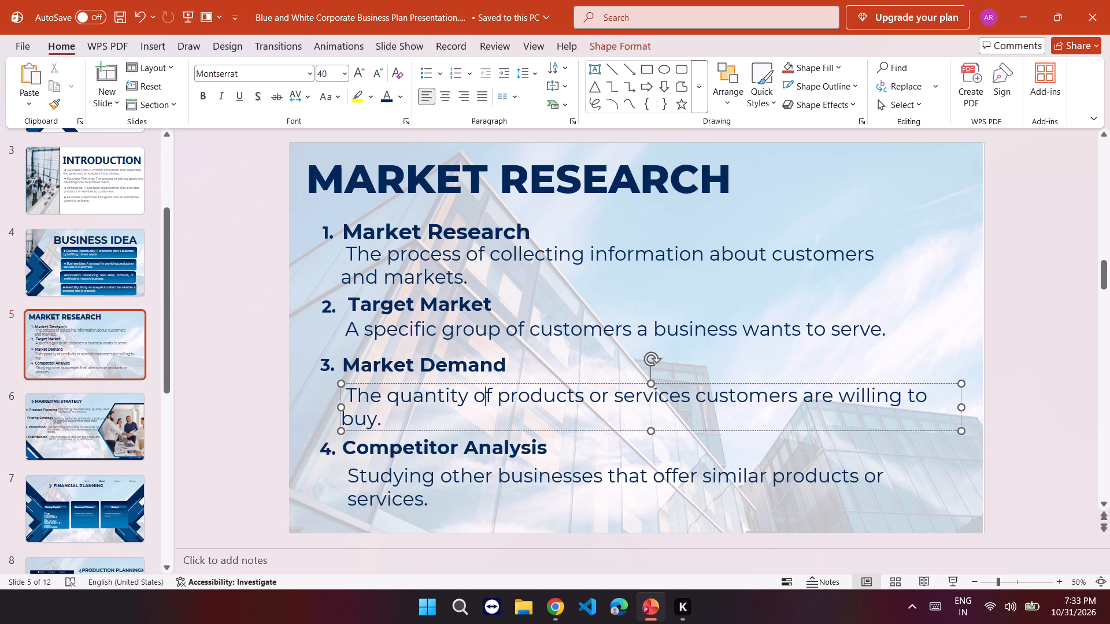
left_click_drag(486, 383, 491, 378)
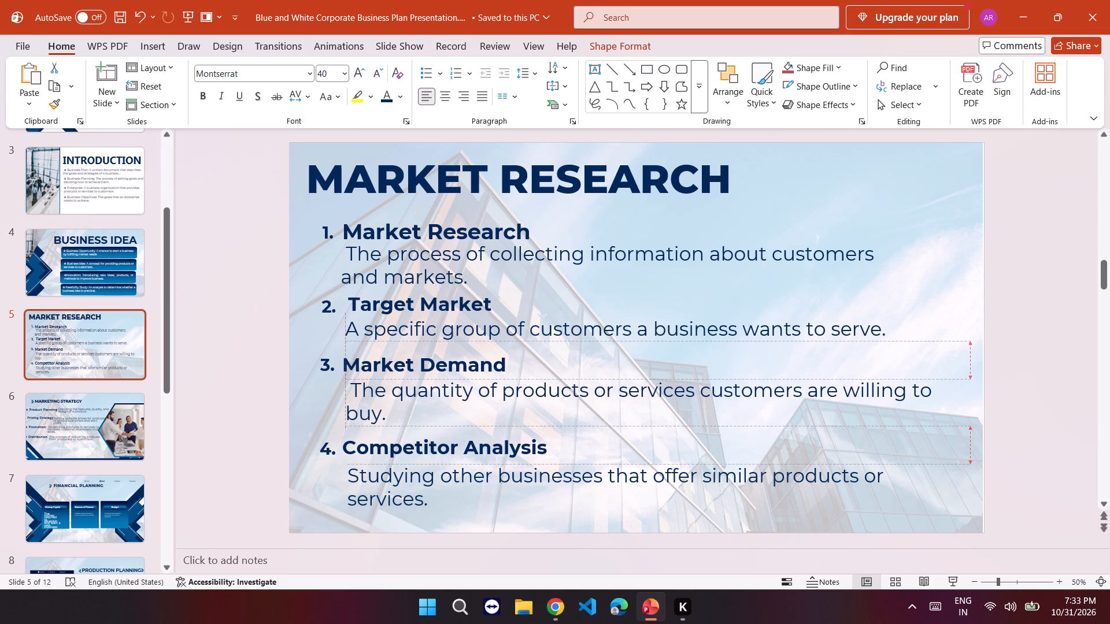
left_click_drag(491, 378, 487, 378)
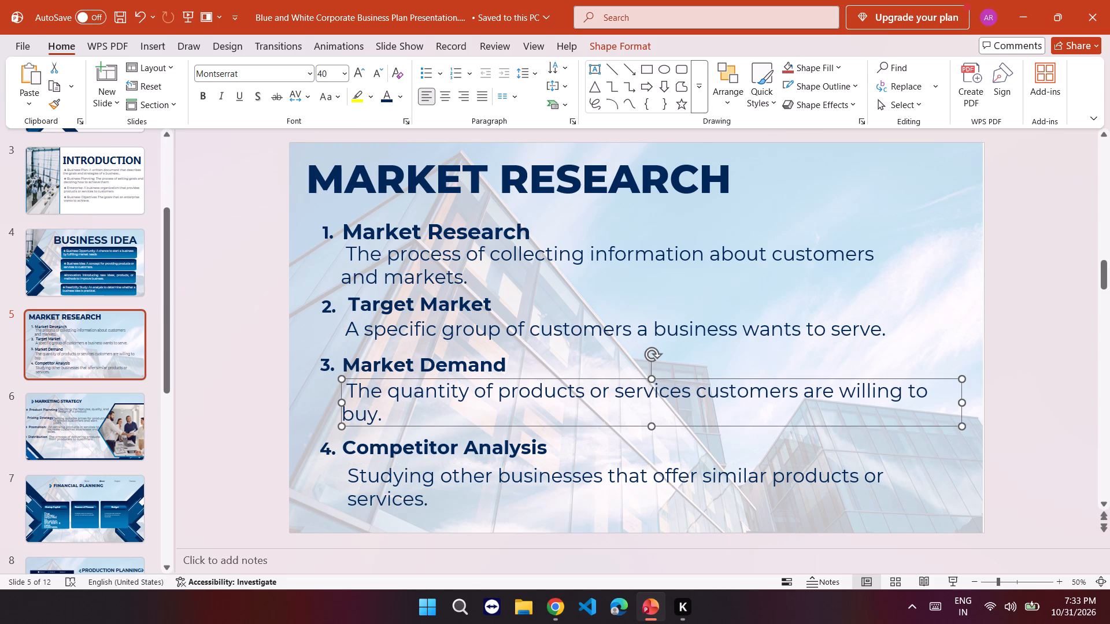
left_click(465, 480)
left_click(479, 463)
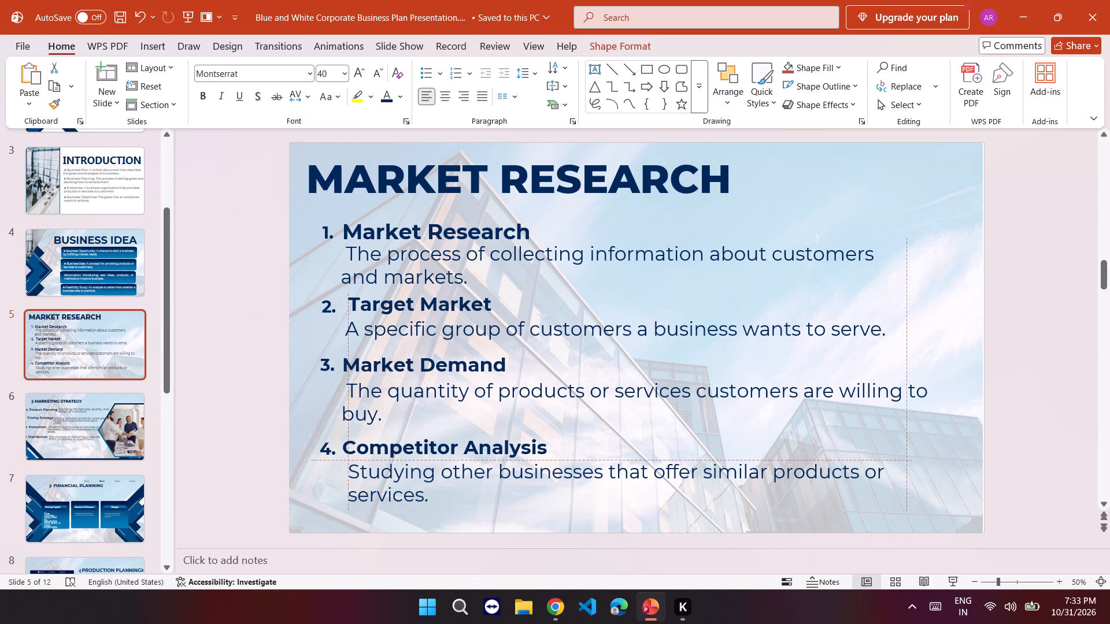
left_click(1039, 378)
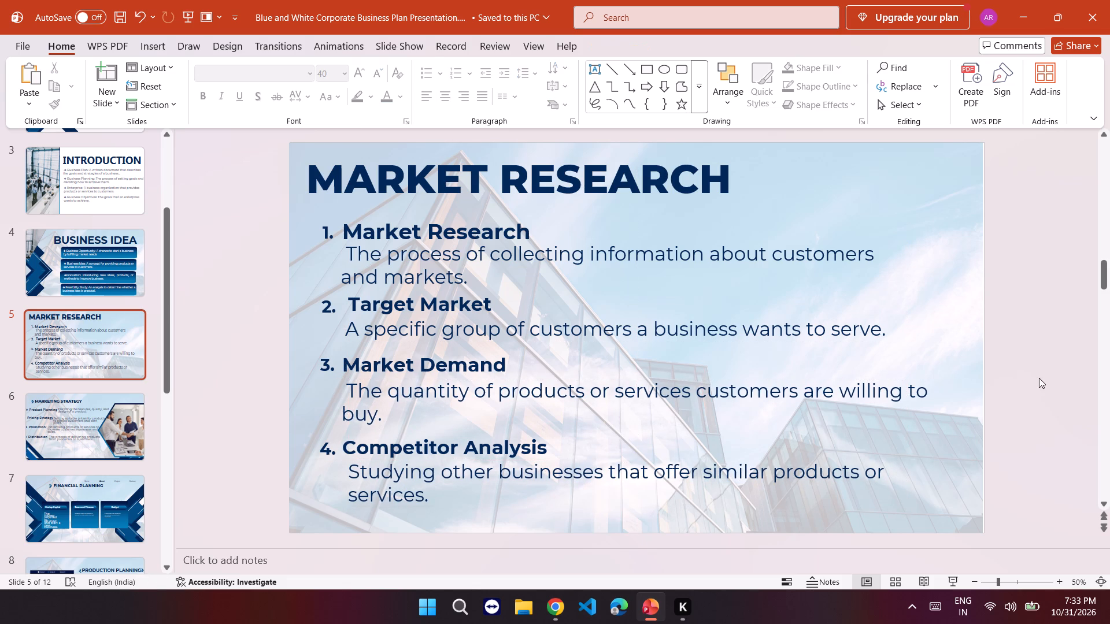
On slide 6, Marketing Strategy, set the Product Planning description's line spacing to 1.0.
scroll(99, 309, "down", 3)
left_click(99, 314)
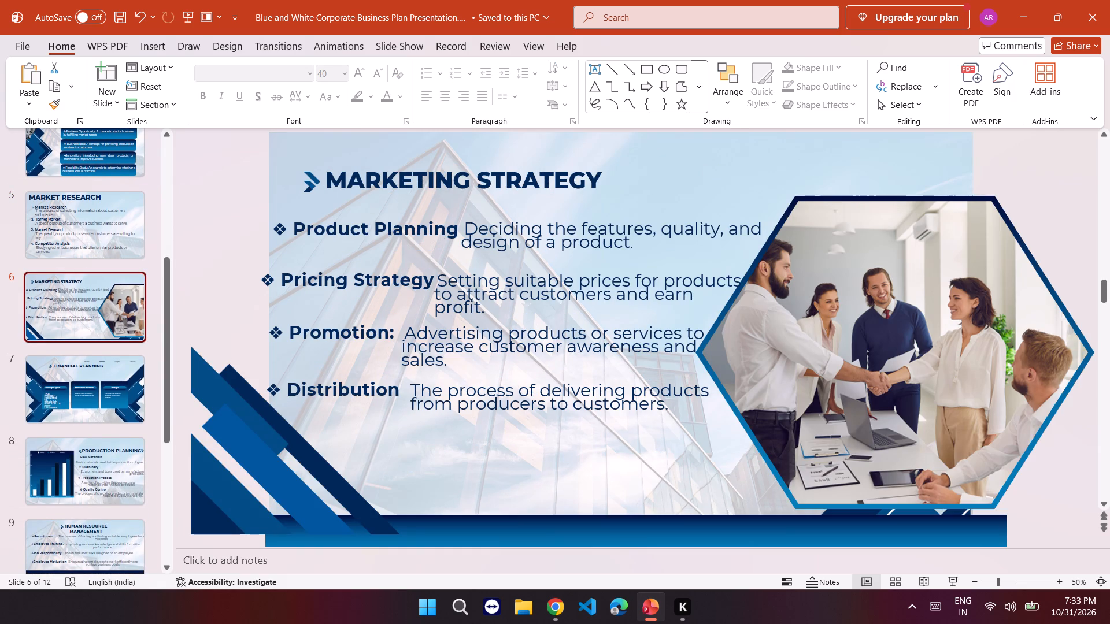
left_click(595, 229)
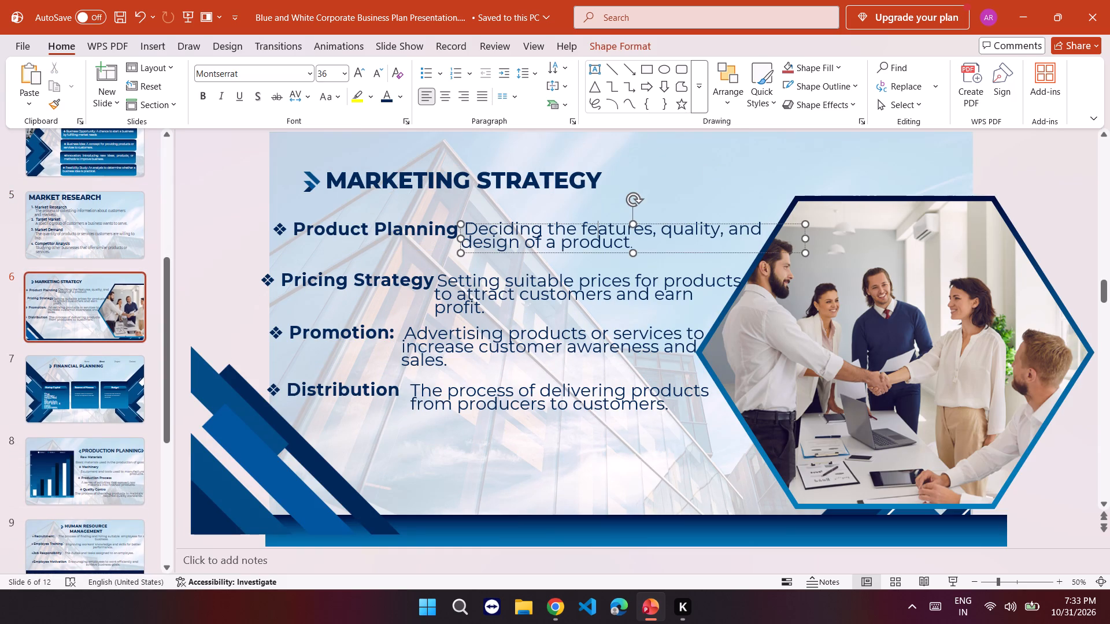
left_click(563, 222)
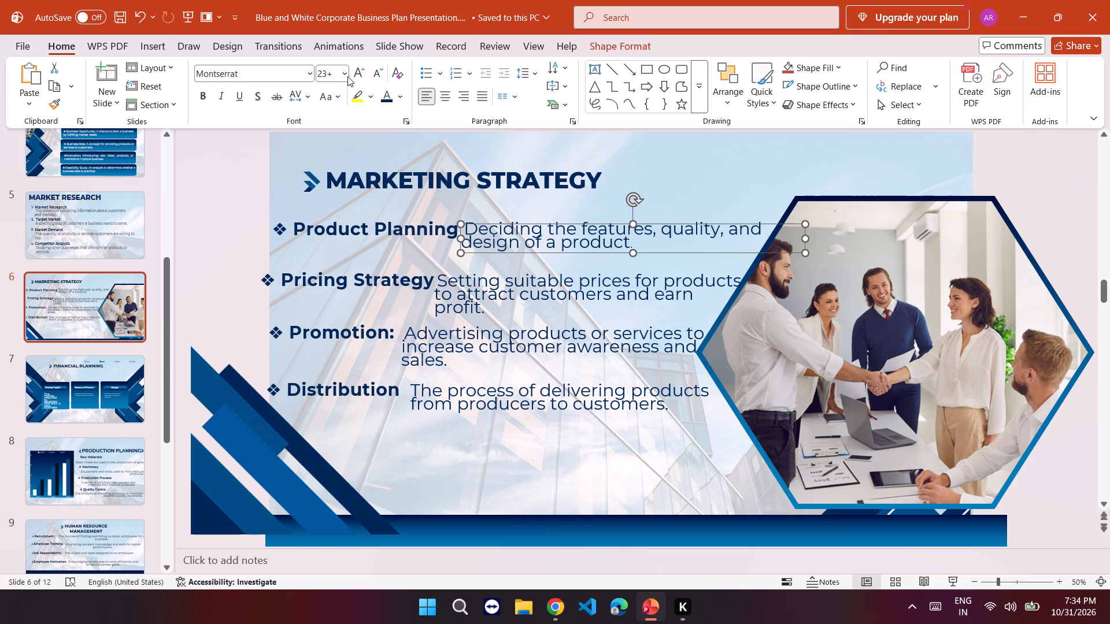
left_click(531, 73)
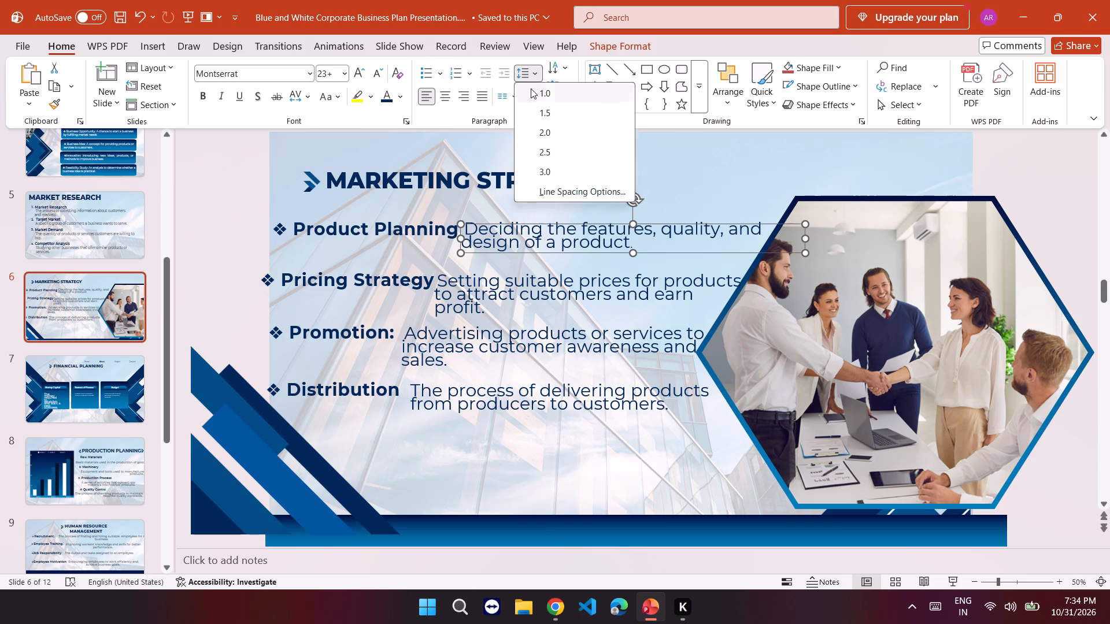
left_click(533, 91)
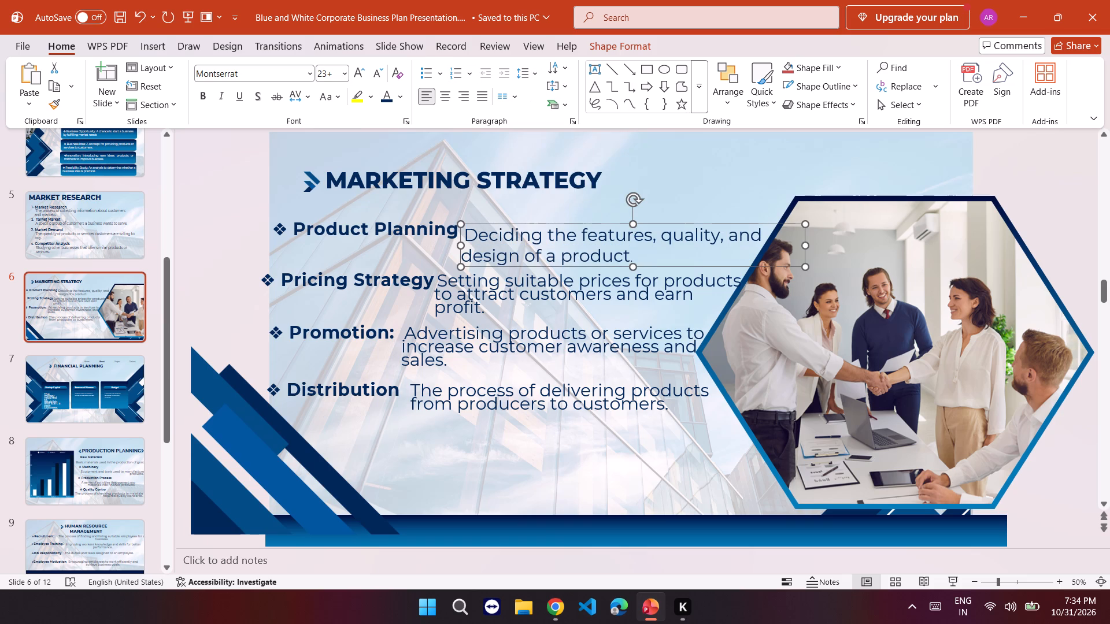
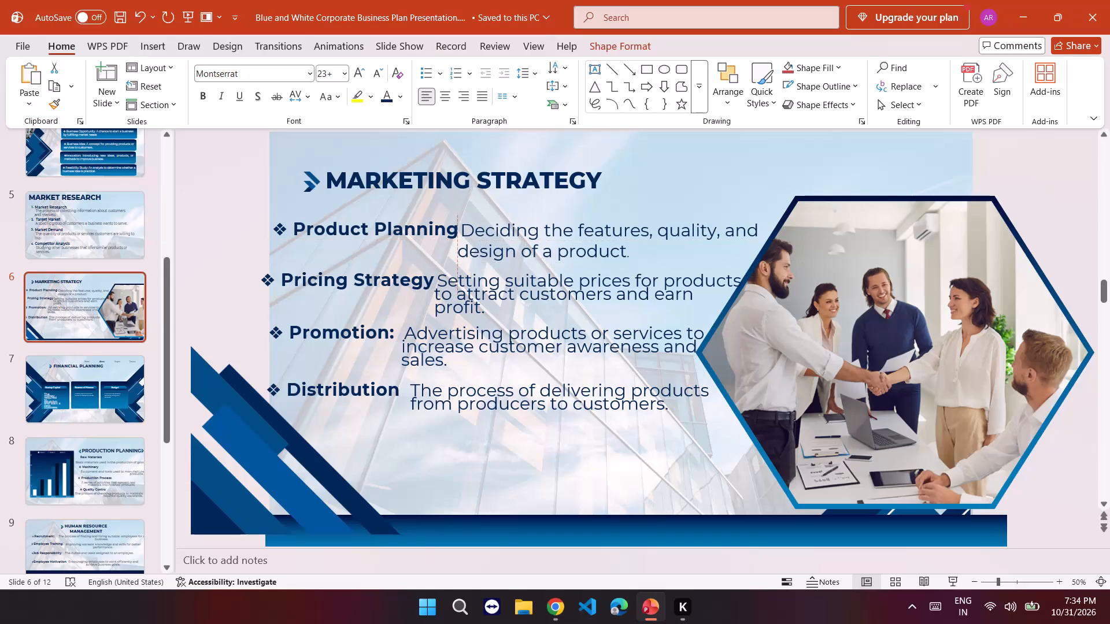
Add a colon and a space to the end of the Product Planning heading.
left_click(443, 235)
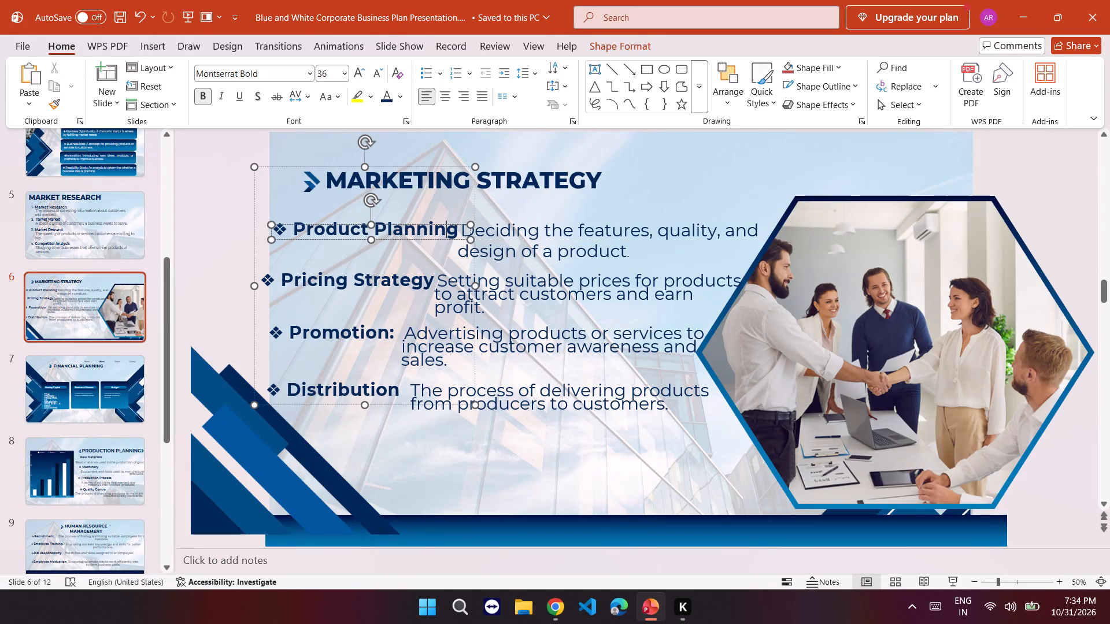
left_click(467, 229)
left_click(442, 232)
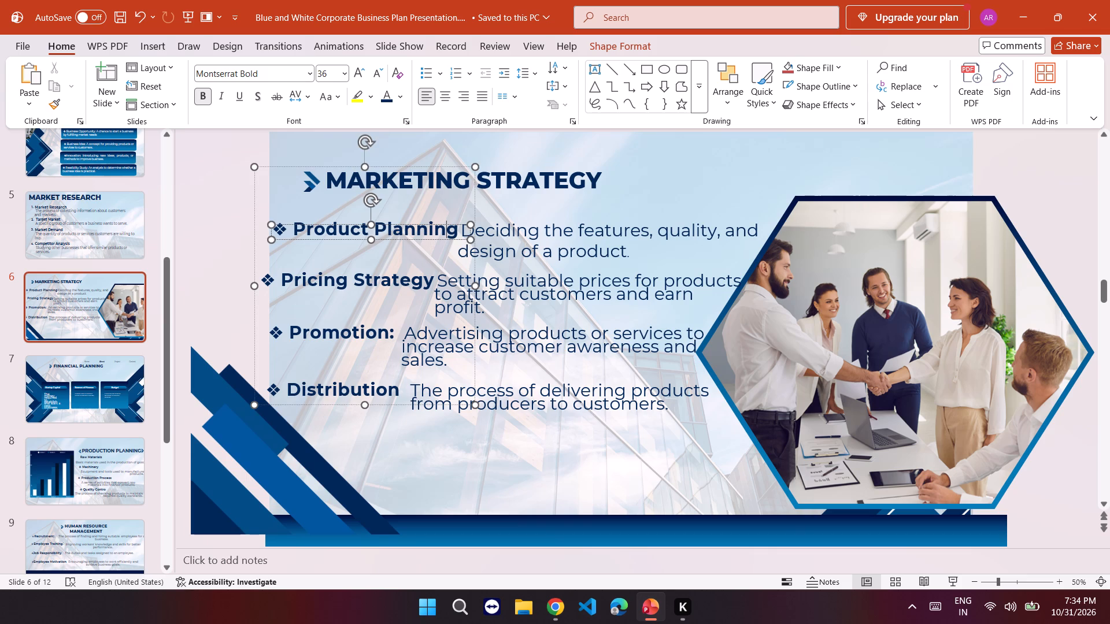
left_click(458, 232)
left_click(450, 232)
key("Right")
key("shift+colon")
key("space")
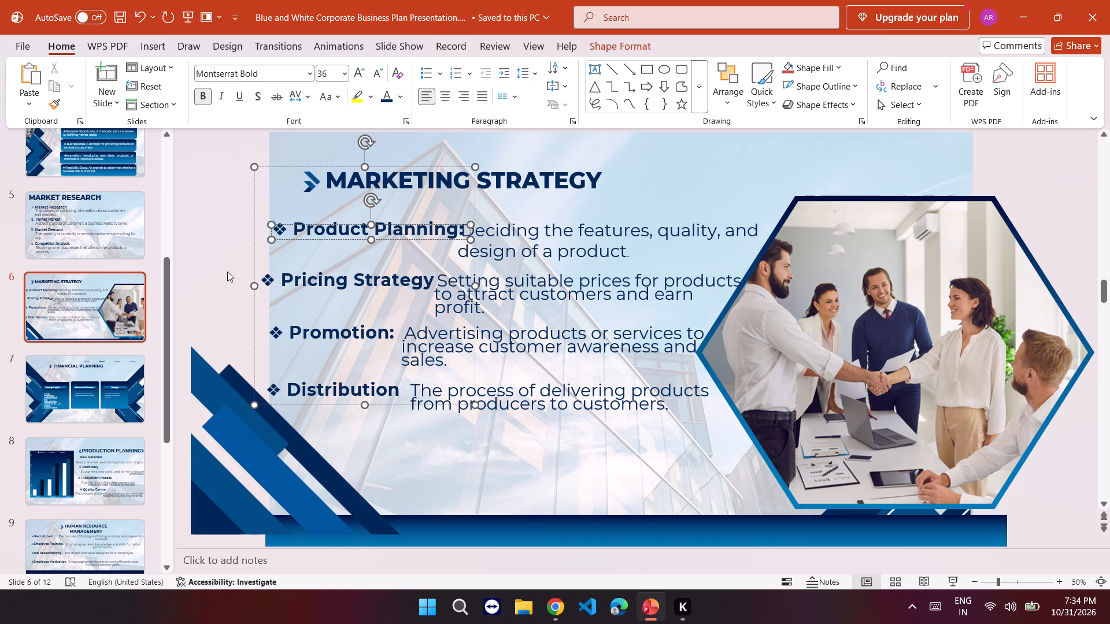
left_click(227, 269)
Shift the Product Planning description slightly right so it clears the heading's colon.
left_click(487, 227)
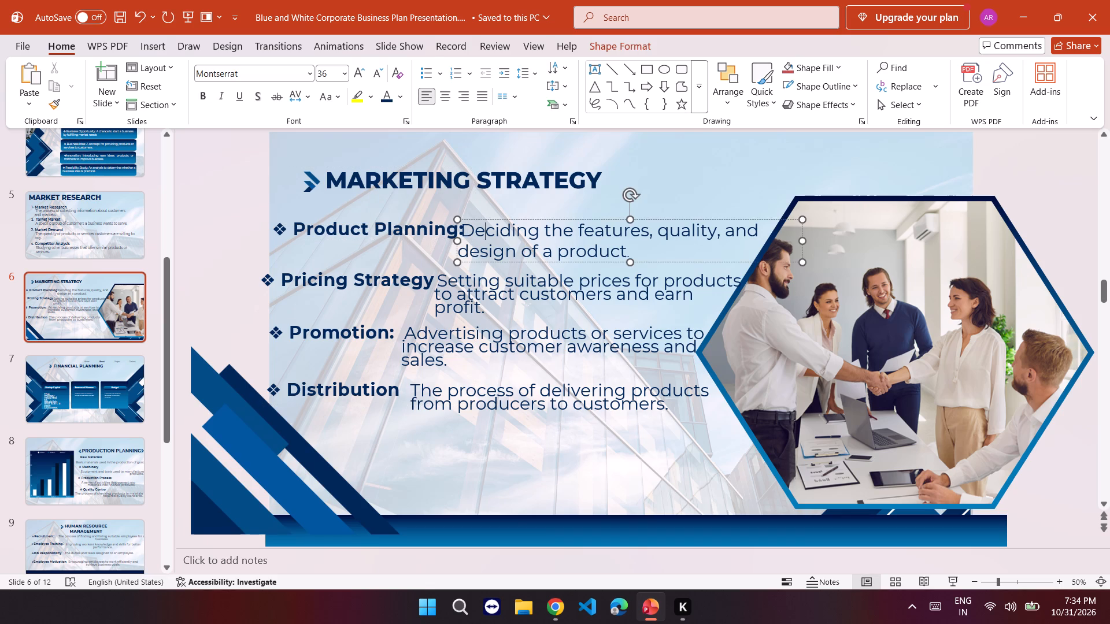
left_click_drag(498, 218, 504, 218)
left_click(1050, 234)
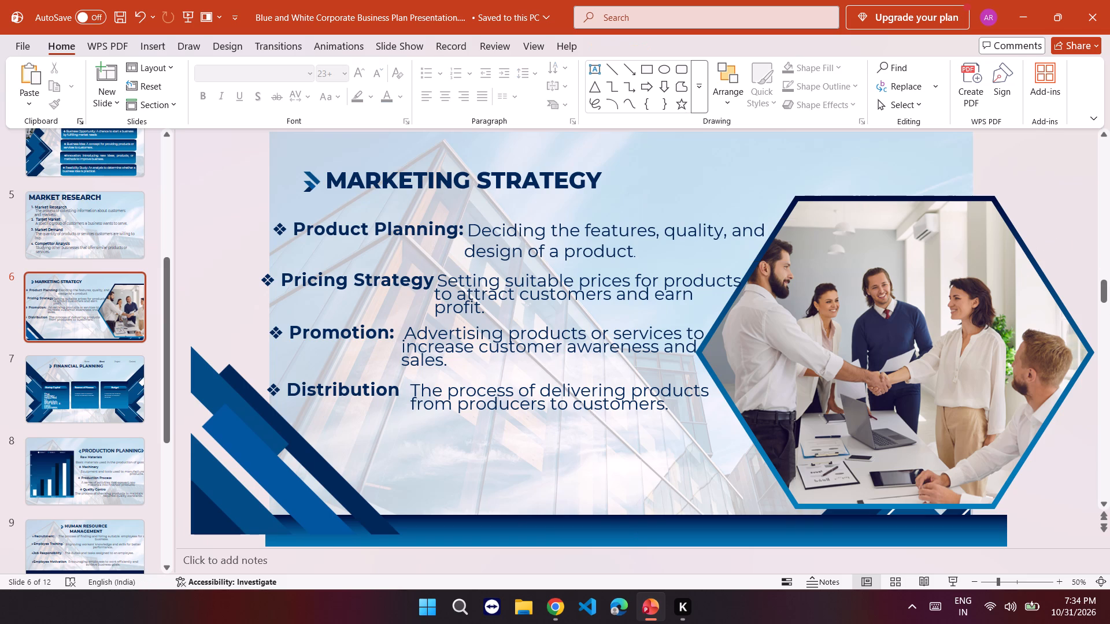
Shrink the hexagonal handshake picture in width and height and place it beside the descriptions, just clear of their text.
left_click(509, 283)
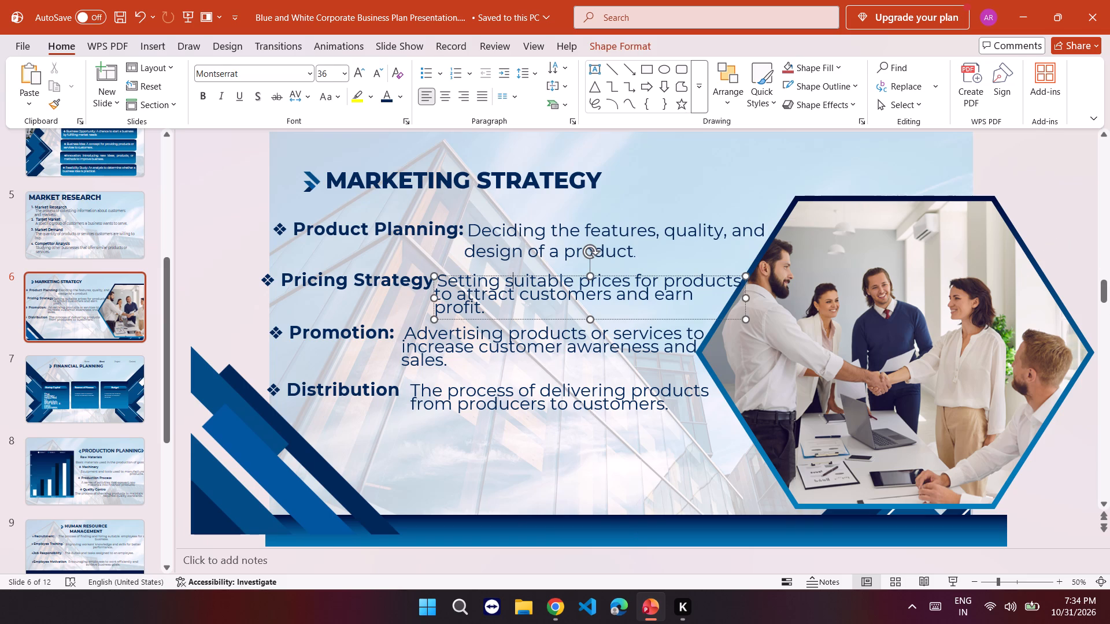
left_click(484, 275)
left_click(961, 325)
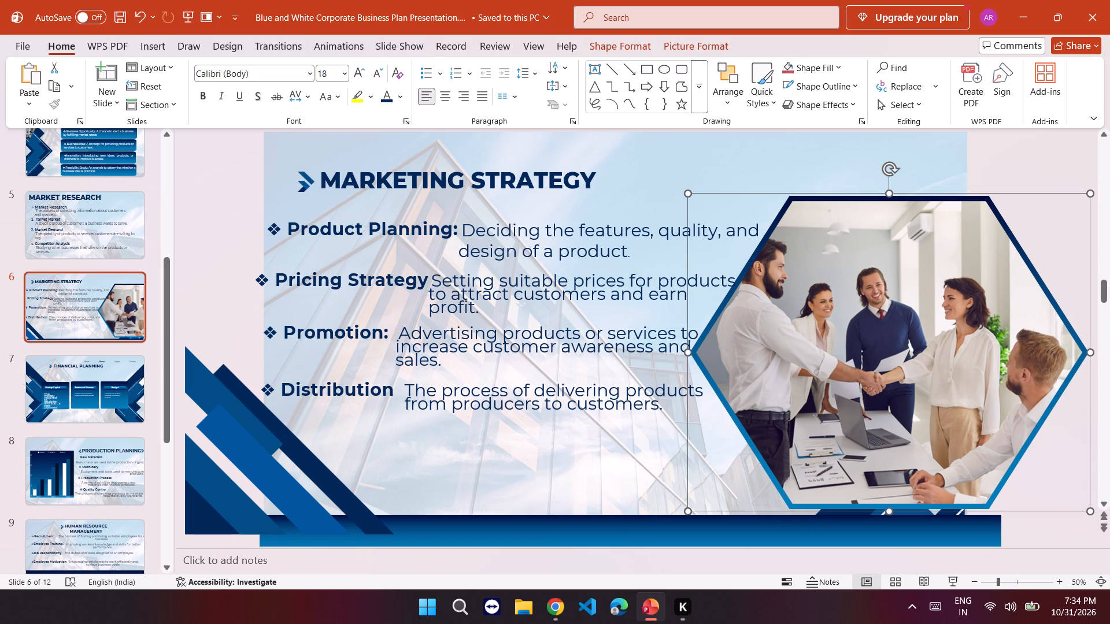
left_click_drag(689, 349, 752, 350)
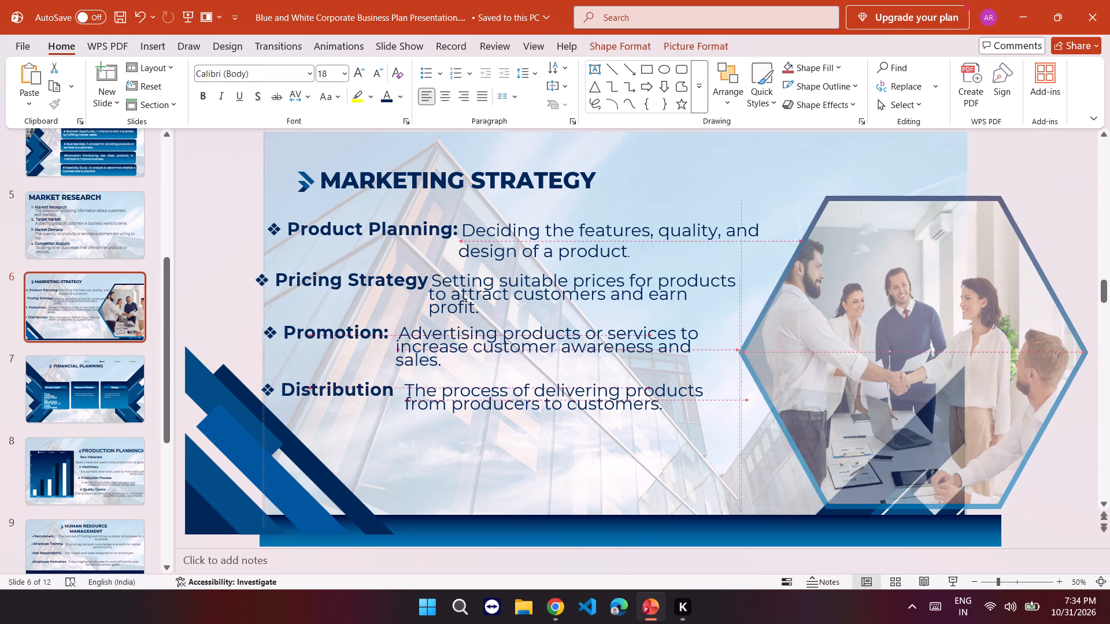
left_click_drag(752, 350, 773, 349)
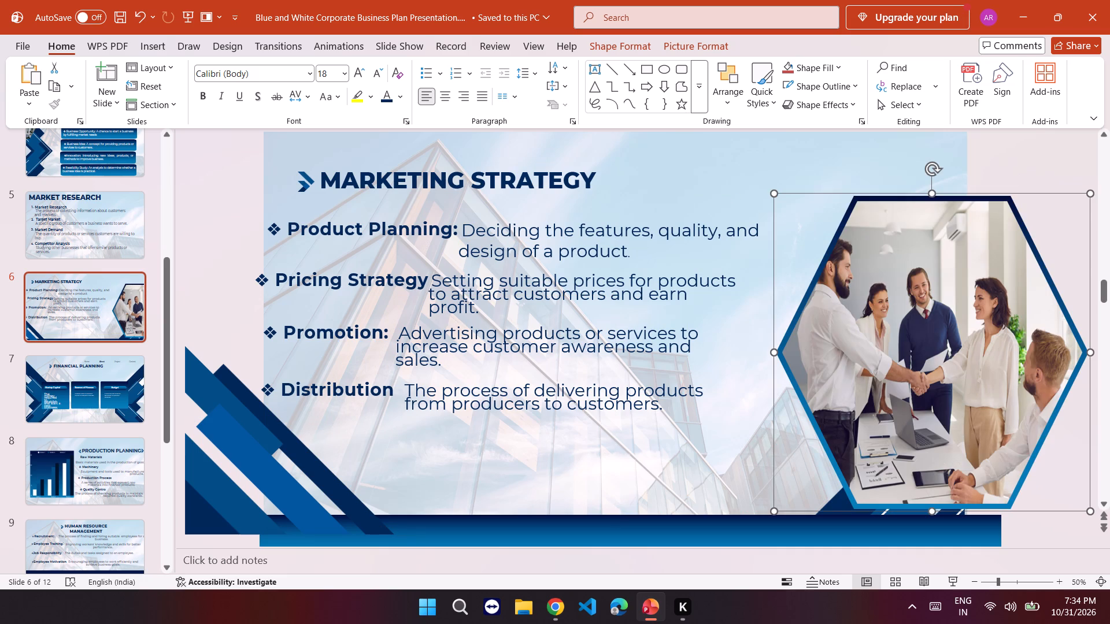
left_click_drag(934, 194, 941, 255)
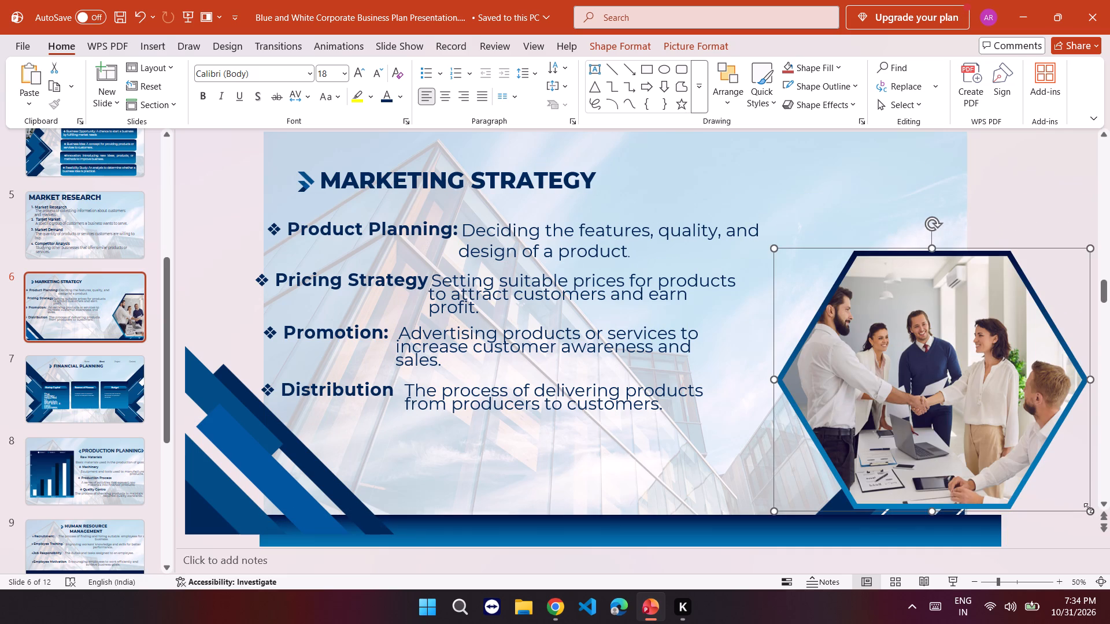
left_click_drag(1090, 511, 1020, 478)
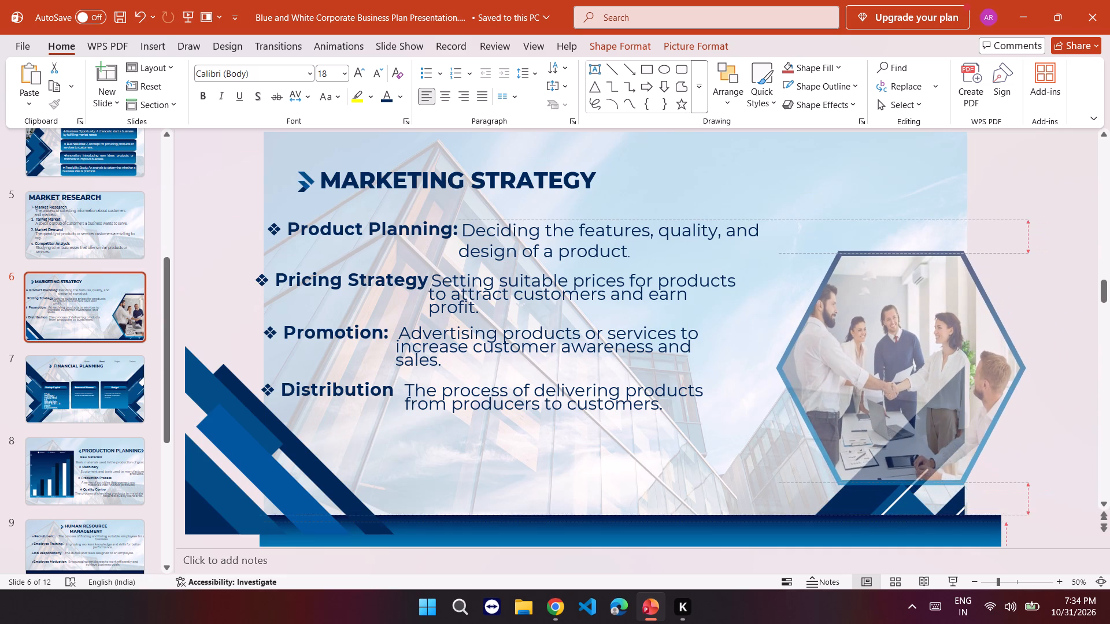
left_click_drag(1020, 478, 1013, 466)
left_click_drag(911, 398, 894, 351)
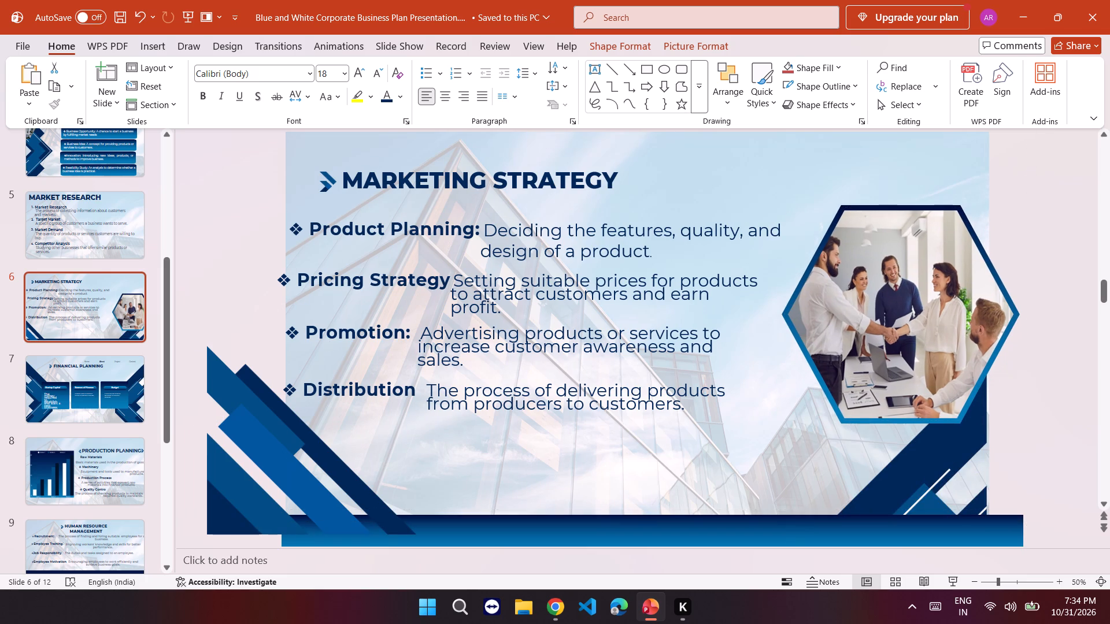
left_click_drag(894, 351, 894, 366)
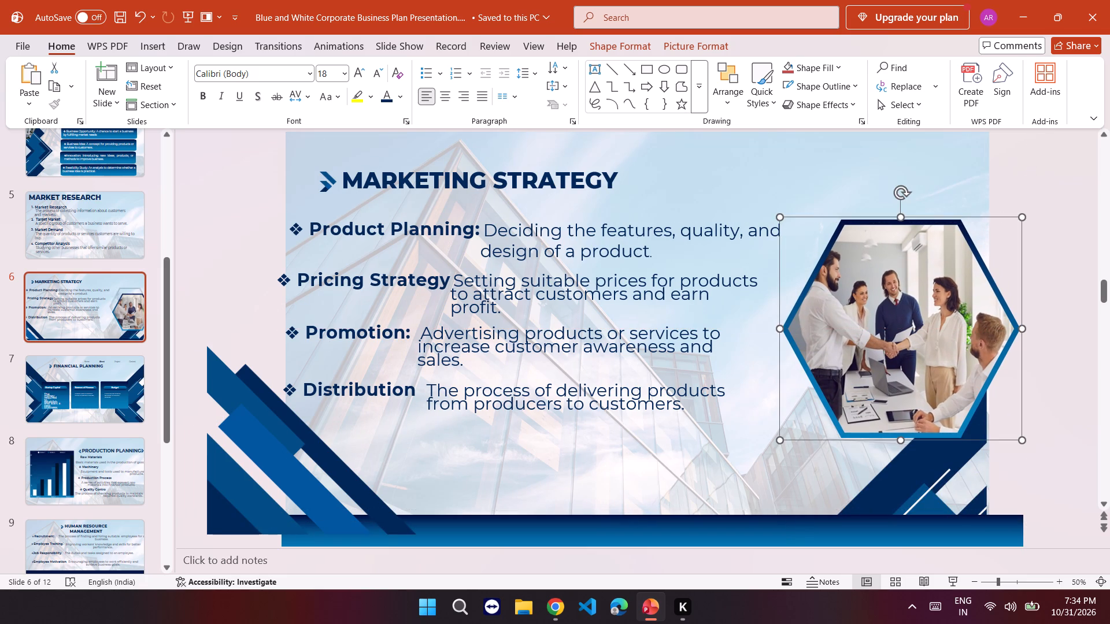
Widen the Pricing Strategy description box to the right so its text fits on two lines.
left_click(650, 292)
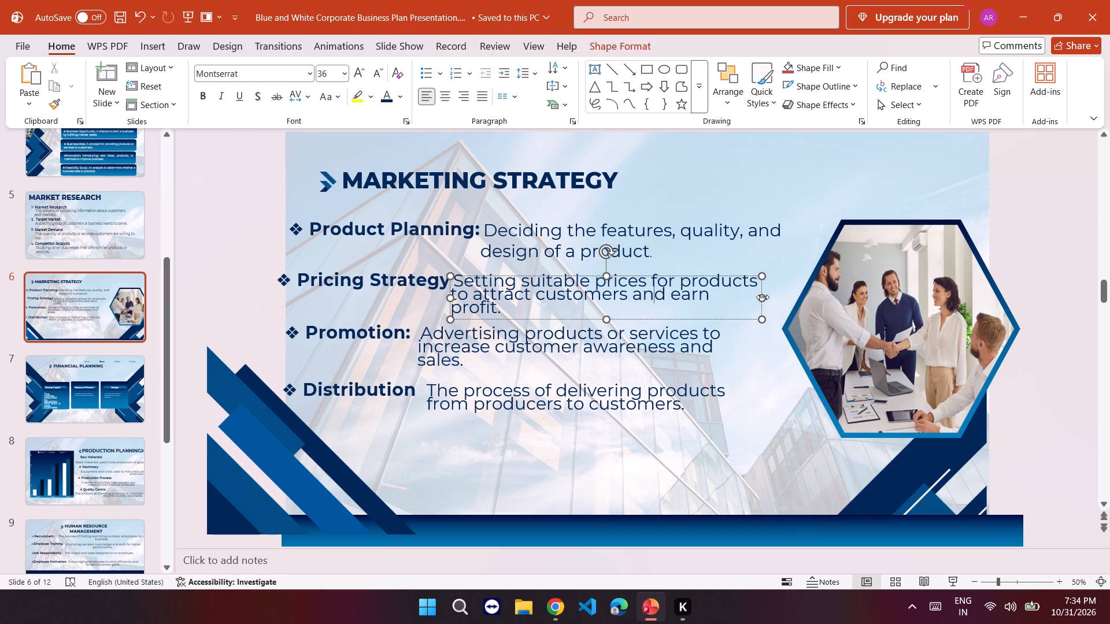
left_click_drag(763, 297, 793, 296)
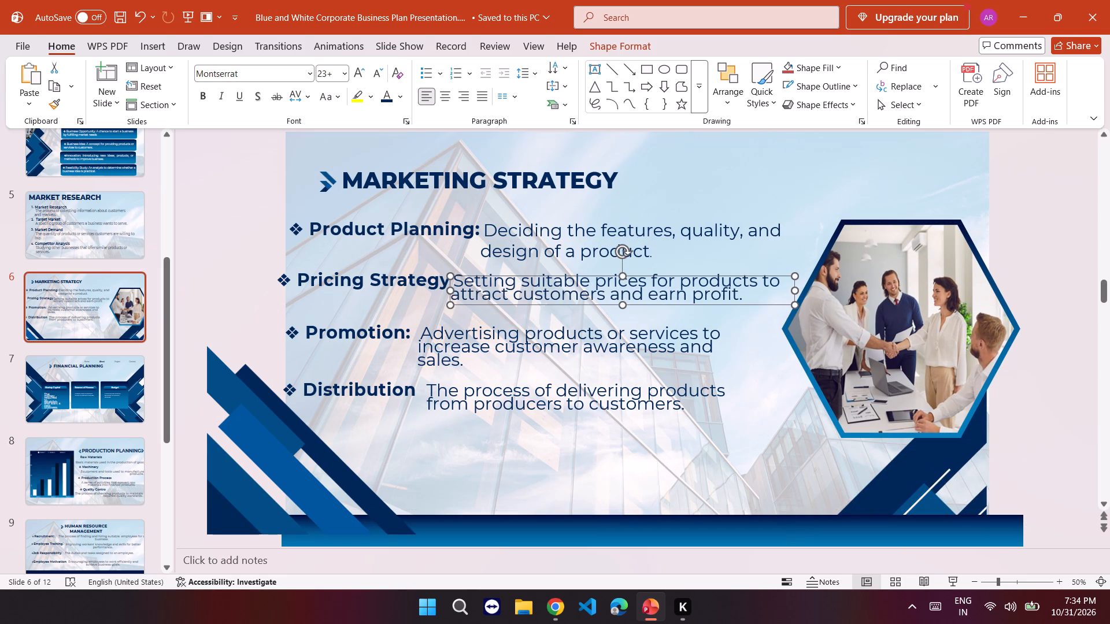
Set the line spacing of the Pricing Strategy, Promotion and Distribution descriptions to 1.0.
left_click(508, 331)
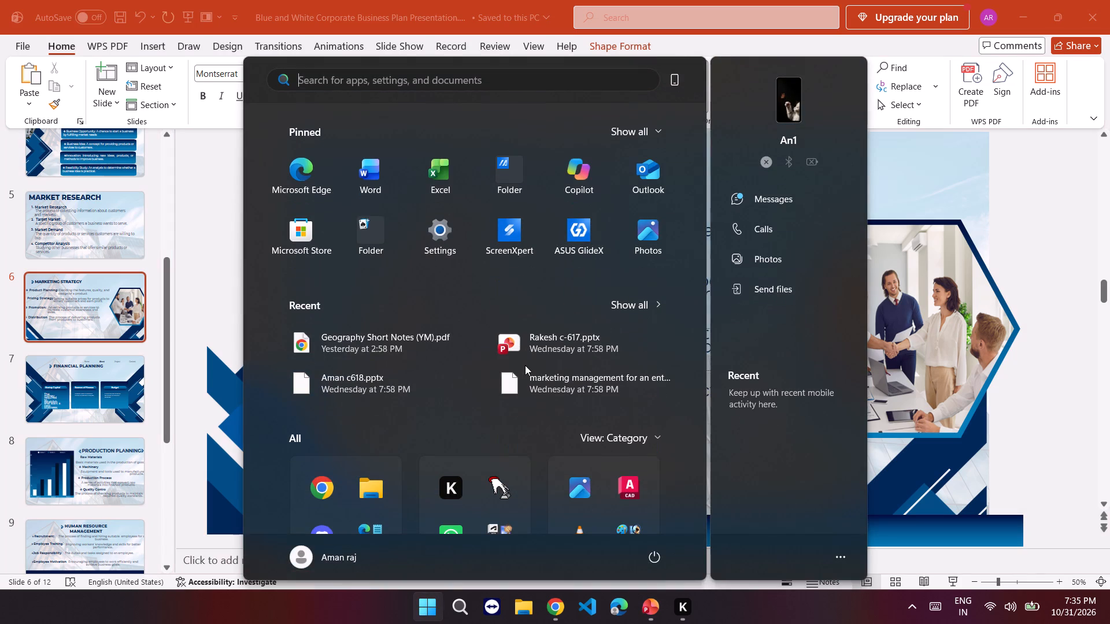
left_click(1076, 351)
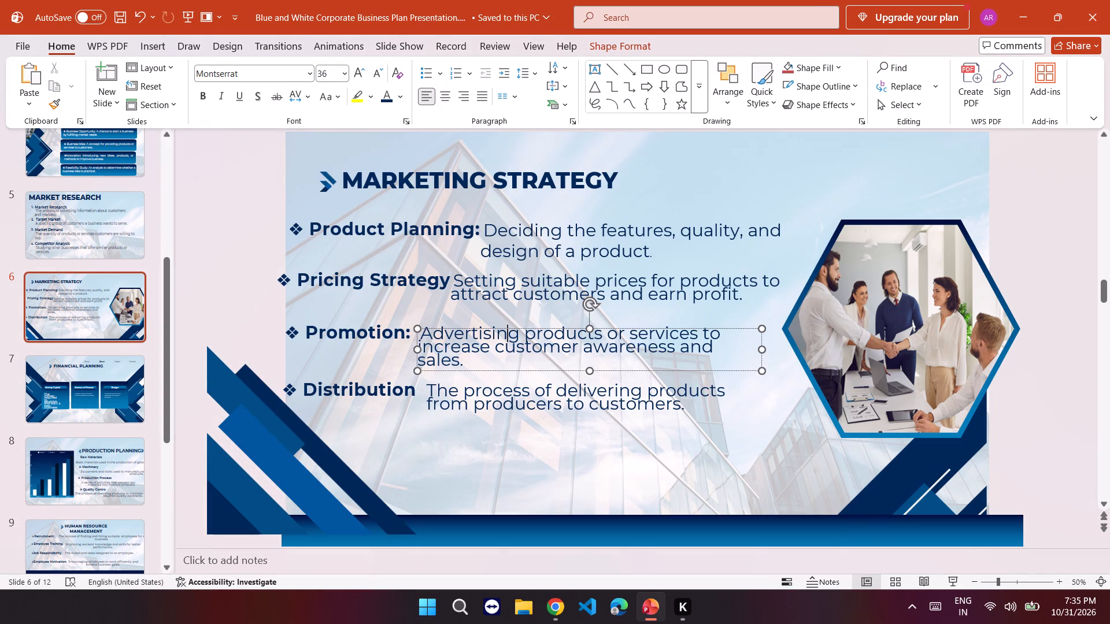
left_click(495, 369)
left_click(495, 392, "ctrl")
left_click(517, 284, "ctrl")
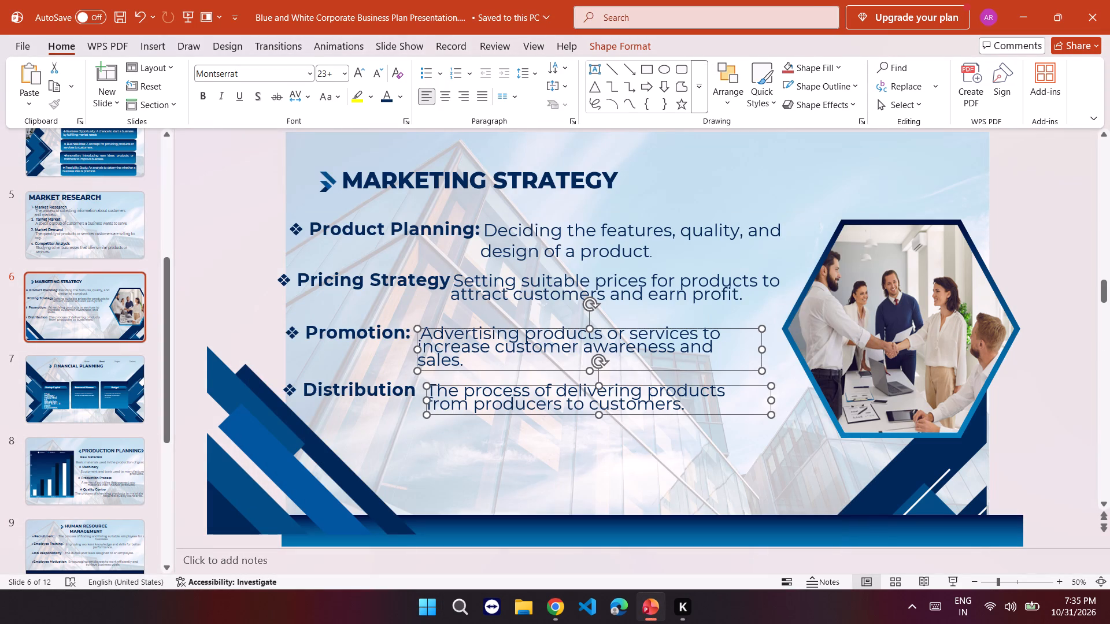
left_click(532, 69)
left_click(539, 88)
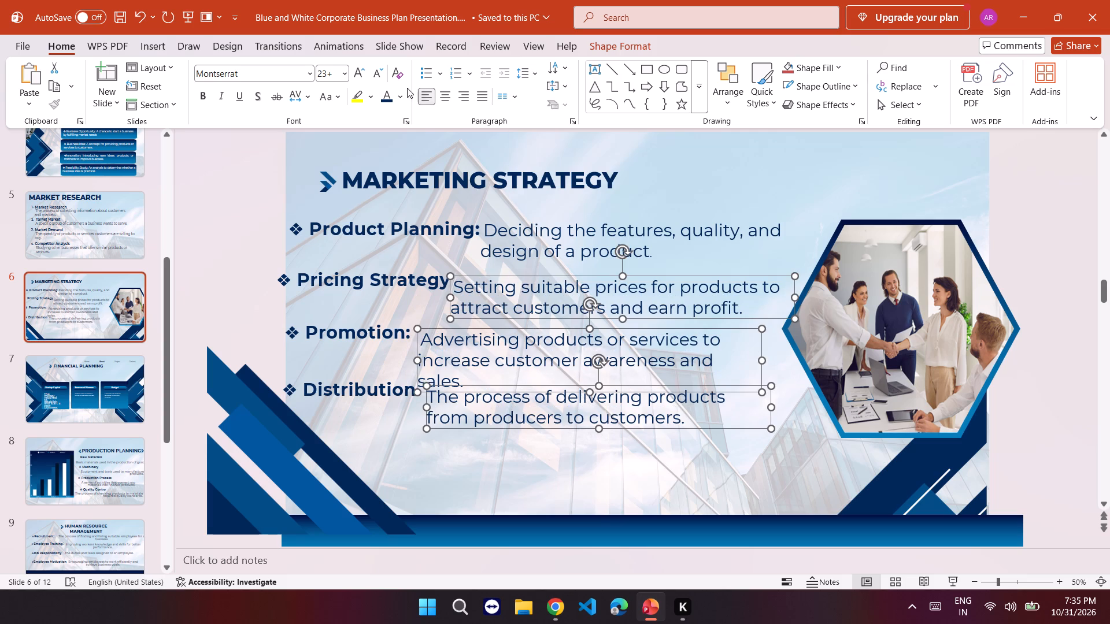
left_click(1051, 334)
Widen the Promotion description to fit on two lines and raise it level with its heading.
left_click(639, 348)
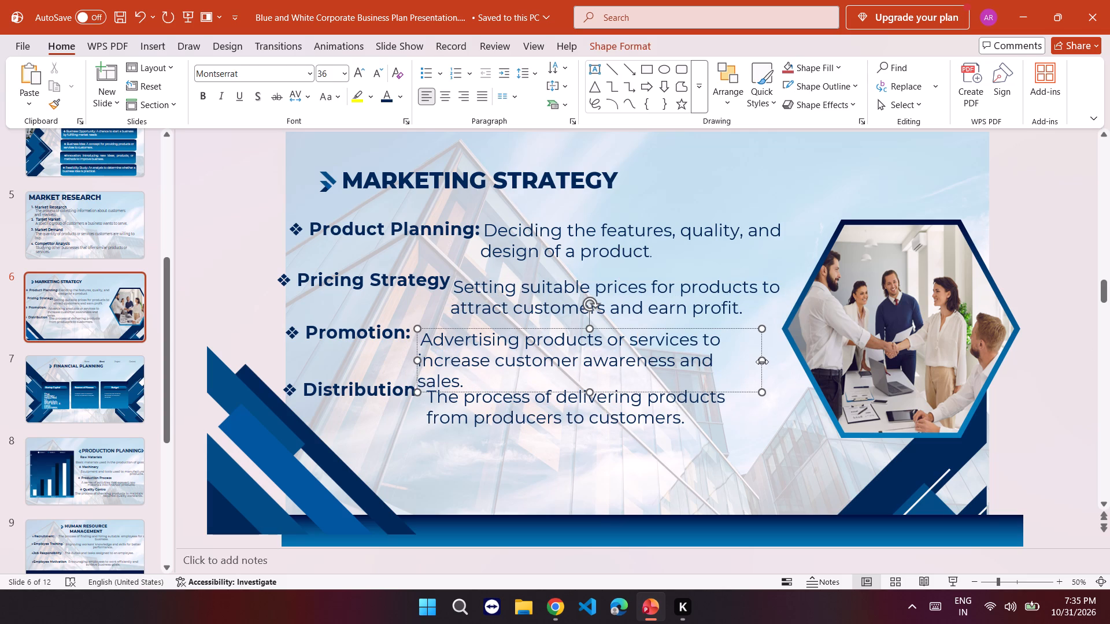
left_click_drag(761, 361, 785, 355)
left_click_drag(458, 327, 458, 322)
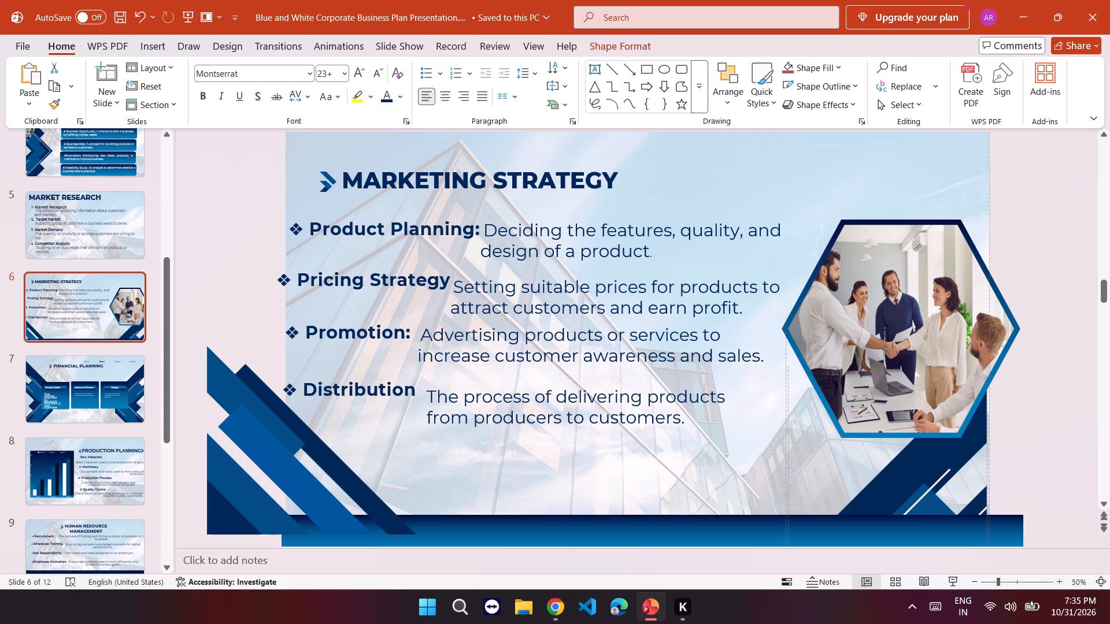
left_click_drag(458, 322, 457, 320)
Raise the Distribution description slightly so its first line is level with the Distribution heading.
left_click(487, 408)
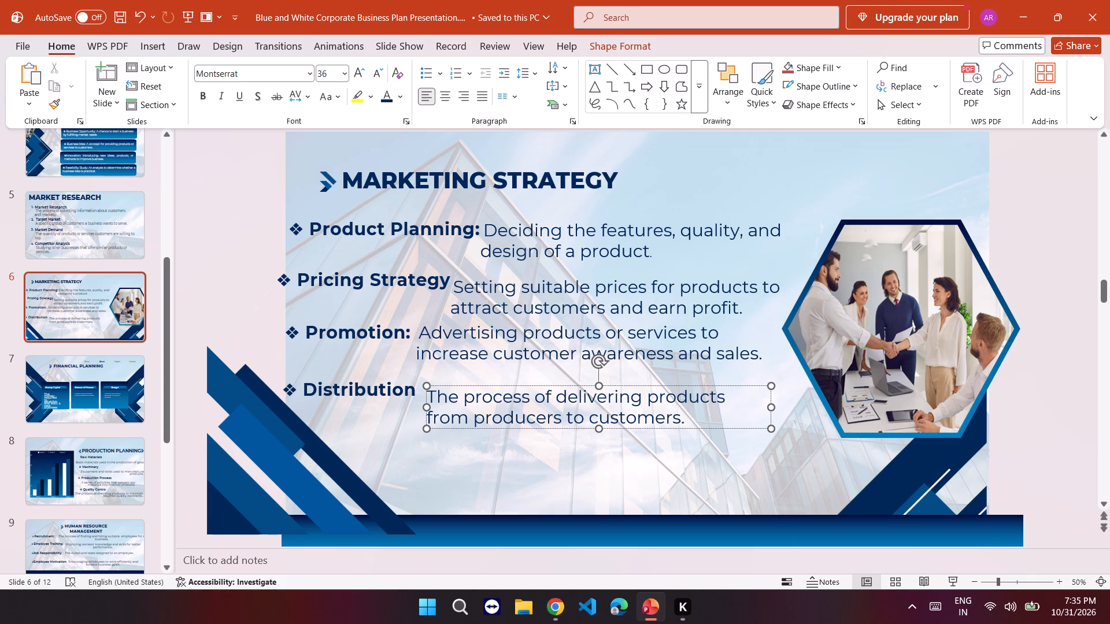
left_click_drag(486, 385, 486, 378)
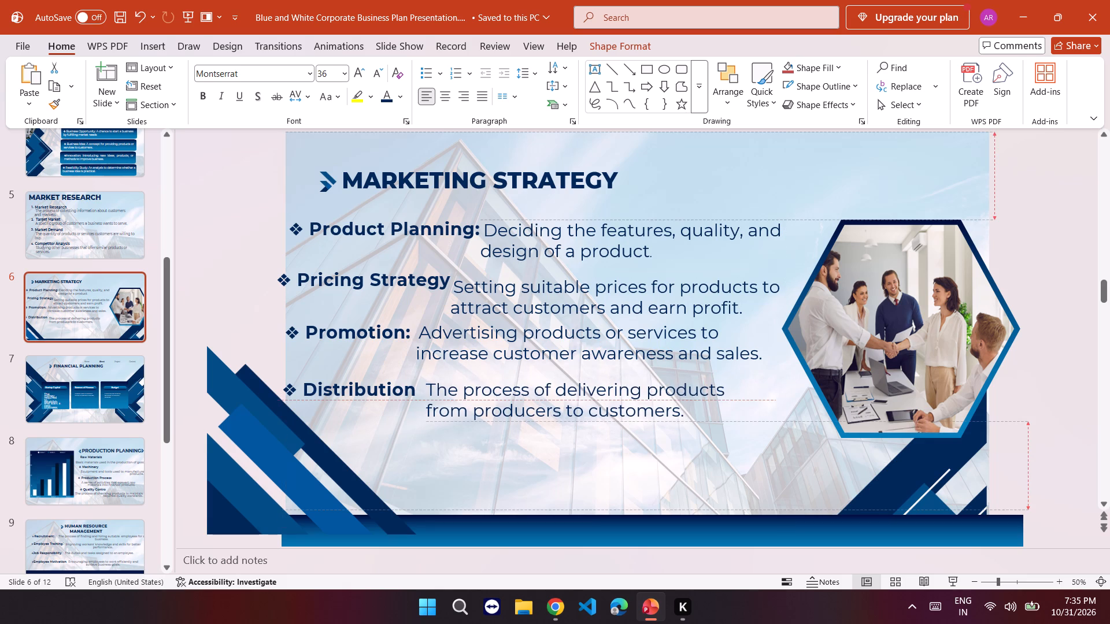
left_click_drag(486, 378, 486, 377)
Add a colon after the Distribution heading and widen its box slightly so the heading fits on one line.
left_click(401, 392)
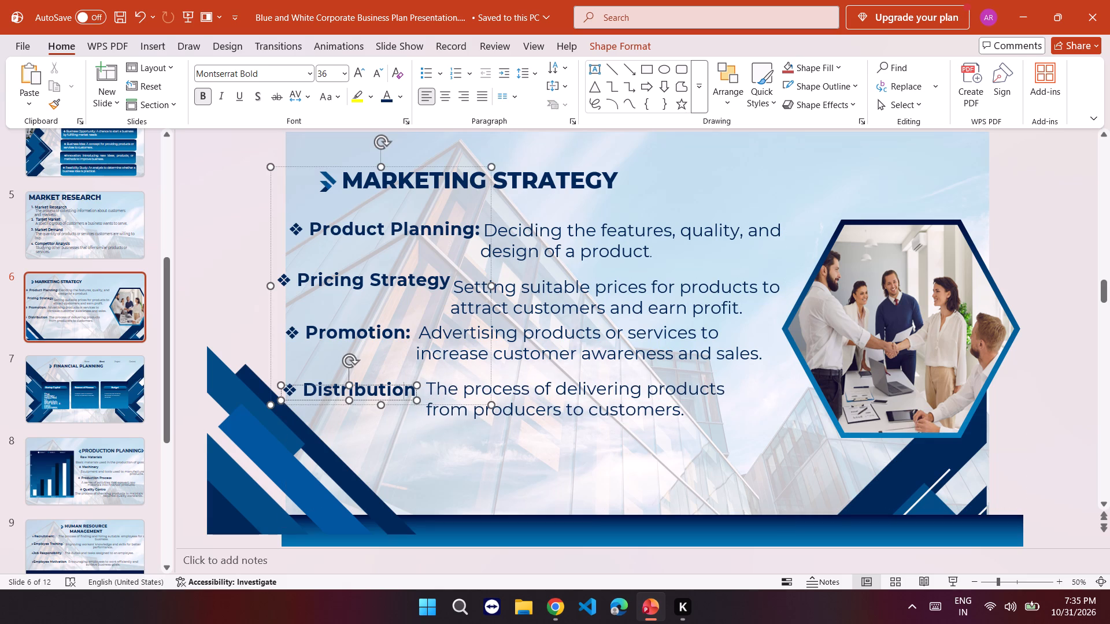
left_click(414, 391)
key("shift+colon")
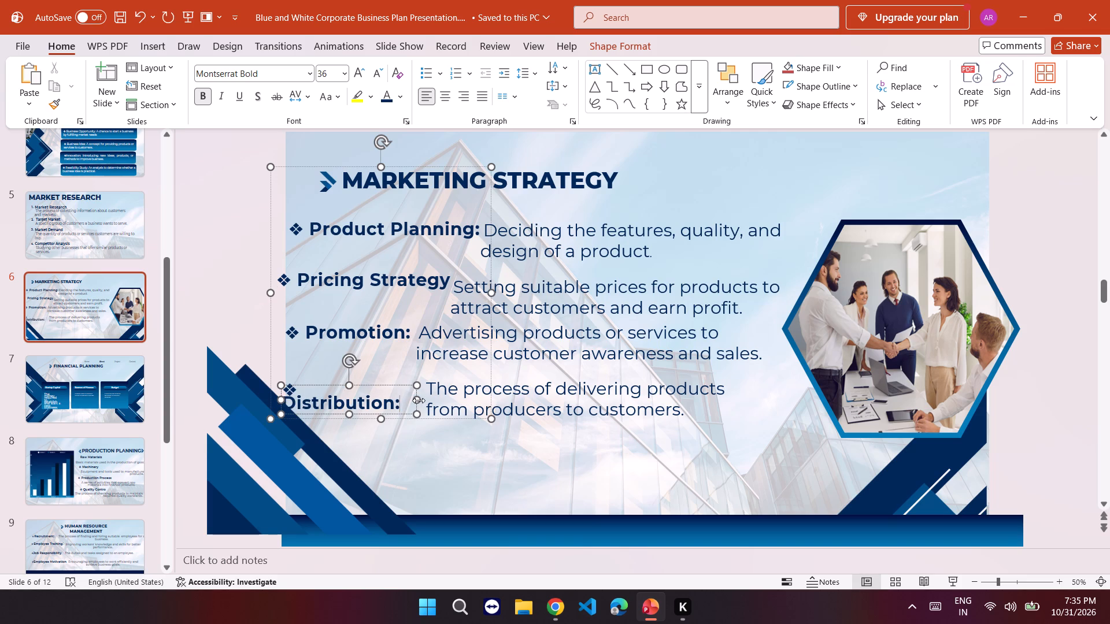
left_click_drag(417, 400, 424, 398)
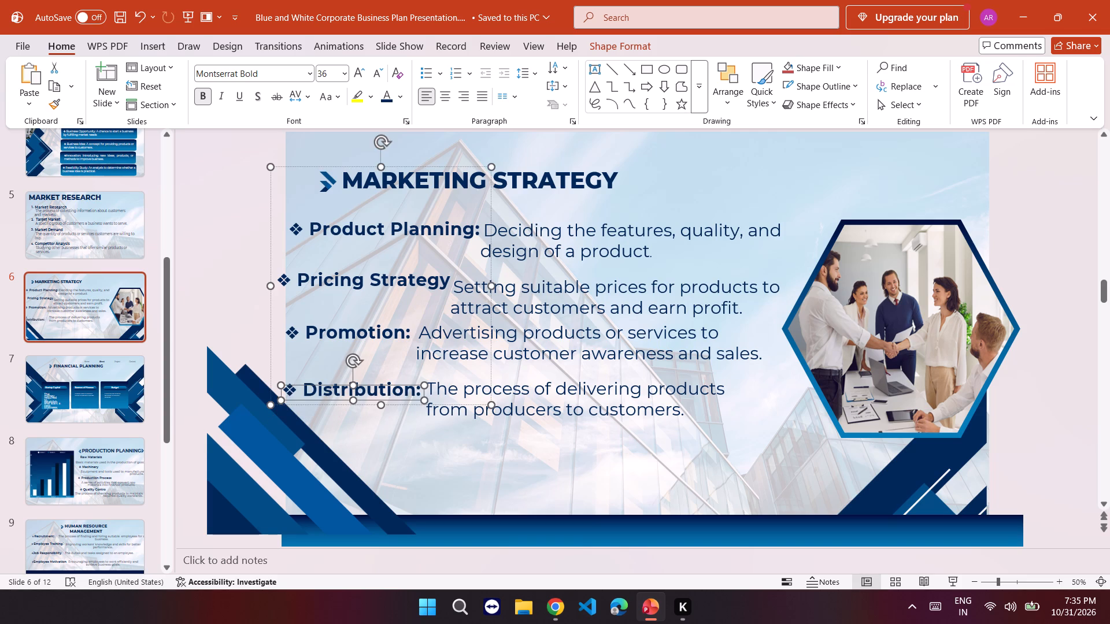
Add a colon to the end of the Pricing Strategy heading.
left_click(424, 278)
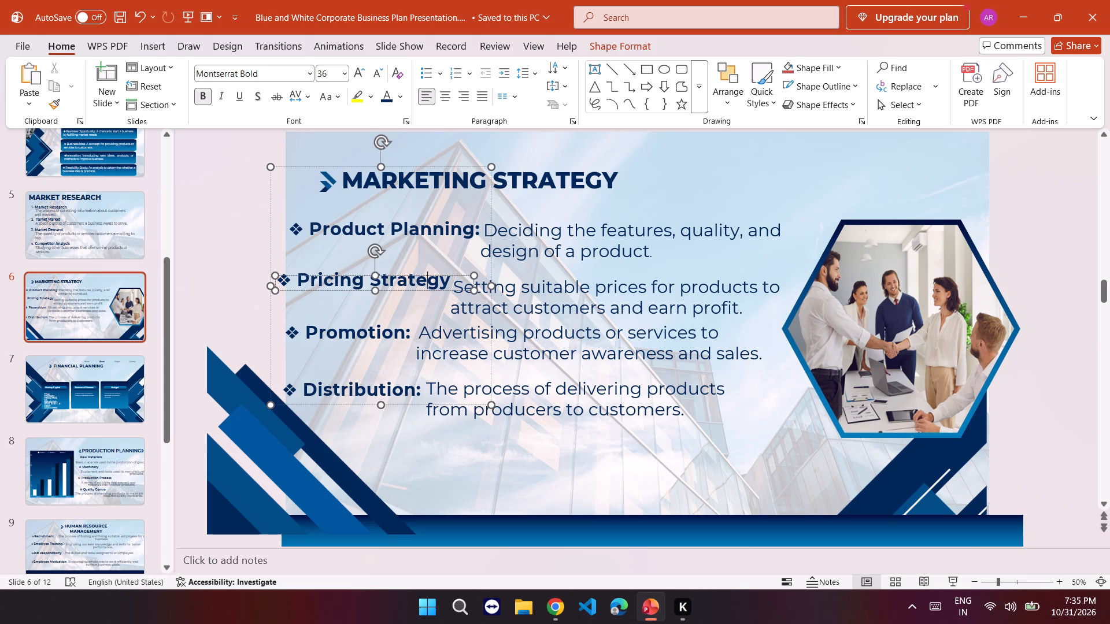
left_click(451, 280)
left_click(442, 282)
key("Right")
key("shift+colon")
Move the Pricing Strategy heading level with its description and align its bullet under the Product Planning bullet.
left_click_drag(365, 274, 362, 281)
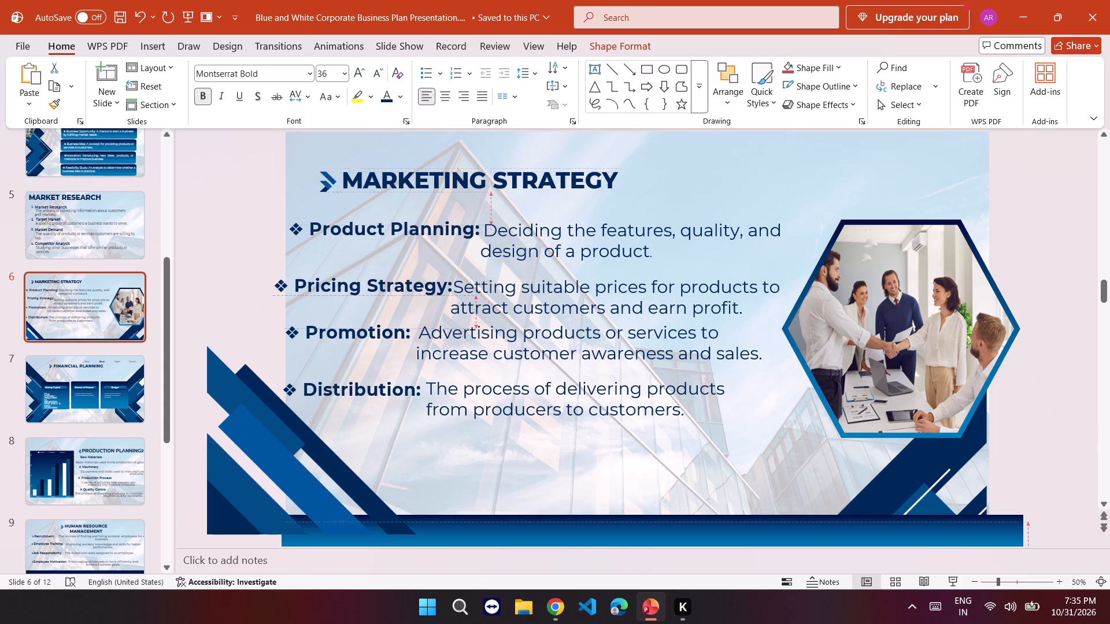
left_click_drag(362, 281, 379, 280)
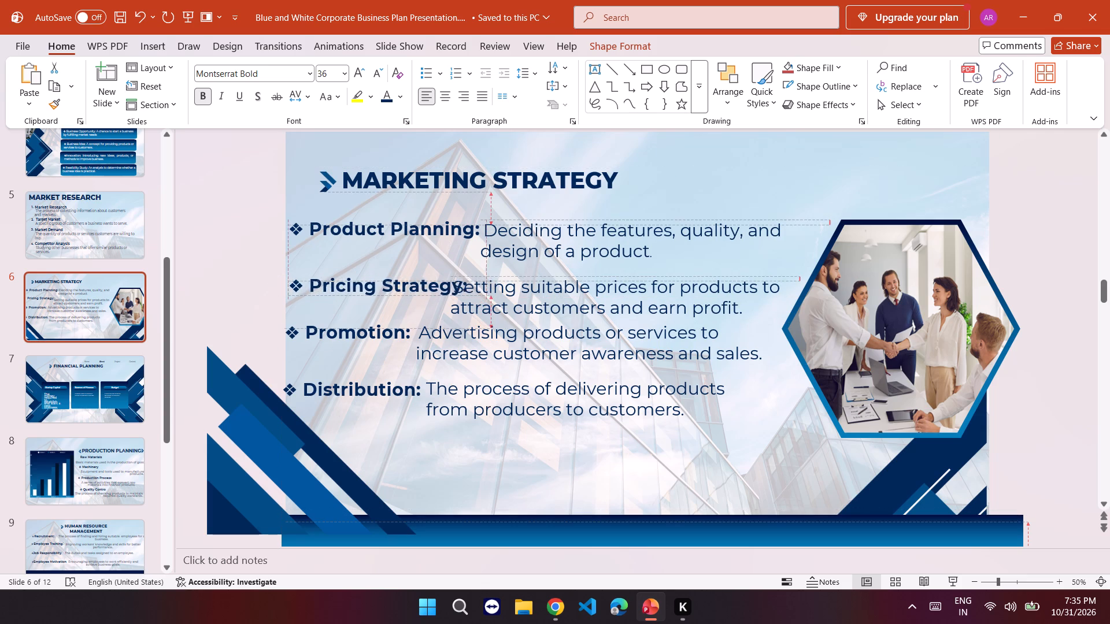
left_click_drag(379, 280, 376, 279)
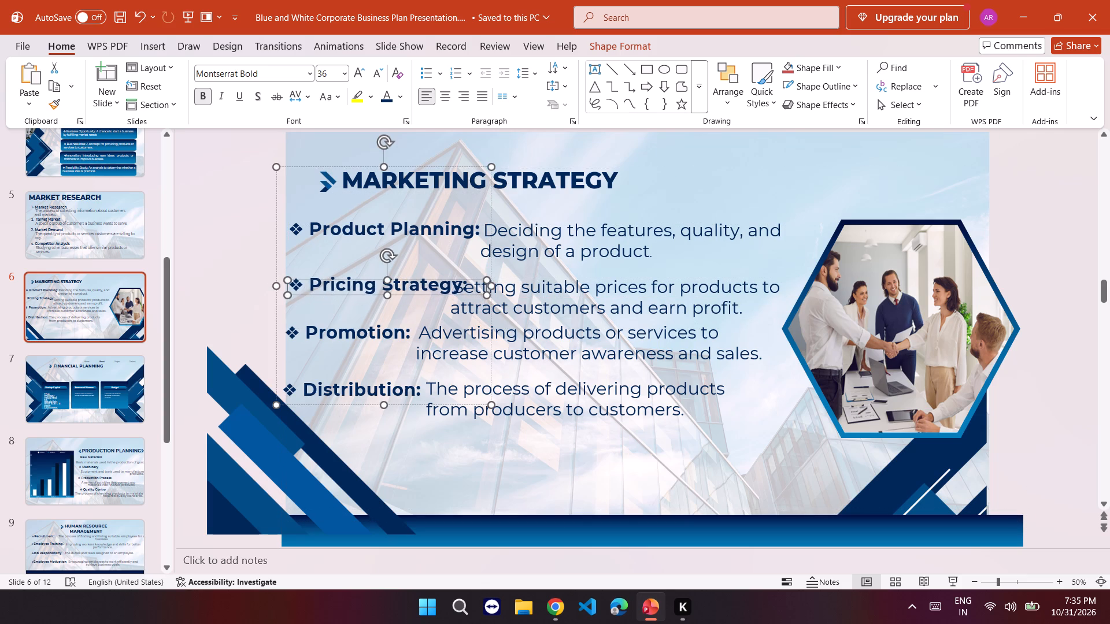
Shift the Promotion and Distribution headings to line their bullets up beneath the two headings above.
left_click(353, 336)
left_click(362, 327)
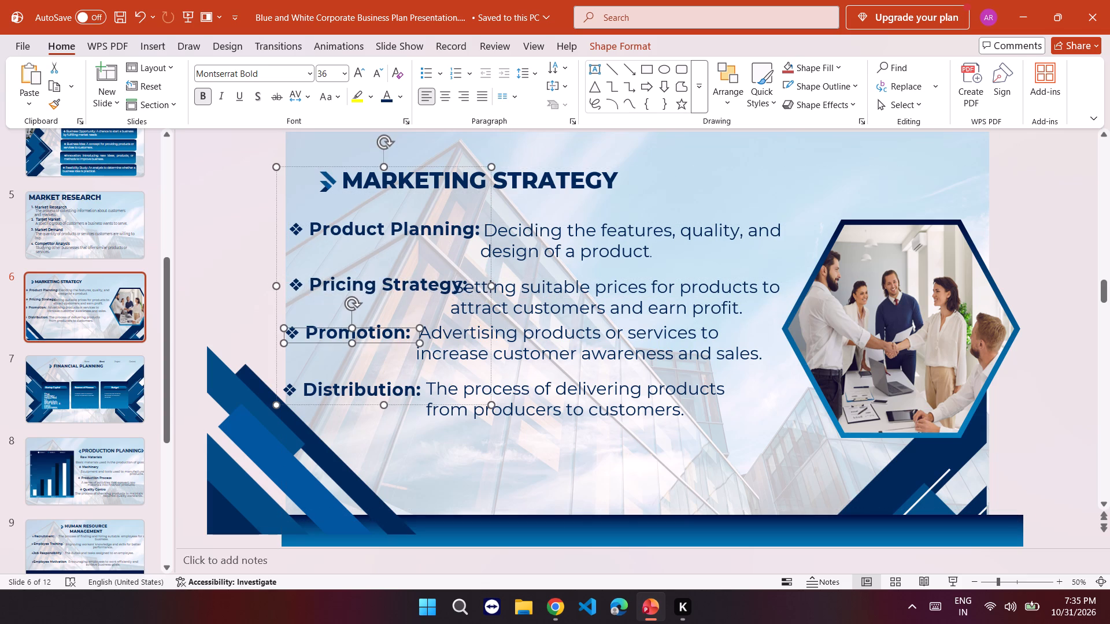
left_click_drag(362, 328, 368, 326)
left_click(364, 384)
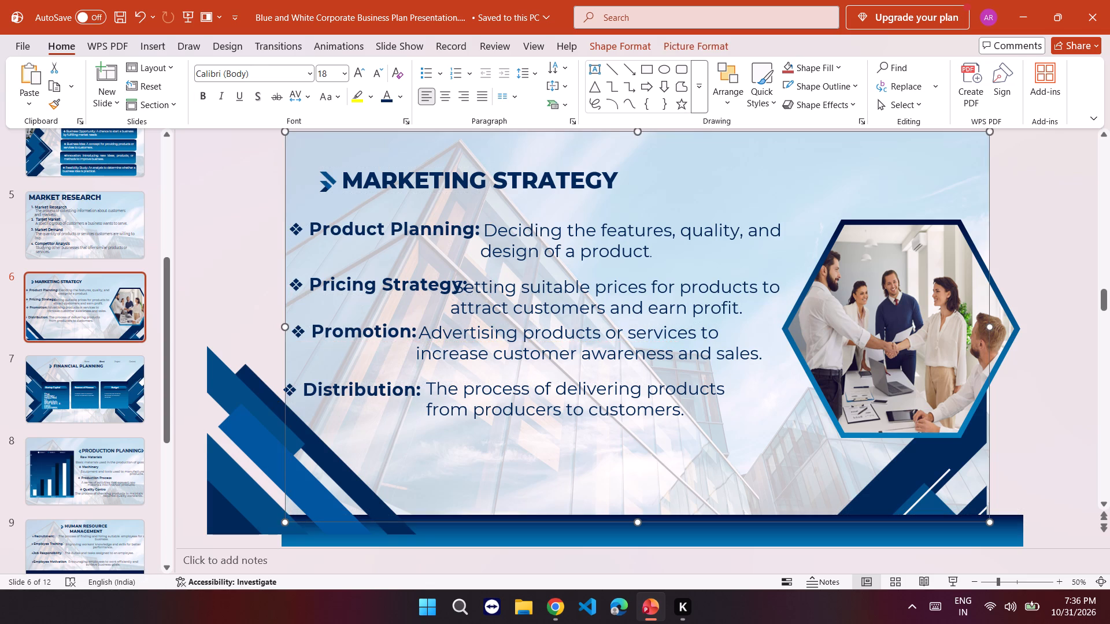
left_click(371, 389)
left_click_drag(375, 384, 390, 378)
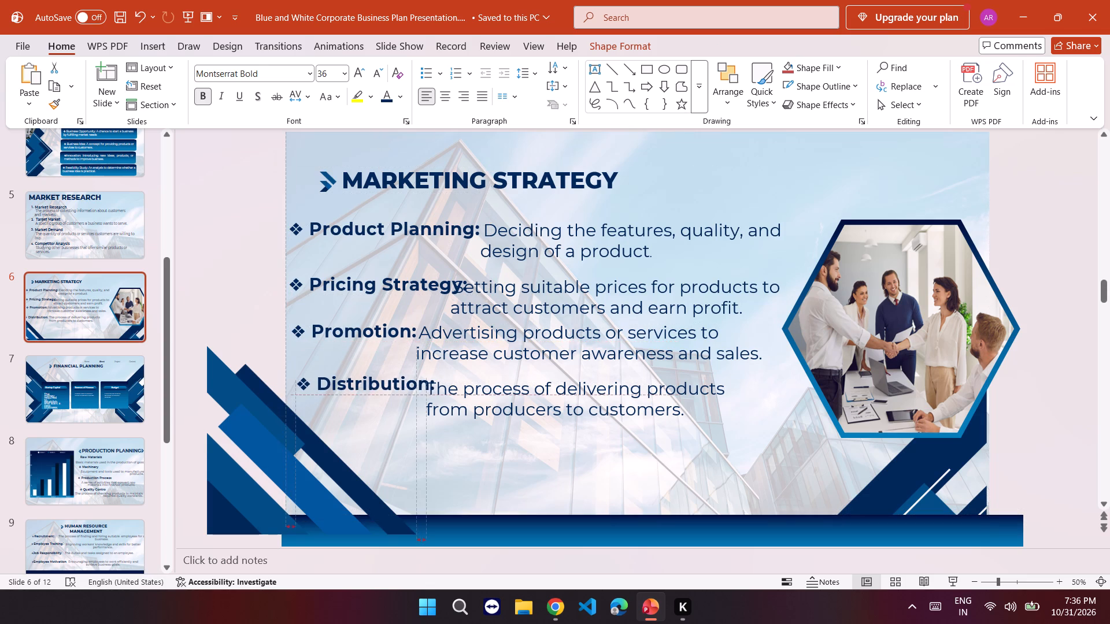
left_click_drag(390, 378, 383, 379)
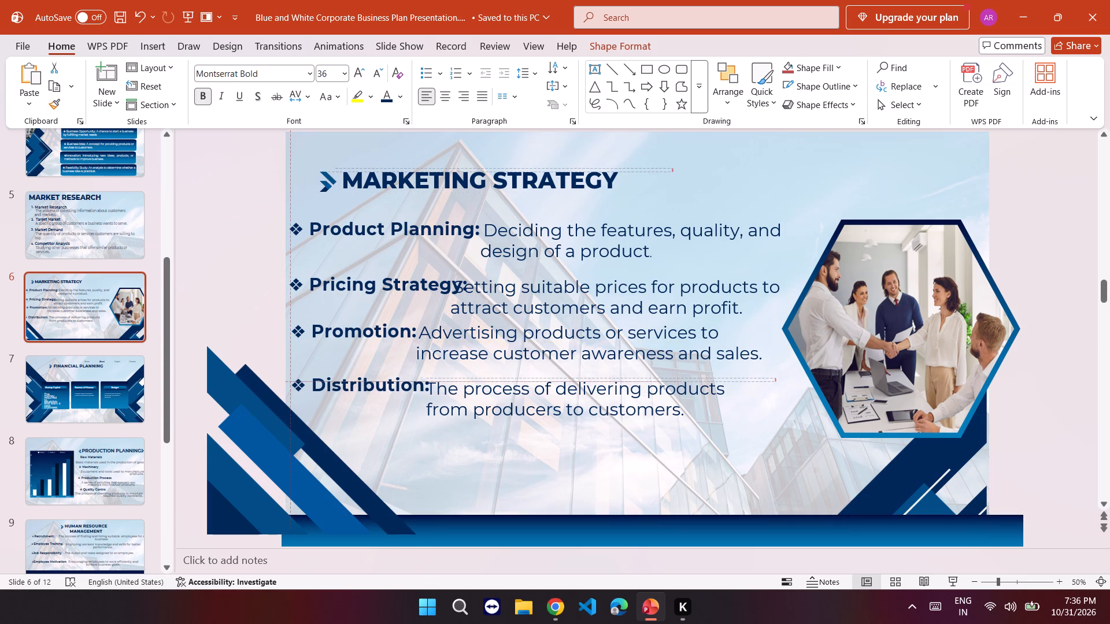
left_click_drag(383, 379, 384, 381)
left_click(1037, 307)
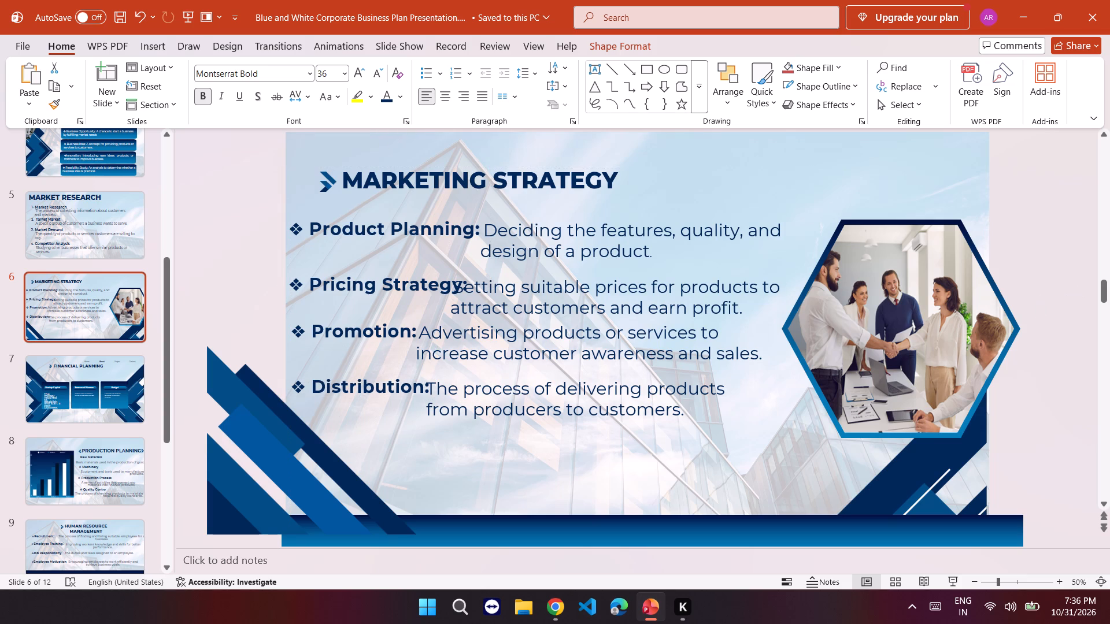
Move the Pricing Strategy description clear of its heading's colon, with its first line level with the heading.
left_click(576, 235)
left_click(583, 218)
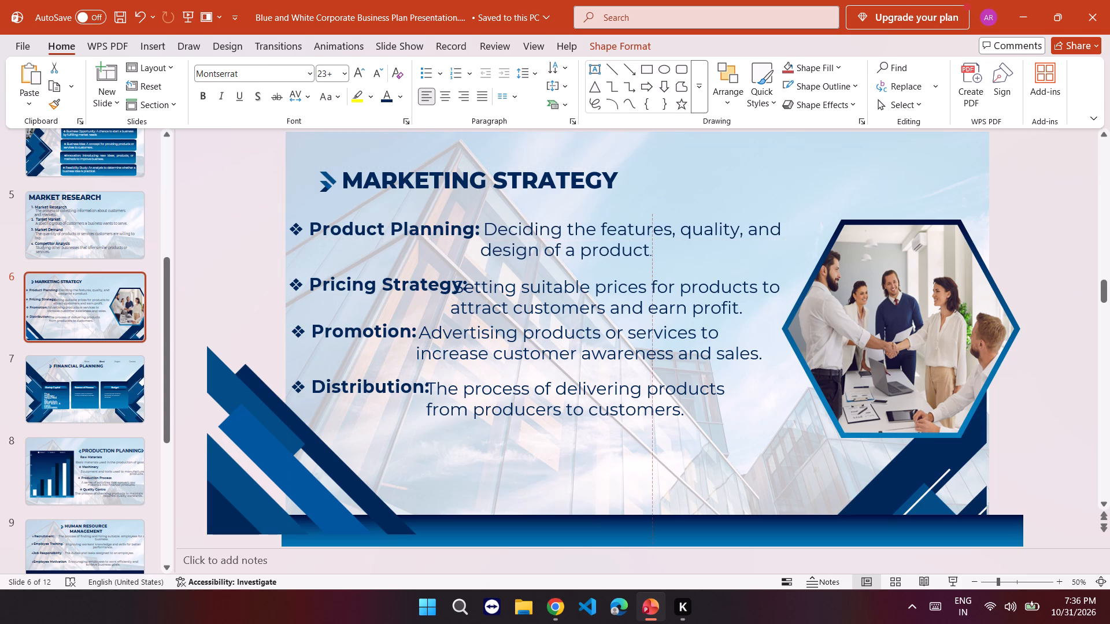
left_click(575, 291)
left_click_drag(580, 274, 599, 271)
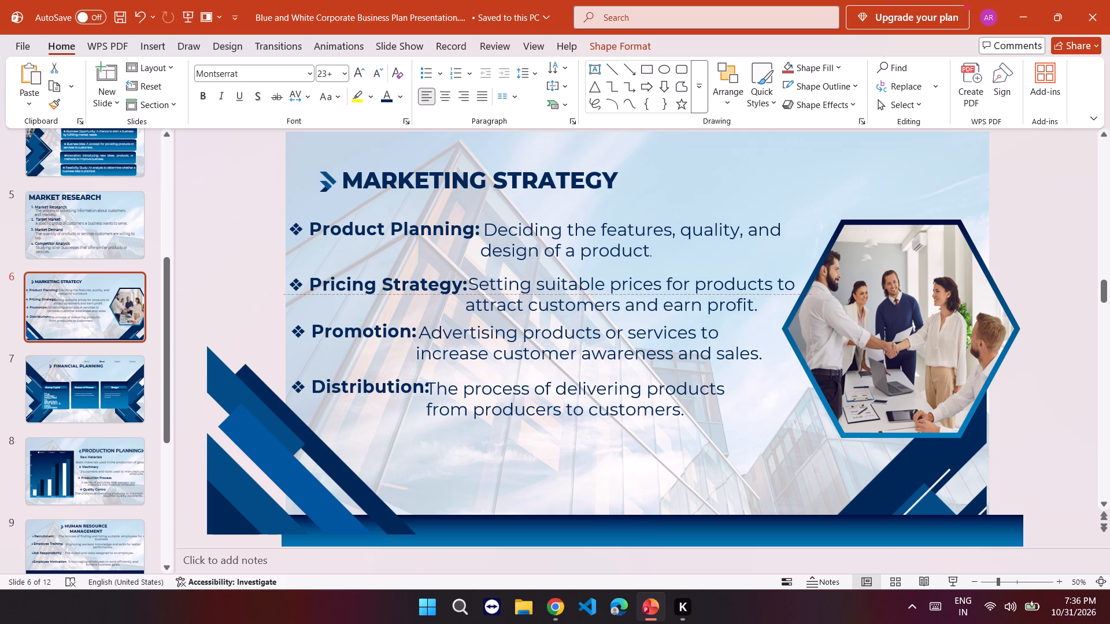
left_click_drag(599, 271, 600, 273)
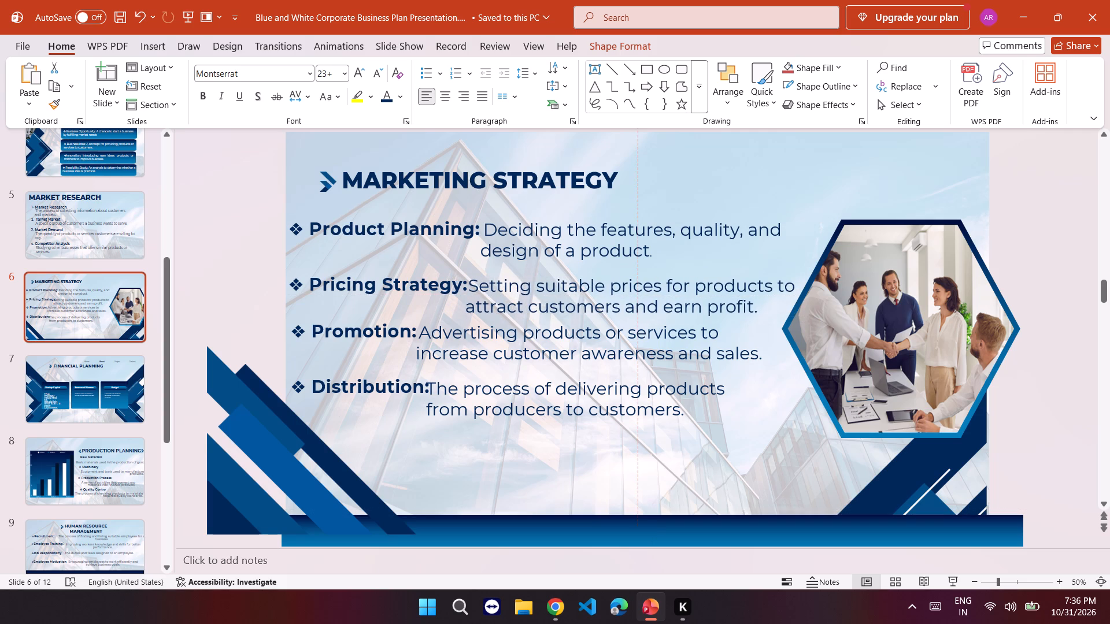
left_click_drag(600, 273, 600, 273)
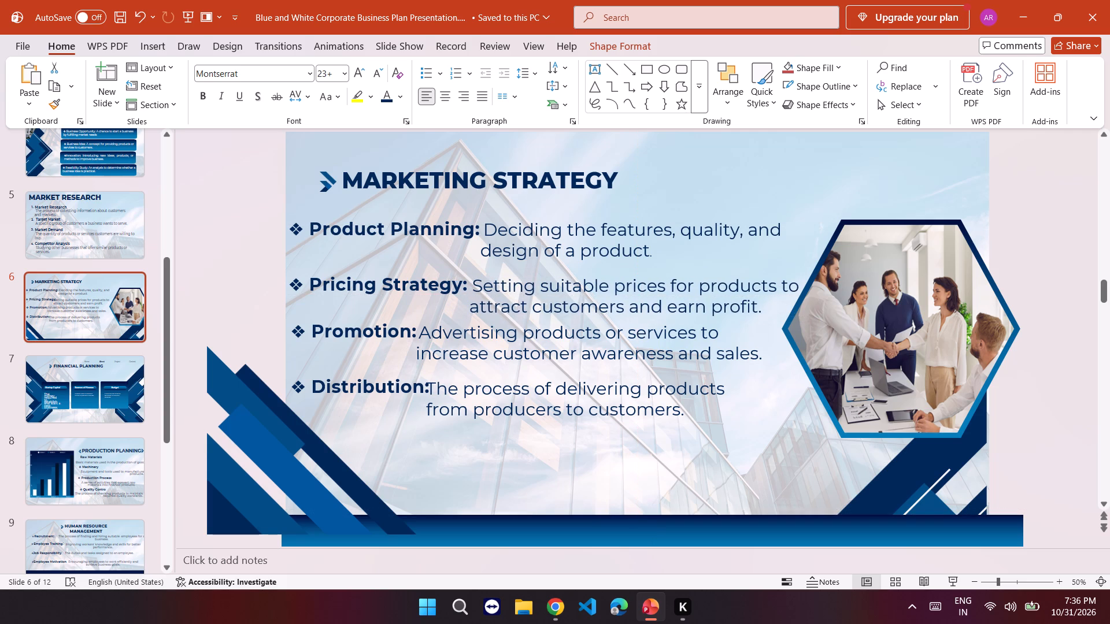
left_click_drag(600, 273, 600, 272)
Nudge the Promotion description away from its heading, leaving a small gap and keeping its first line level.
left_click(548, 350)
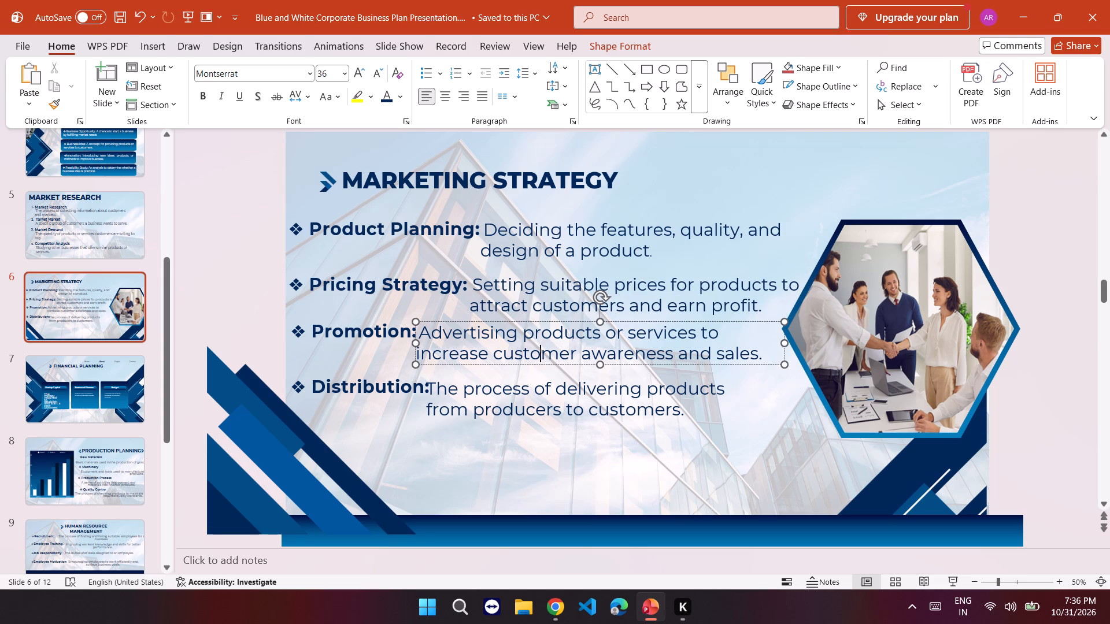
left_click(561, 320)
left_click_drag(561, 320, 564, 320)
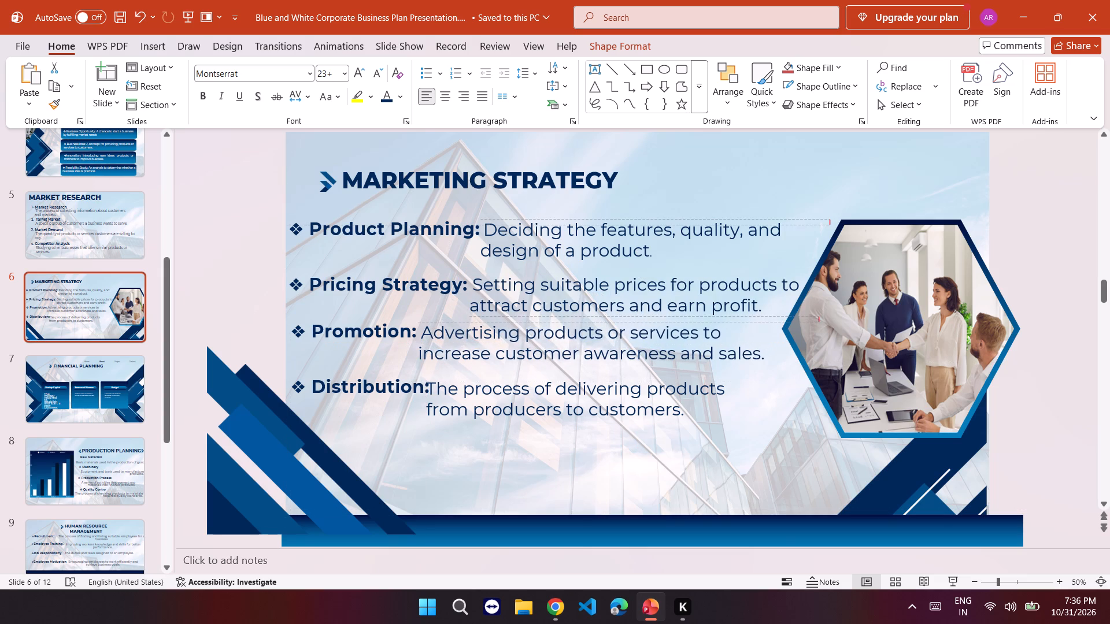
left_click_drag(564, 320, 569, 318)
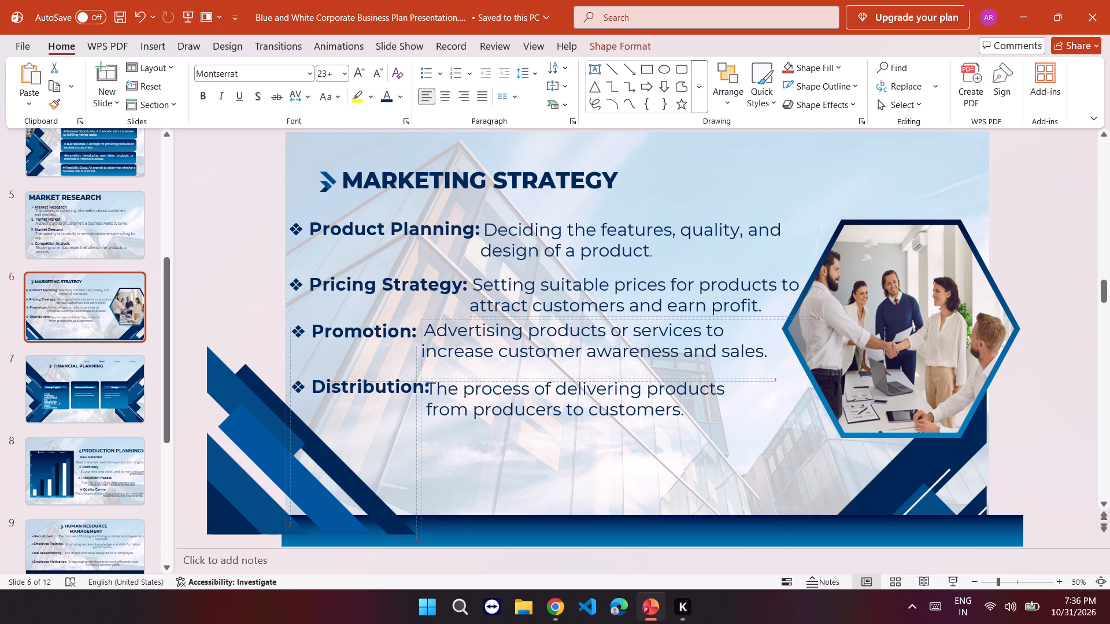
left_click_drag(569, 318, 568, 320)
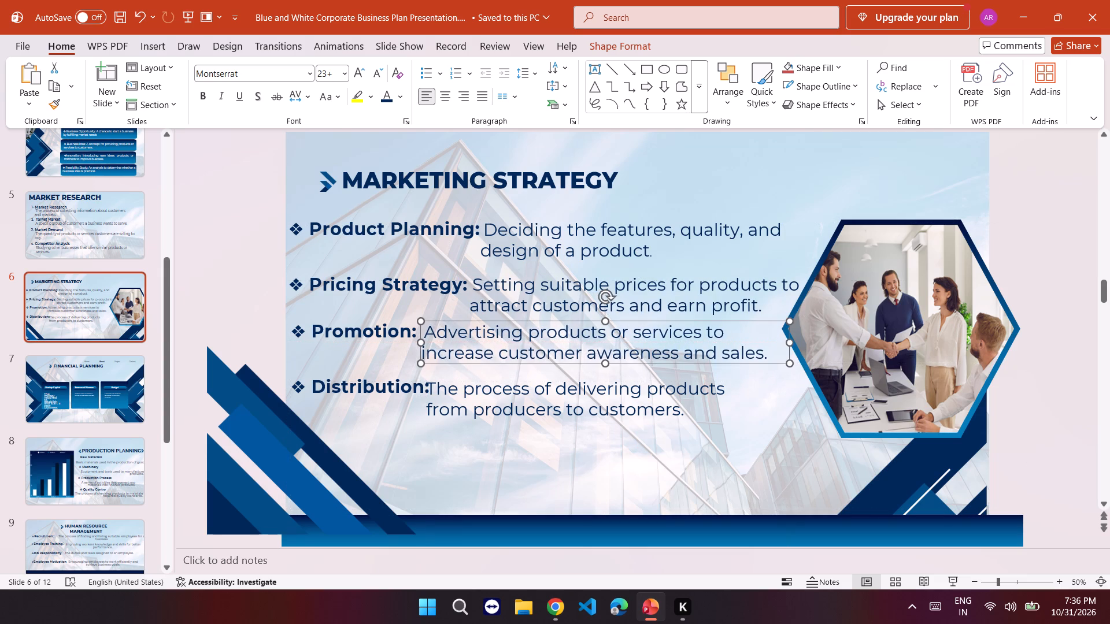
Nudge the Distribution description away from its heading's colon, with its first line level with the heading.
left_click(567, 382)
left_click(558, 376)
left_click_drag(558, 376, 568, 375)
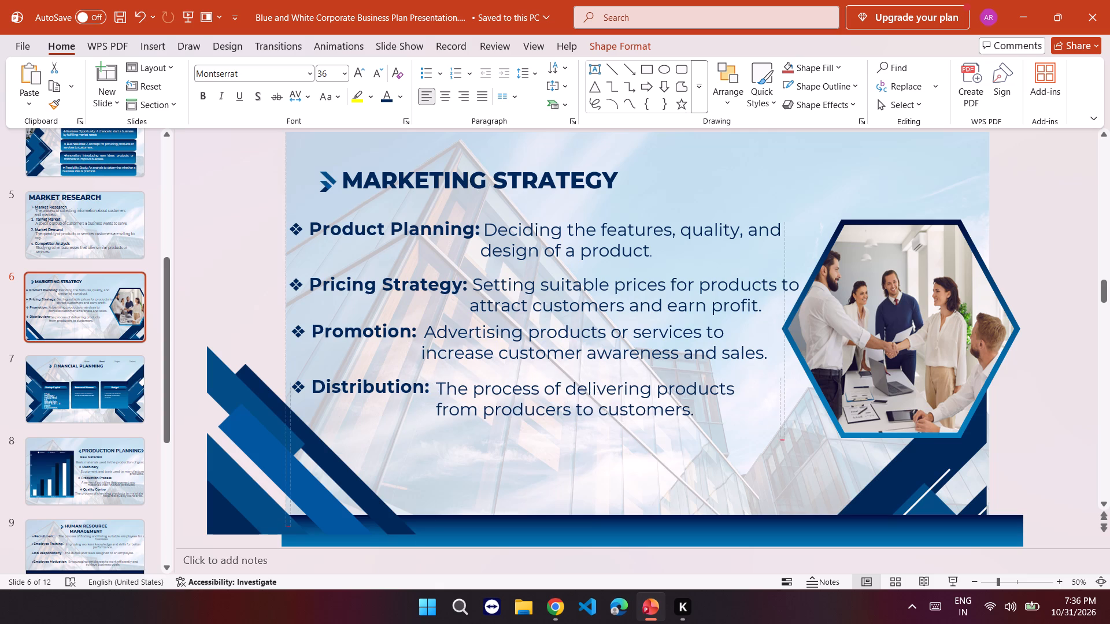
left_click_drag(568, 375, 567, 374)
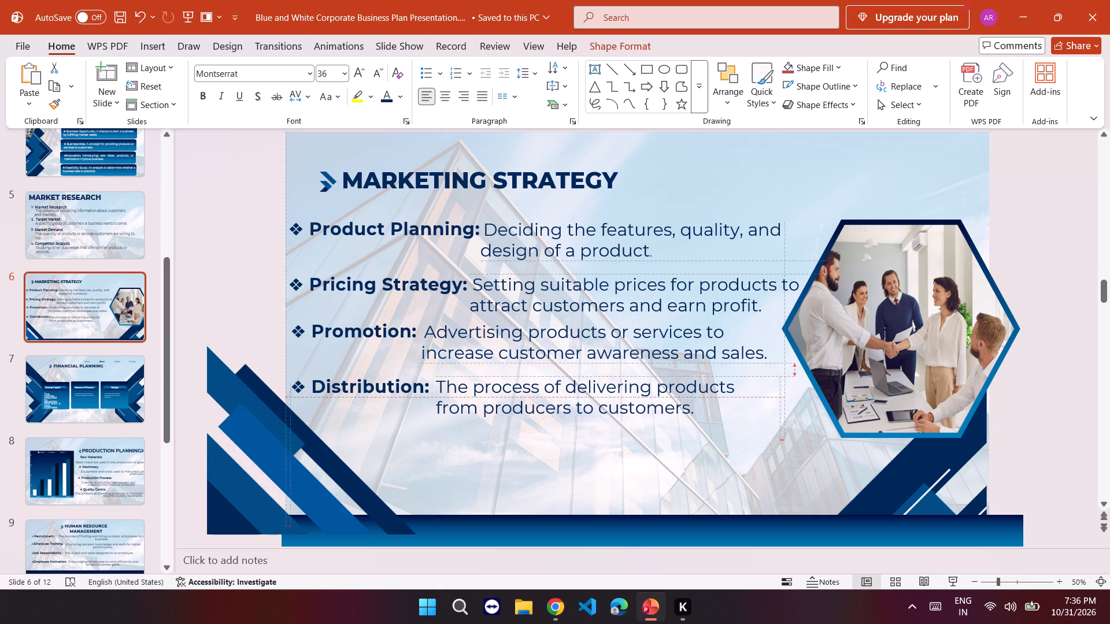
left_click_drag(567, 374, 566, 373)
left_click(1047, 333)
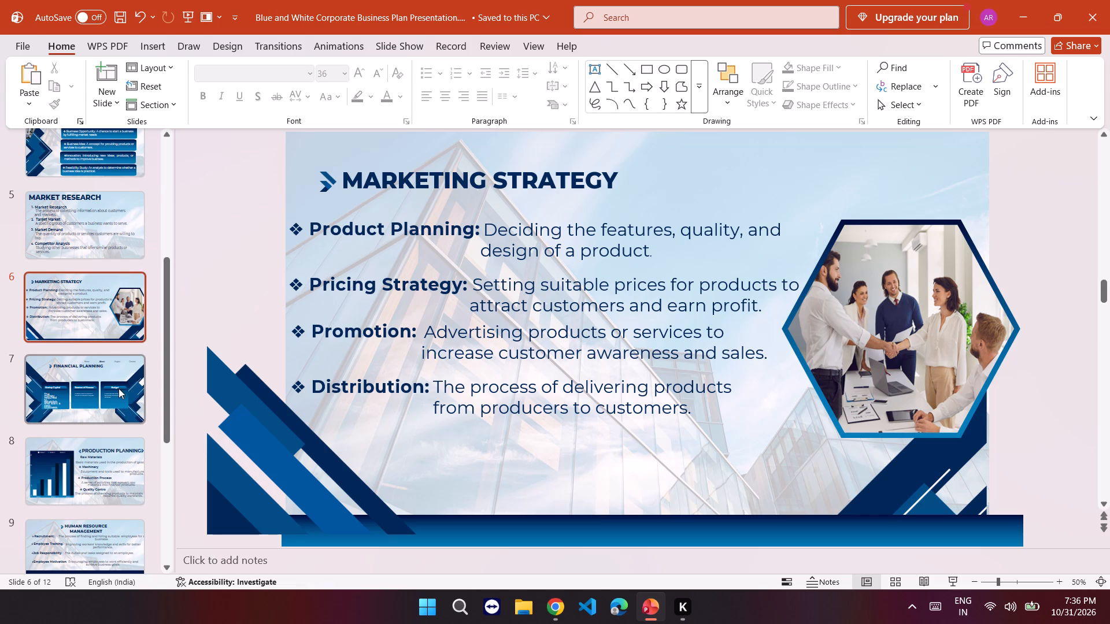
On slide 7, widen the Startup Capital description box to nearly the full width of its card.
scroll(119, 387, "down", 2)
left_click(102, 314)
left_click(383, 350)
left_click(431, 364)
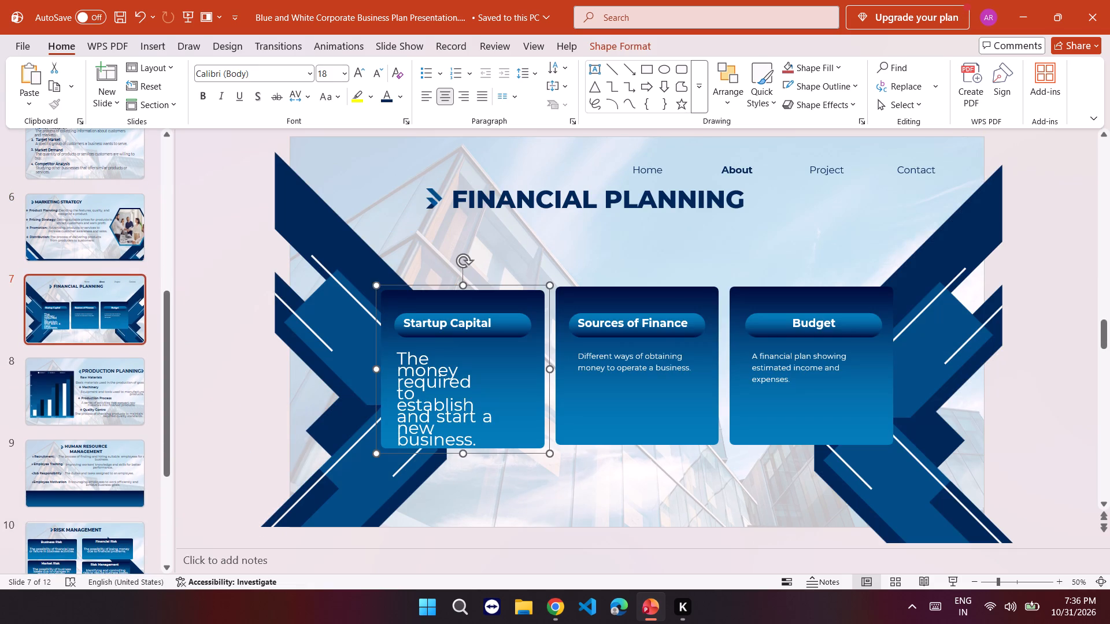
left_click_drag(492, 404, 549, 404)
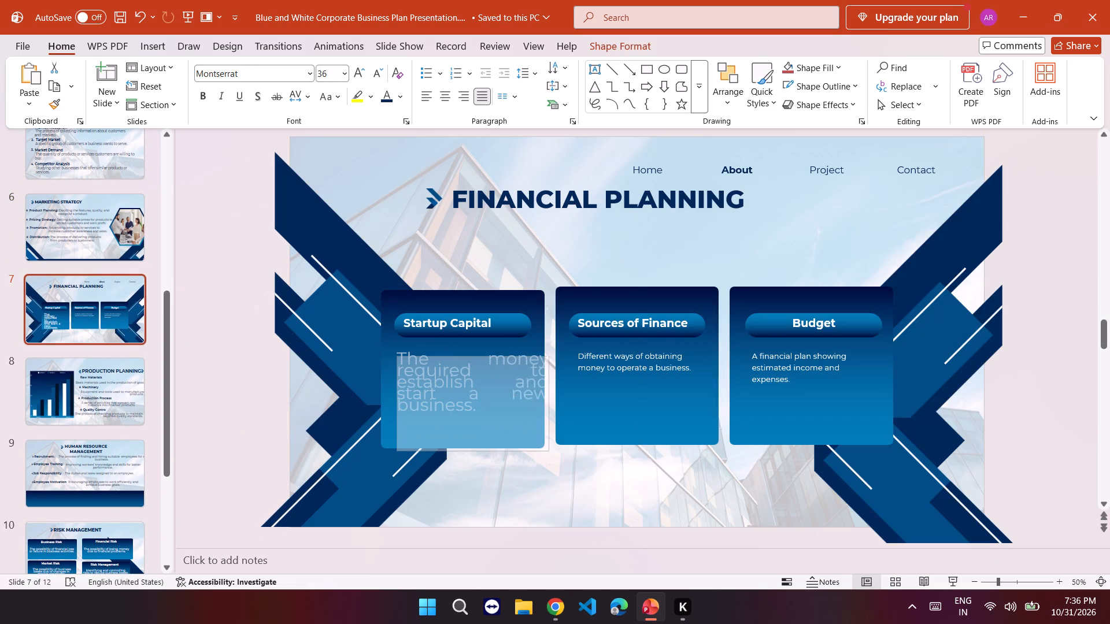
left_click_drag(549, 404, 684, 391)
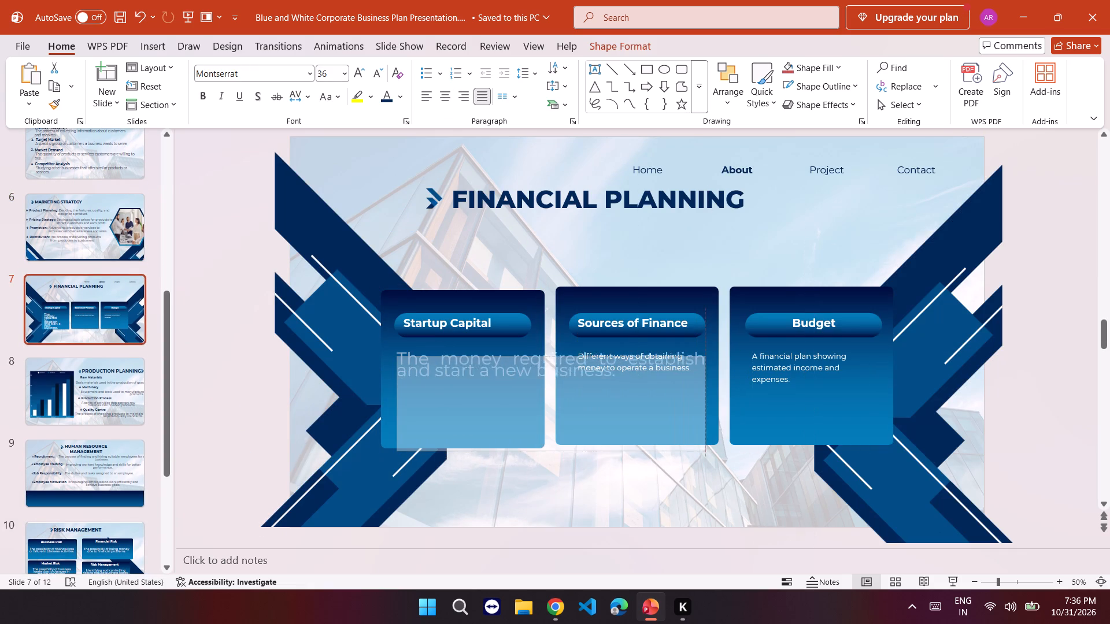
left_click_drag(684, 391, 539, 386)
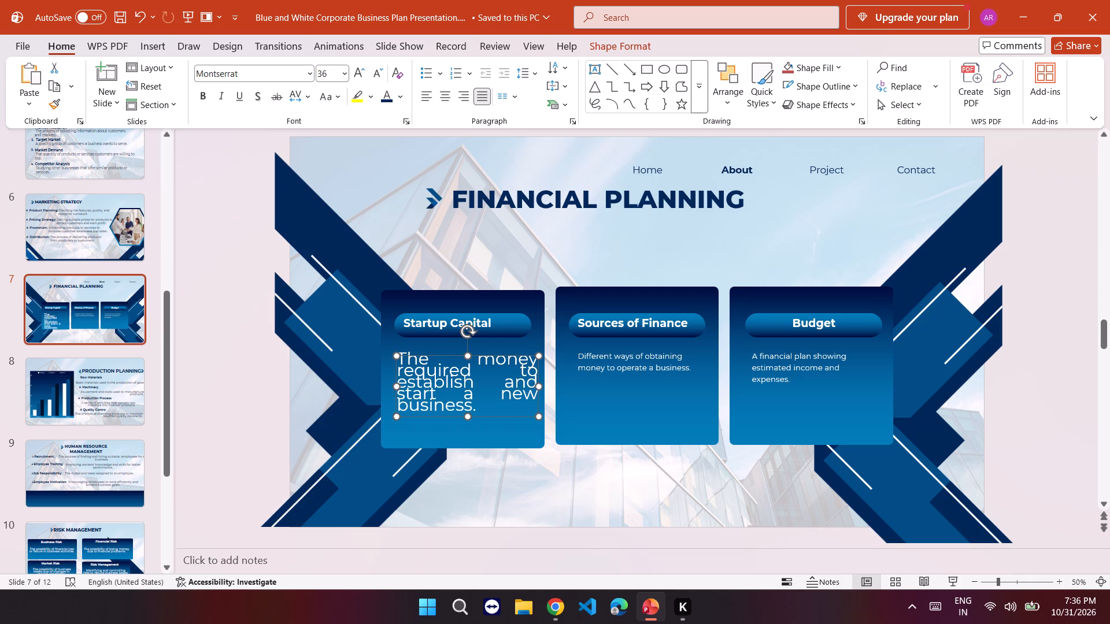
Set the Startup Capital description's font to Poppins Bold.
left_click(295, 99)
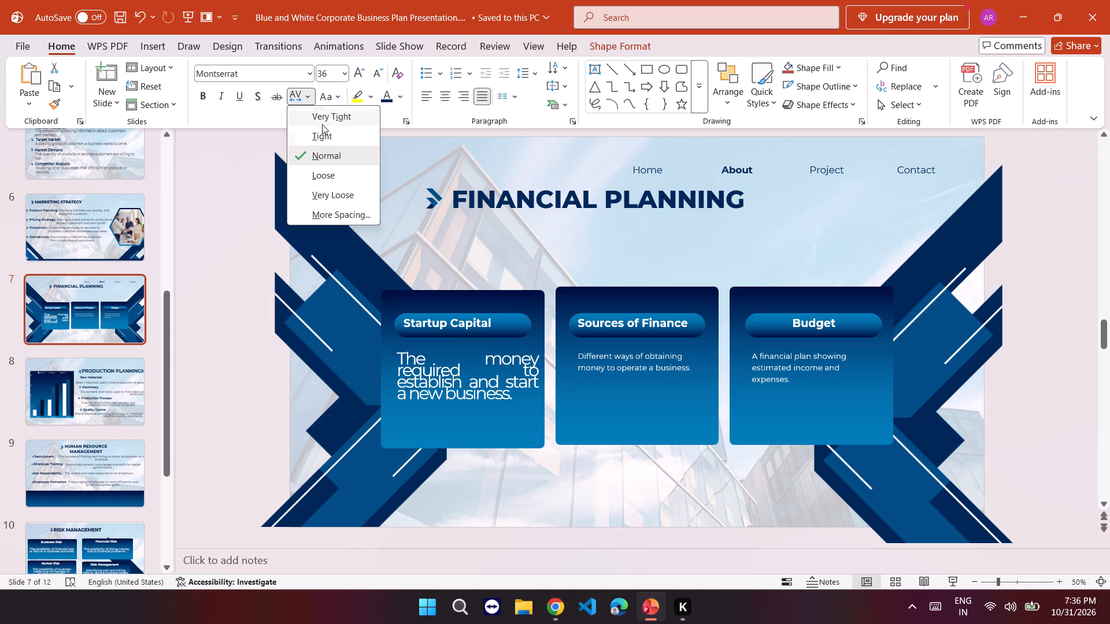
left_click(288, 66)
left_click(292, 69)
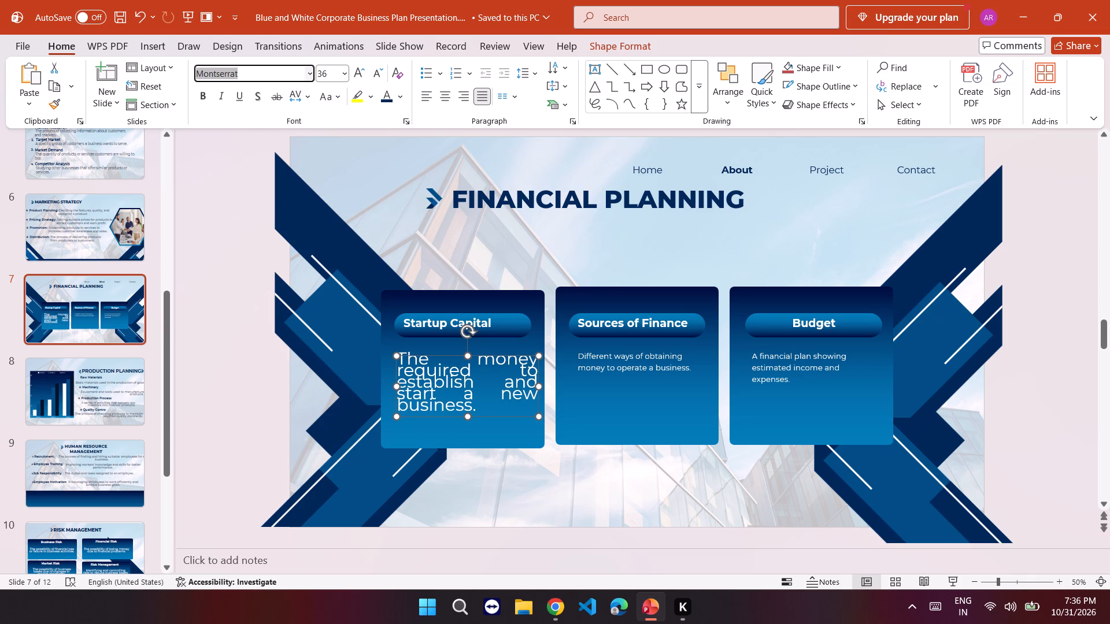
left_click(309, 73)
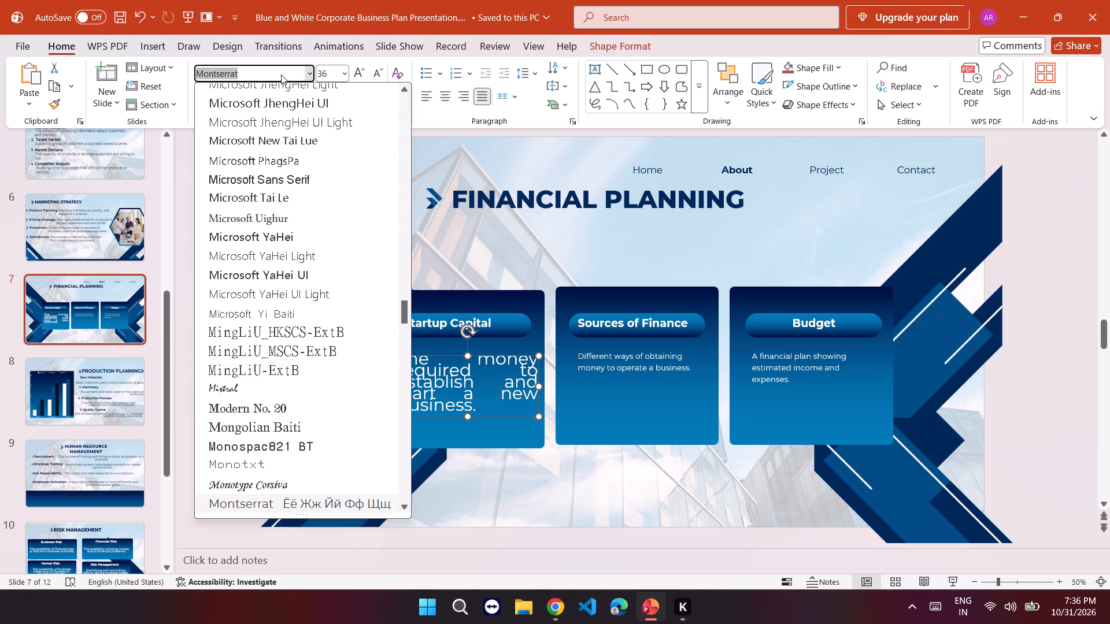
key("p")
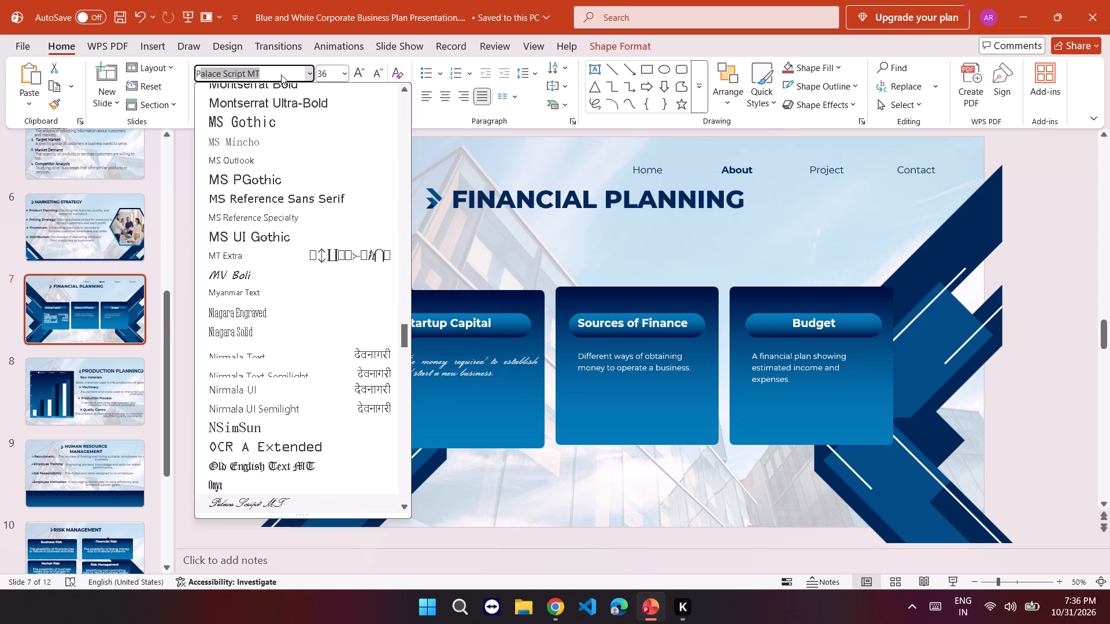
type("OP")
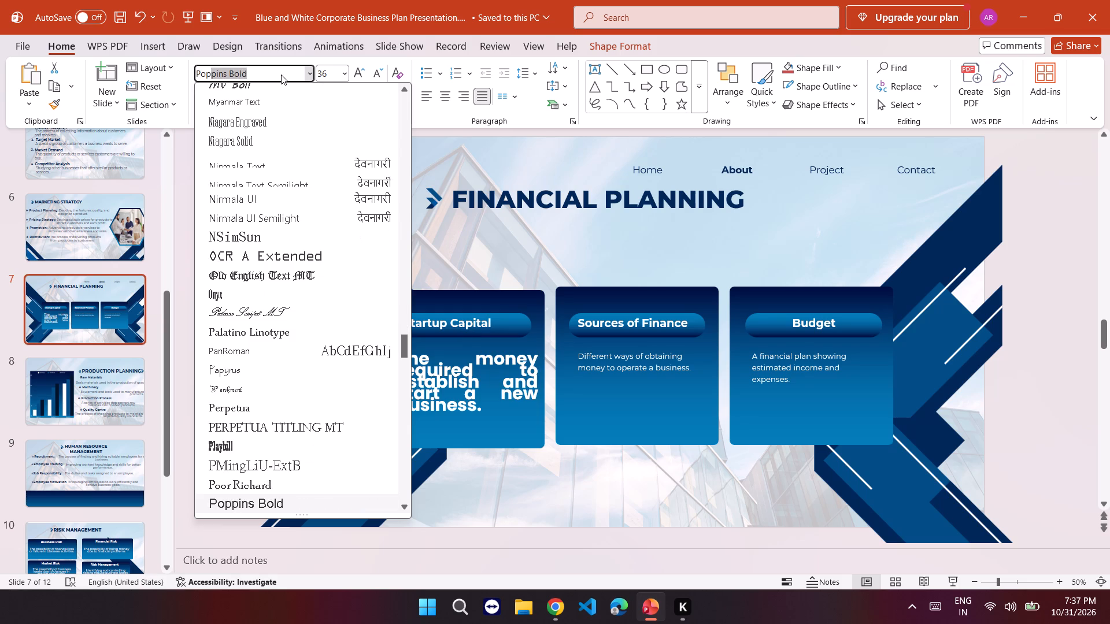
key("Tab")
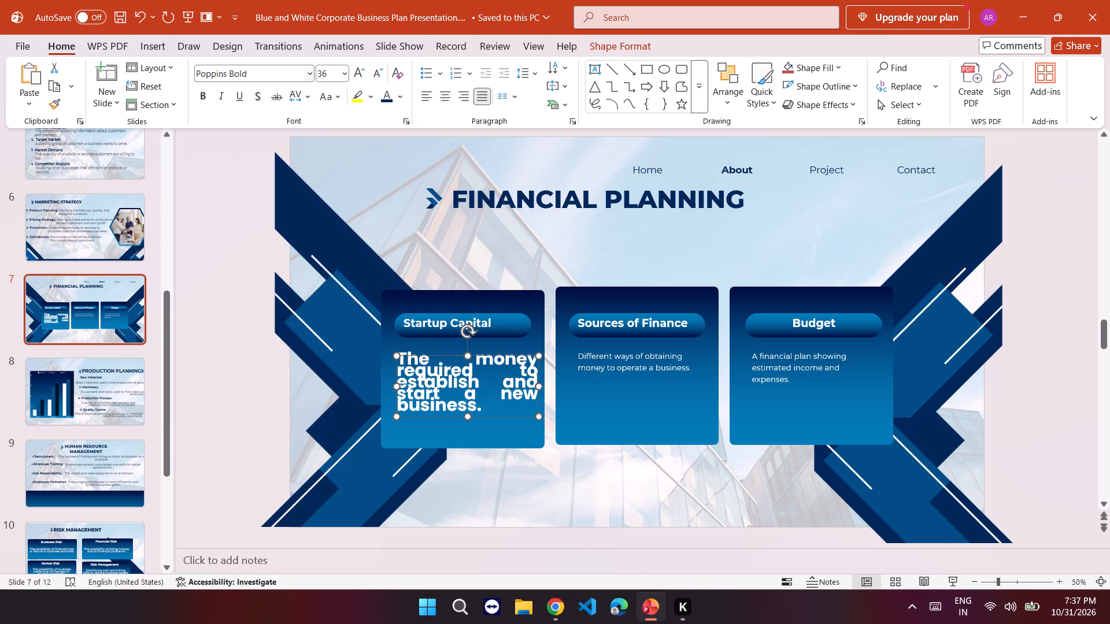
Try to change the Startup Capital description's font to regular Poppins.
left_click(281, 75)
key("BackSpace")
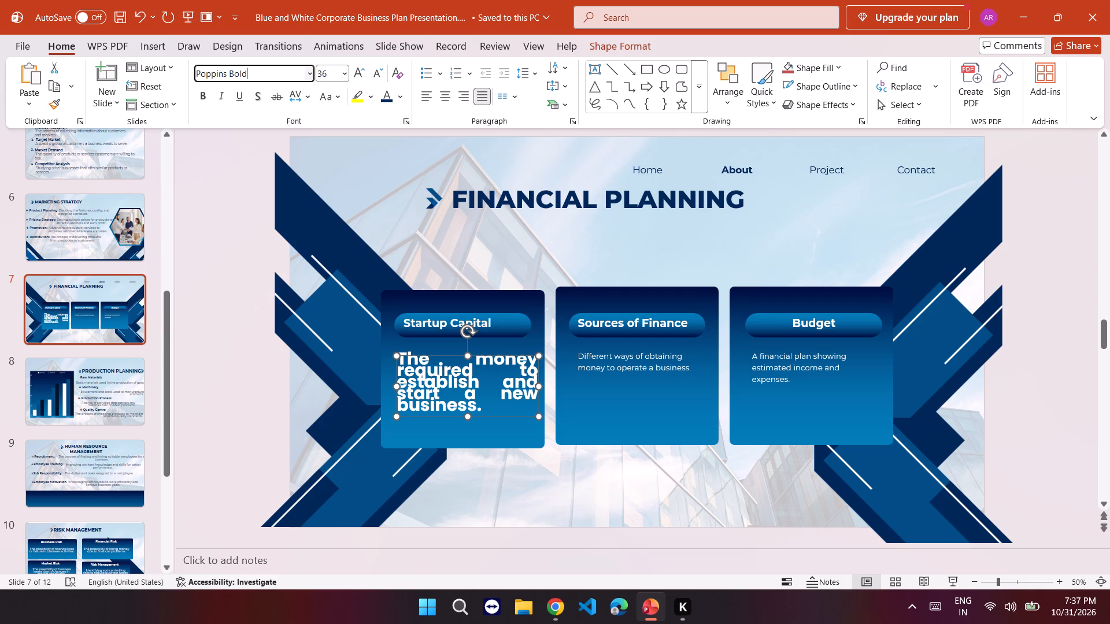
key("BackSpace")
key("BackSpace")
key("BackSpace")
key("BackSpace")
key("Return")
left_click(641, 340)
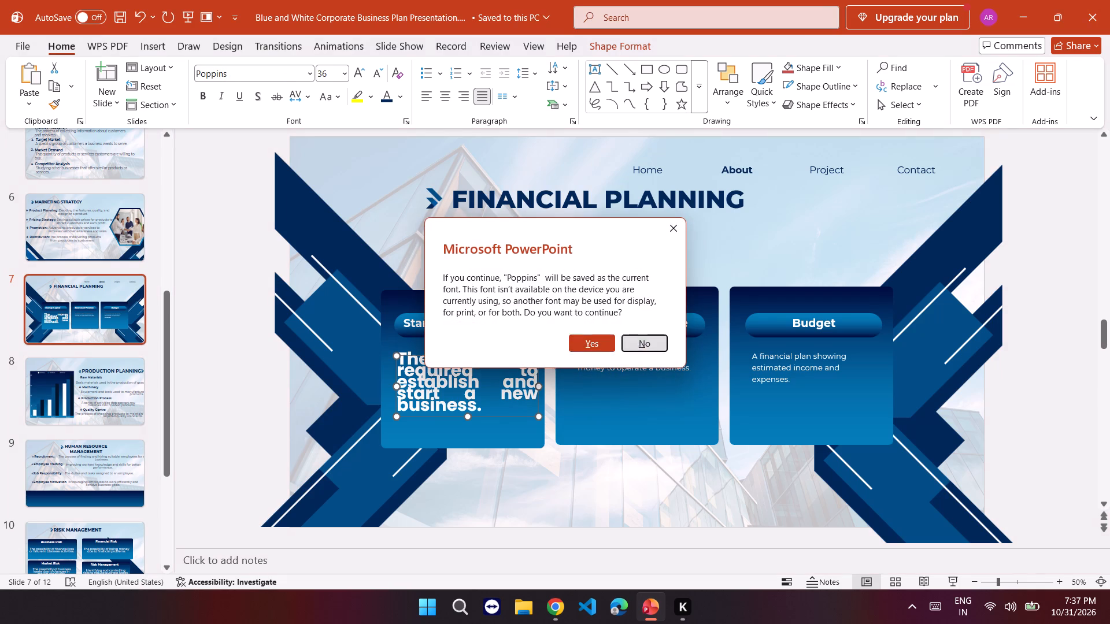
Set the Startup Capital description's font to Agrandir on the Financial Planning slide.
left_click(258, 73)
left_click(258, 73)
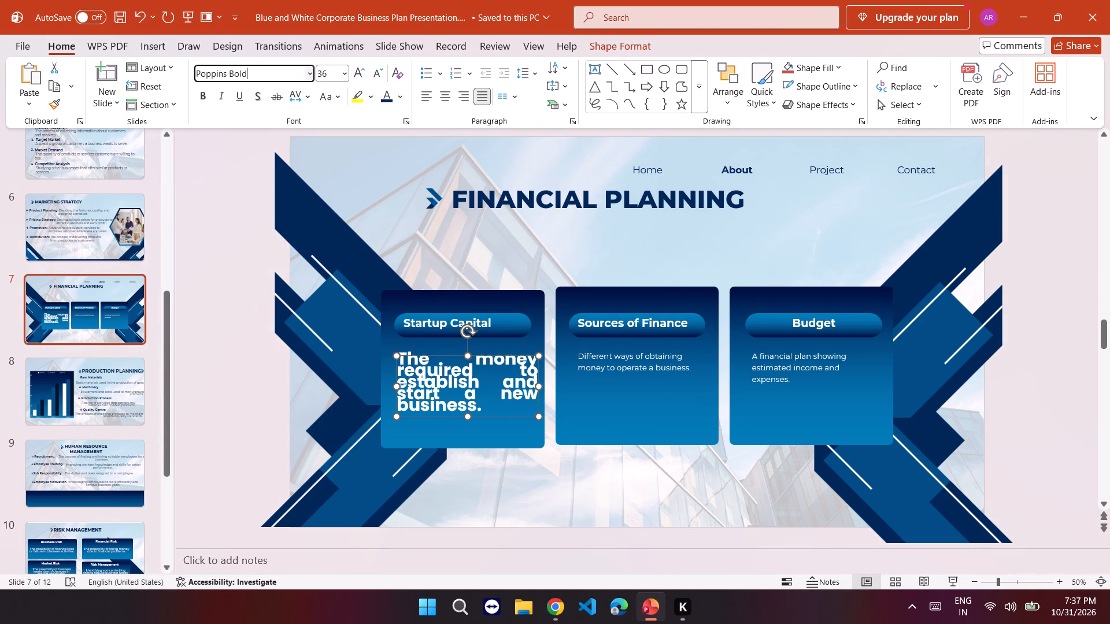
key("BackSpace")
key("BackSpace")
key("BackSpace")
key("BackSpace")
key("BackSpace")
key("BackSpace")
key("BackSpace")
key("BackSpace")
key("BackSpace")
key("BackSpace")
key("BackSpace")
key("BackSpace")
key("BackSpace")
key("BackSpace")
key("BackSpace")
key("BackSpace")
key("BackSpace")
key("BackSpace")
key("BackSpace")
key("BackSpace")
type("POP")
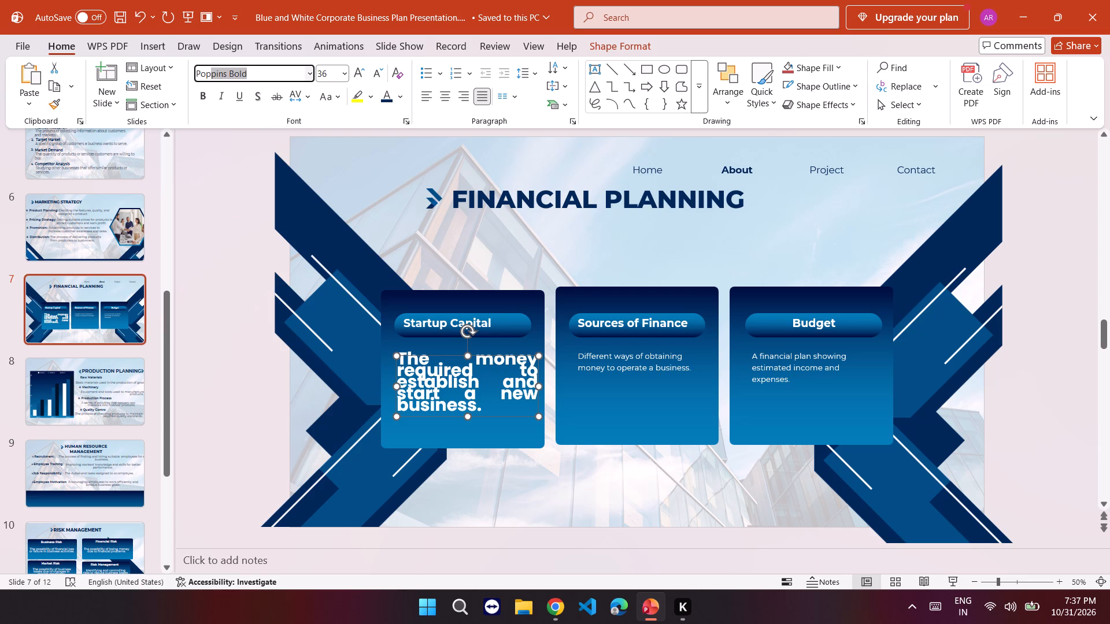
key("Down")
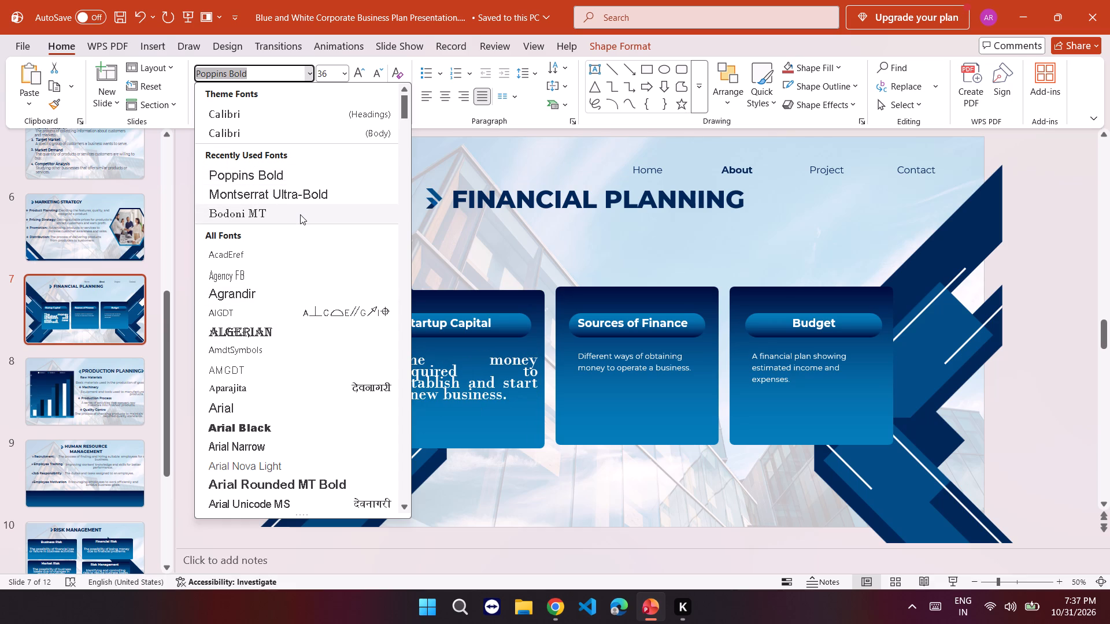
left_click(276, 298)
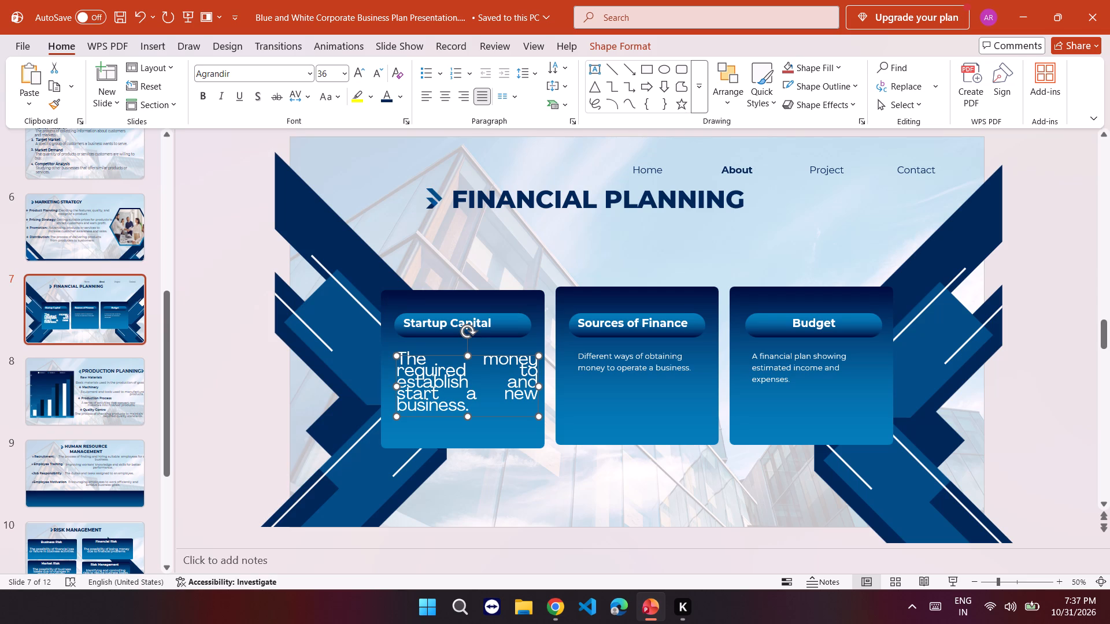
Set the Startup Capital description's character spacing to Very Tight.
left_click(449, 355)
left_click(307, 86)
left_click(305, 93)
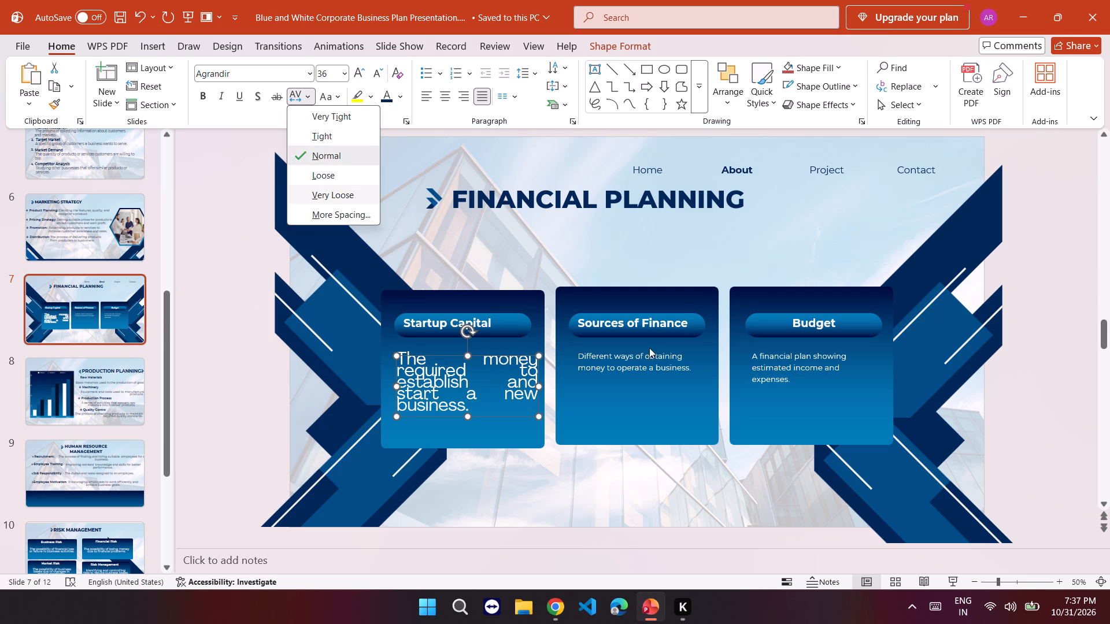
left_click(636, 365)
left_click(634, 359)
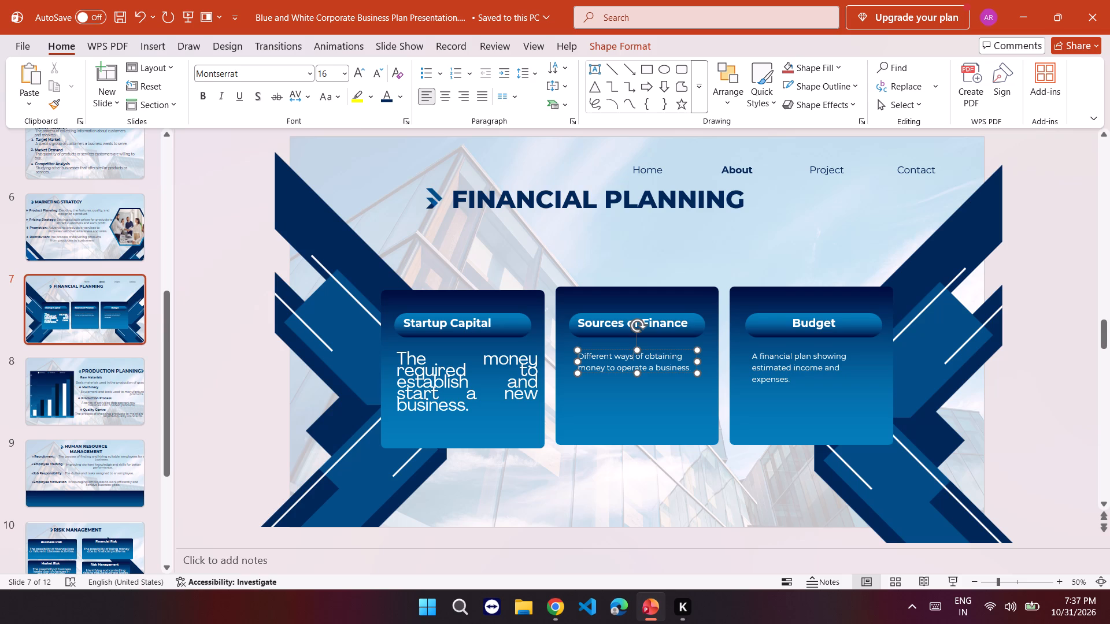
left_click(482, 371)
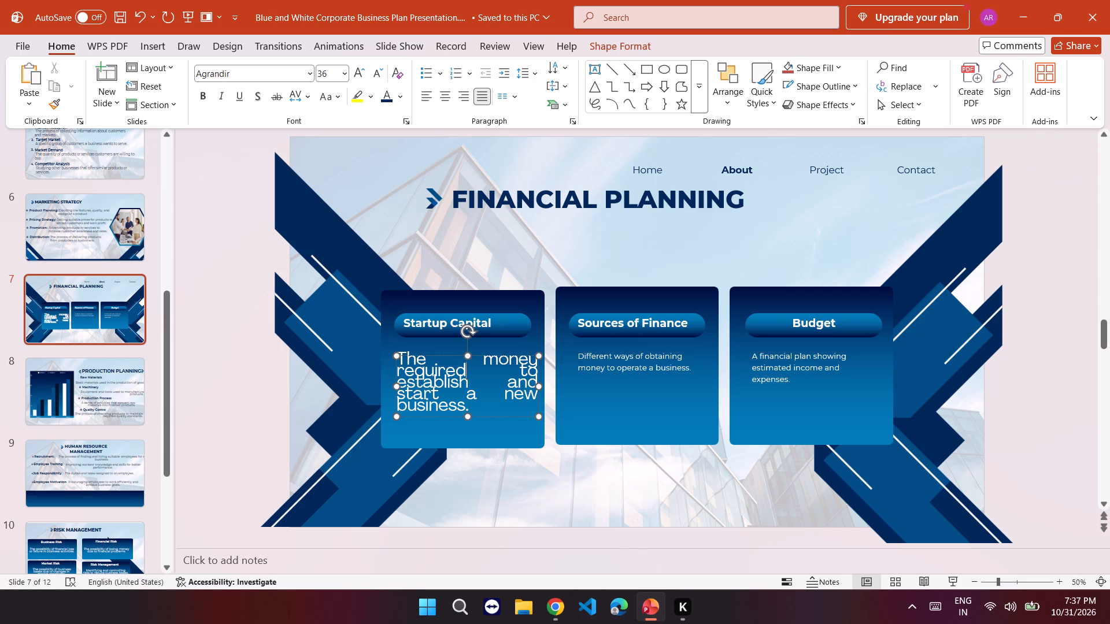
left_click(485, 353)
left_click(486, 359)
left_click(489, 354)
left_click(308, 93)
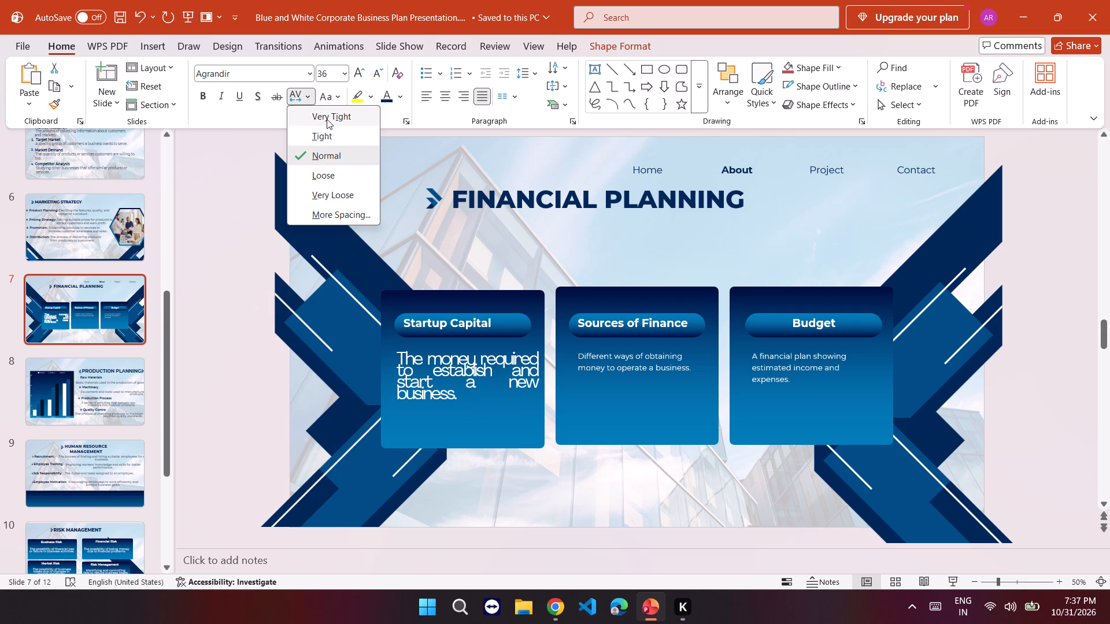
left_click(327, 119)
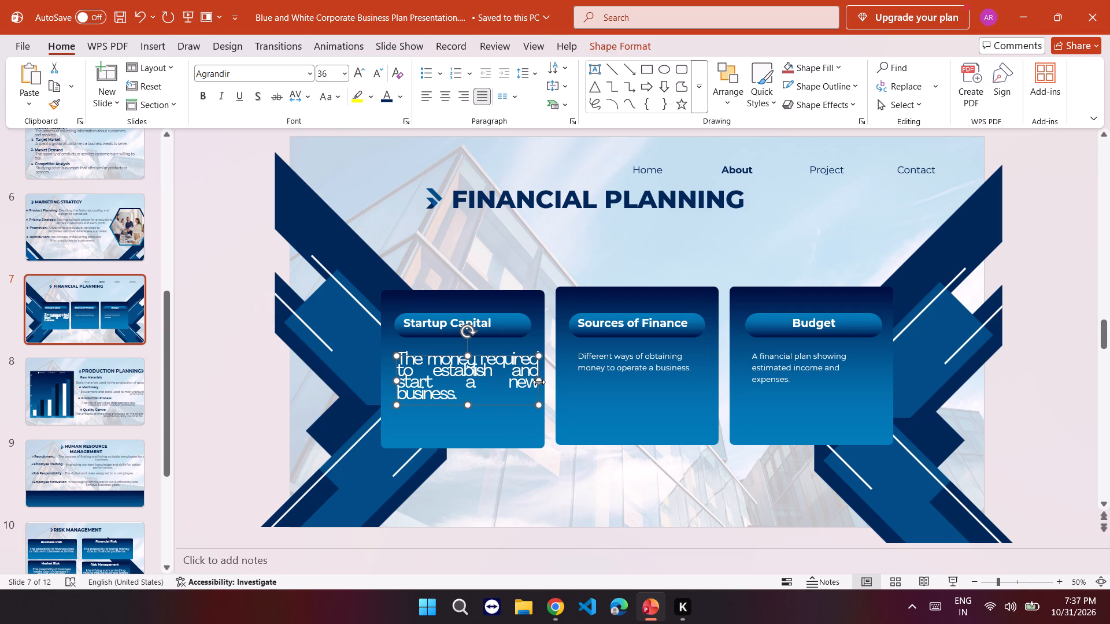
Widen the Startup Capital description box slightly and shift it to fit inside its card.
left_click_drag(539, 382, 548, 375)
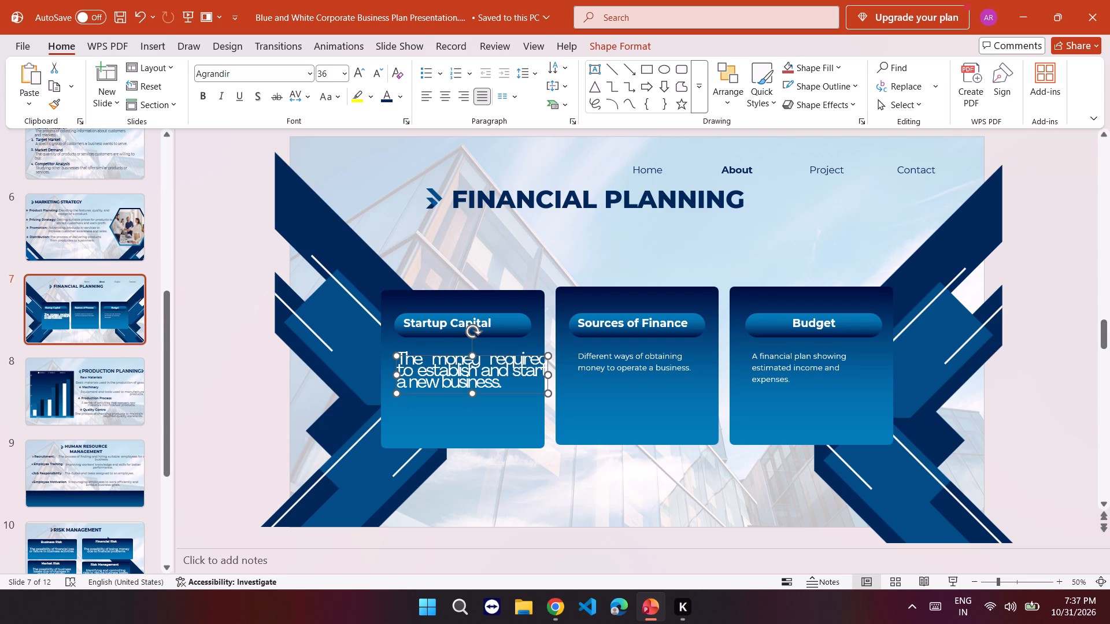
left_click_drag(484, 356, 478, 356)
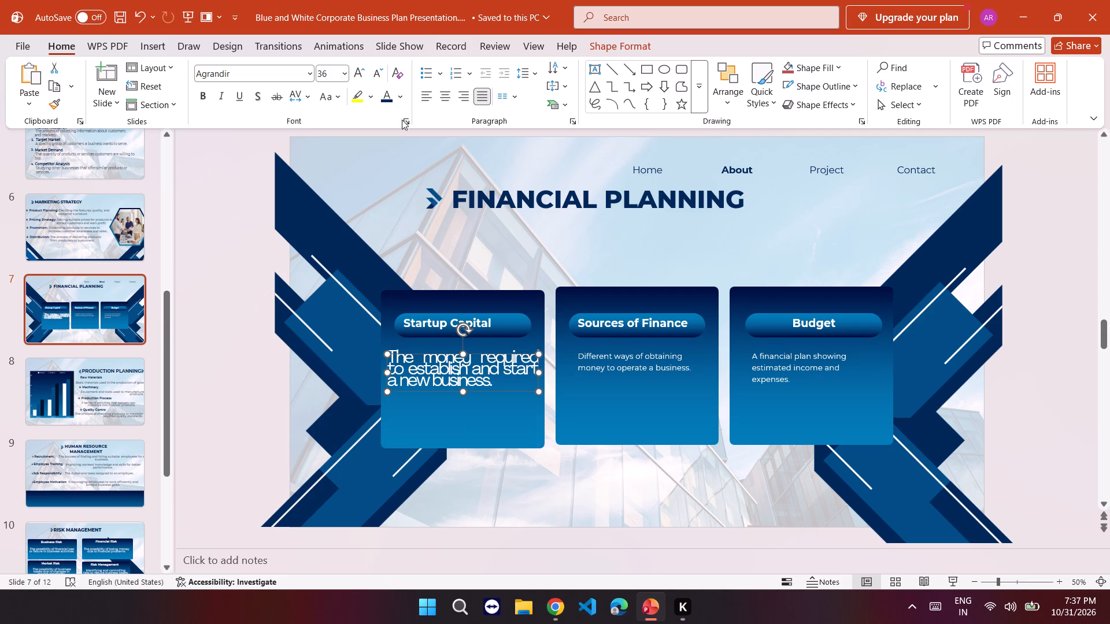
Set the Startup Capital description's font size to 20 and loosen its character spacing.
left_click(349, 75)
left_click(343, 66)
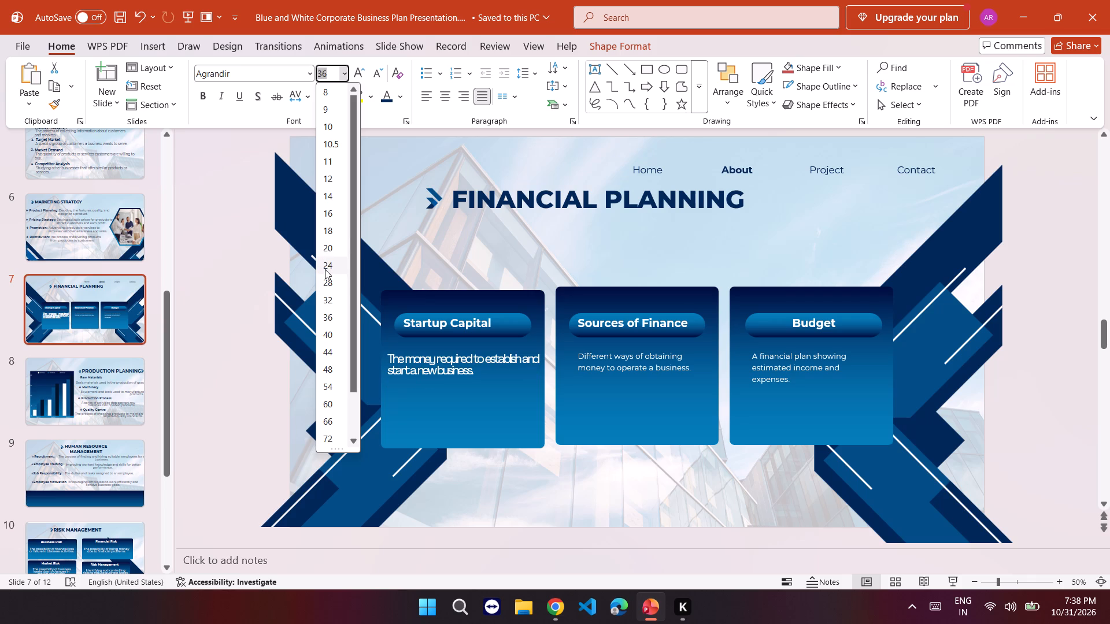
left_click(324, 250)
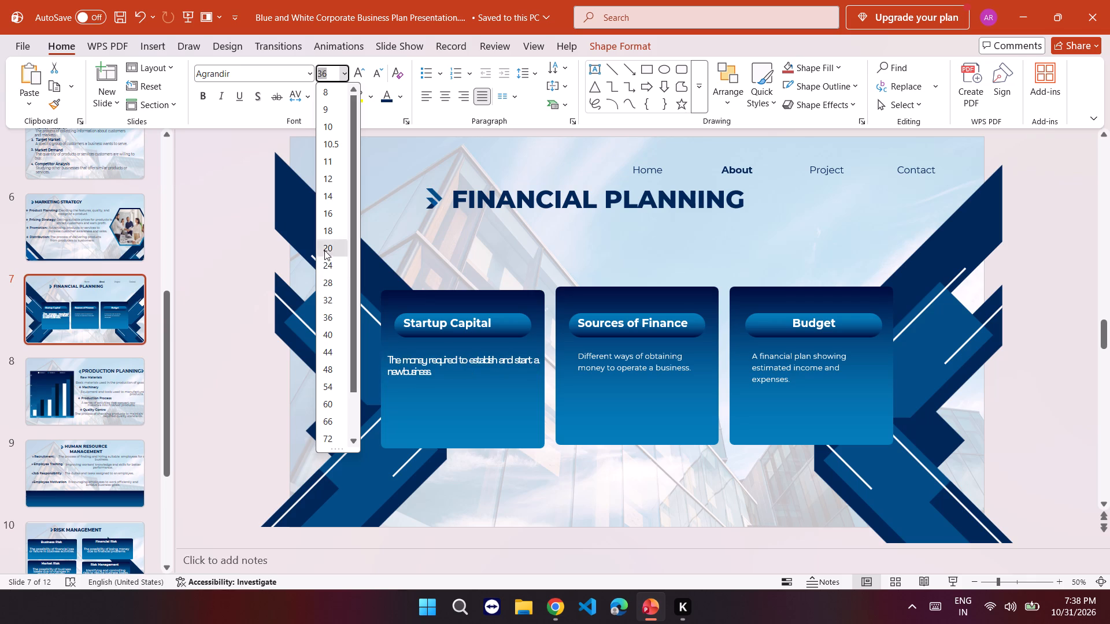
left_click(307, 92)
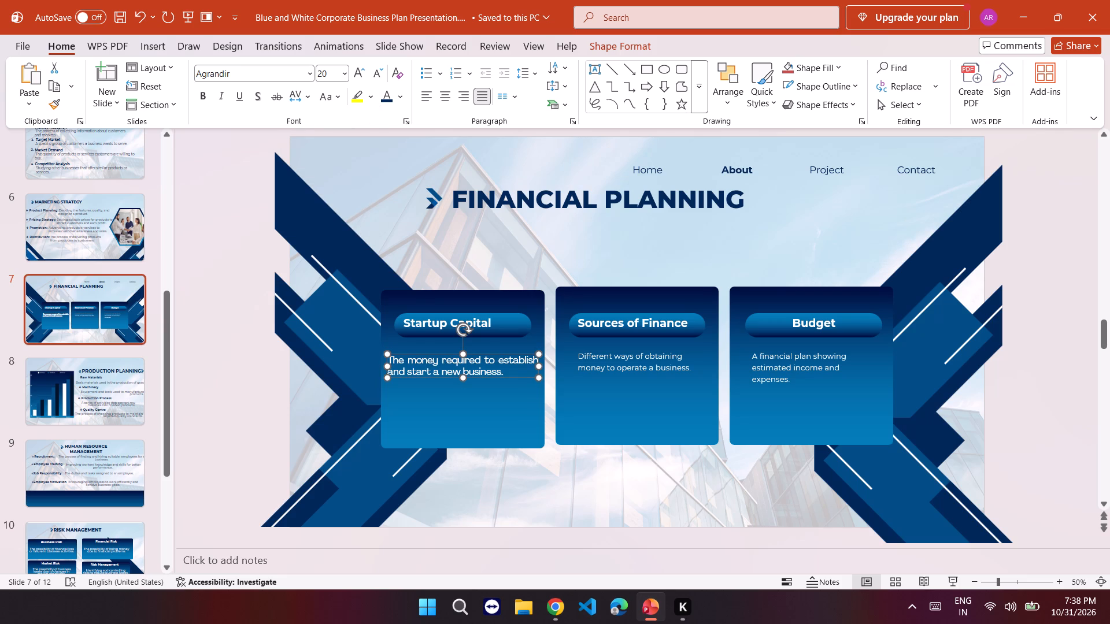
Widen the Startup Capital card toward the slide's left edge and shift it slightly left and up.
left_click(510, 391)
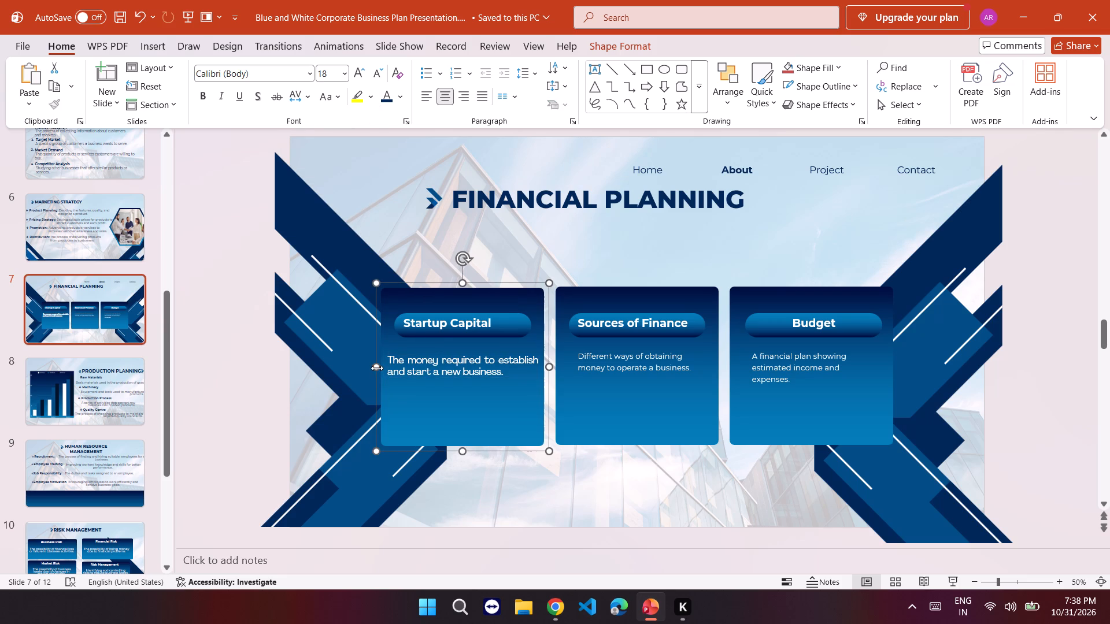
left_click_drag(377, 365, 337, 367)
left_click(461, 323)
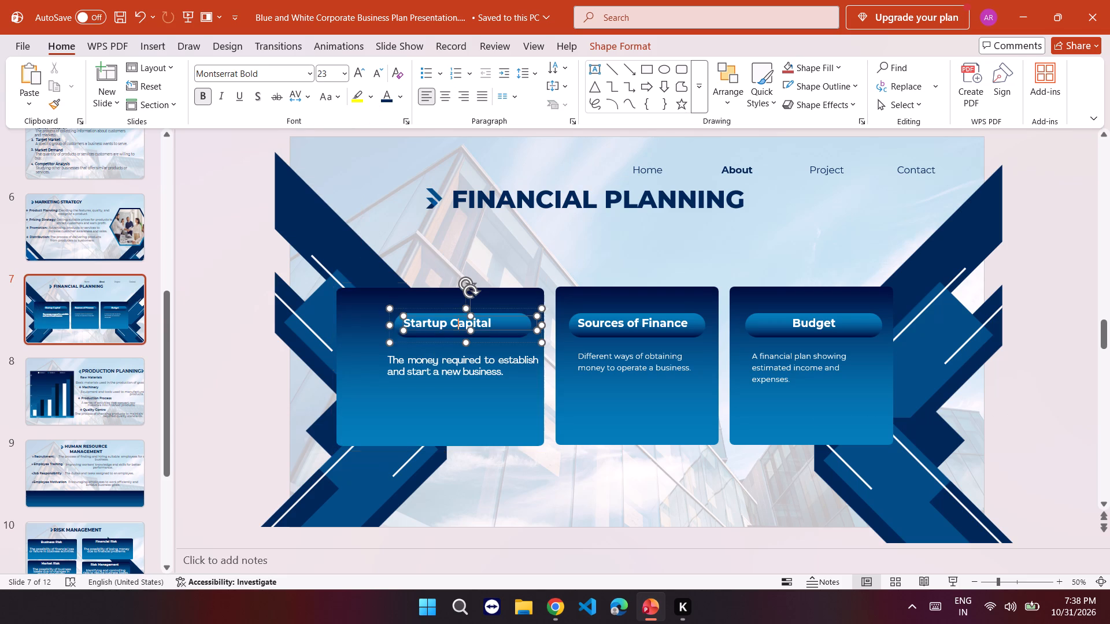
left_click_drag(505, 310, 494, 307)
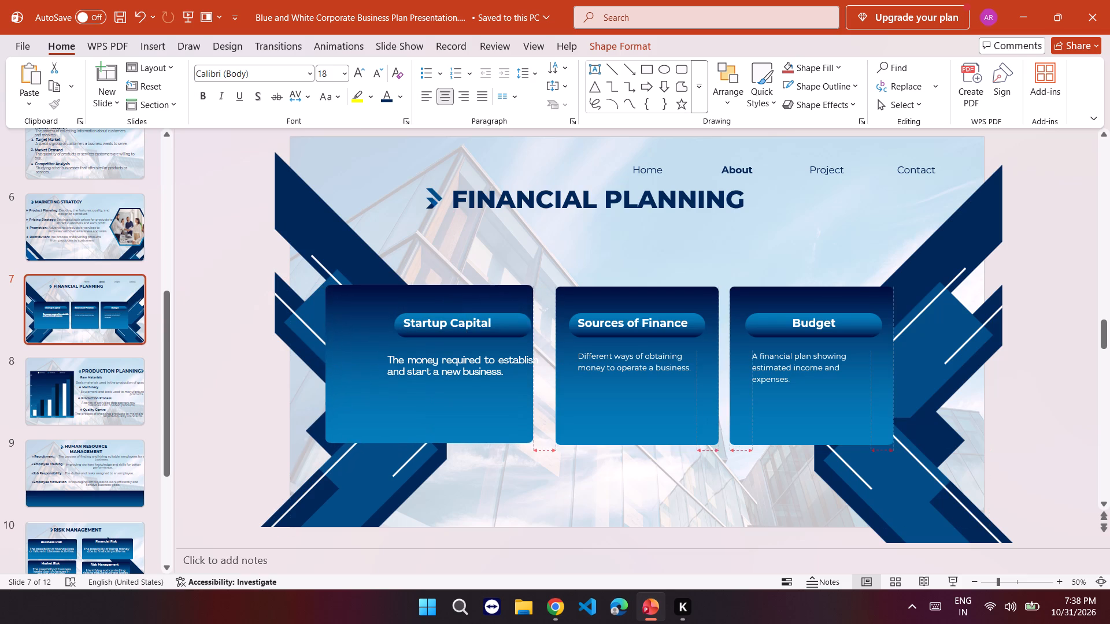
left_click_drag(494, 307, 496, 306)
Move the Startup Capital heading with its rounded banner up and left, near the top of the widened card.
left_click(504, 325)
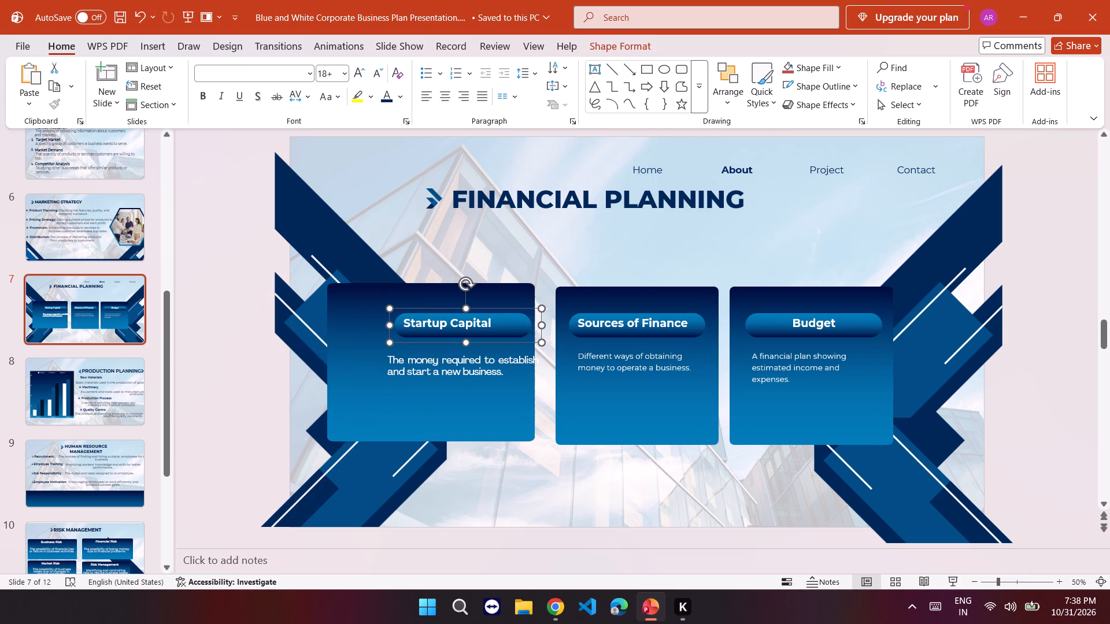
left_click_drag(501, 307, 473, 291)
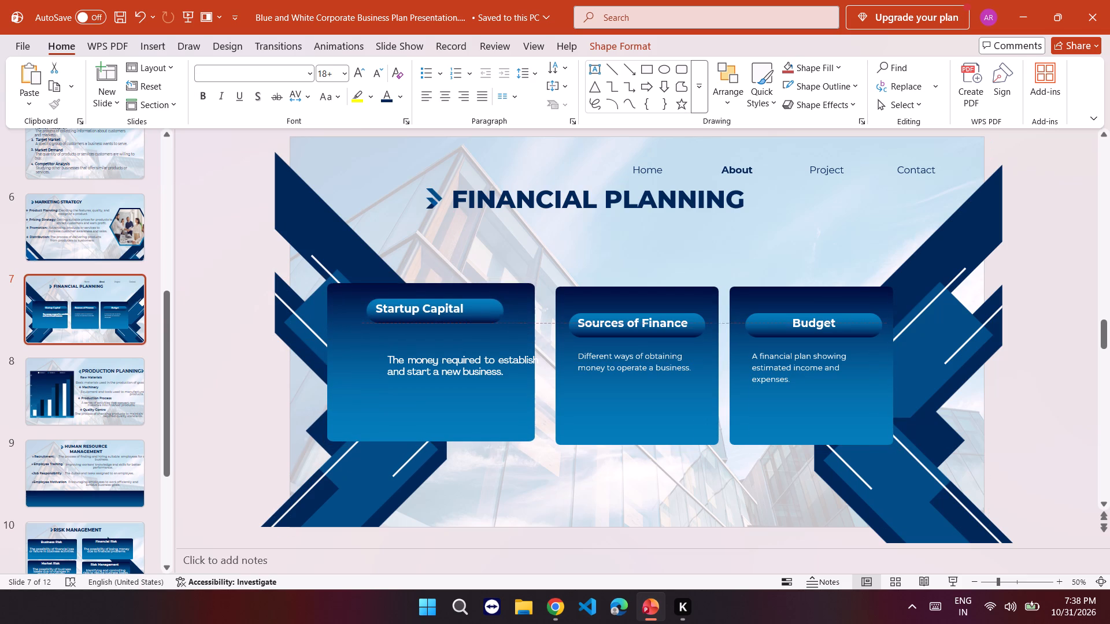
left_click_drag(473, 291, 470, 289)
Center-align the Startup Capital heading text.
left_click(441, 303)
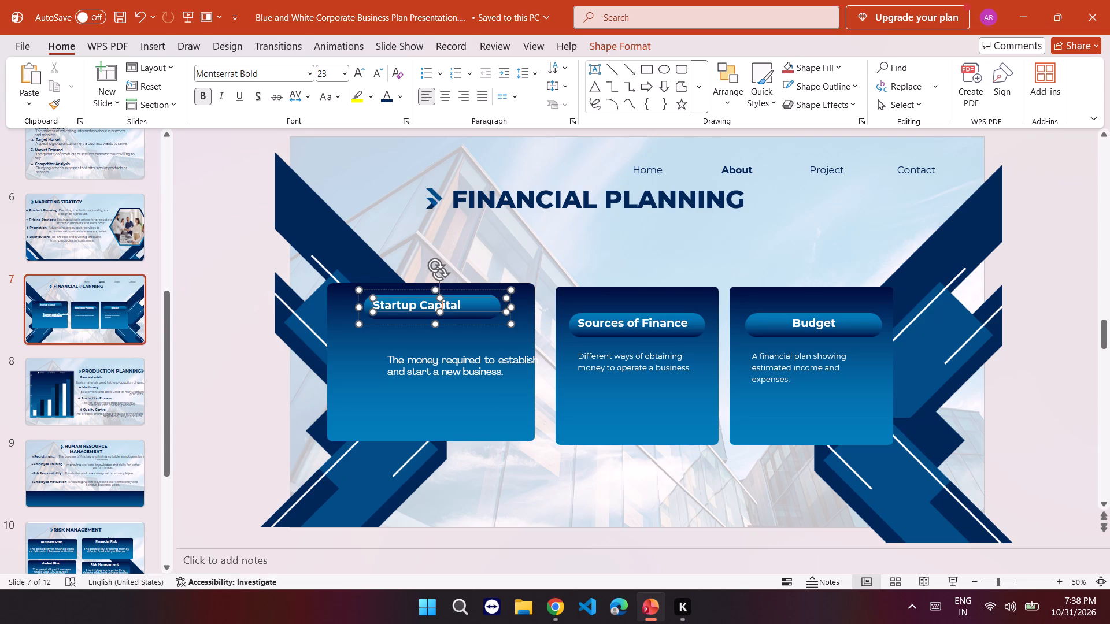
left_click(412, 300)
left_click(419, 303)
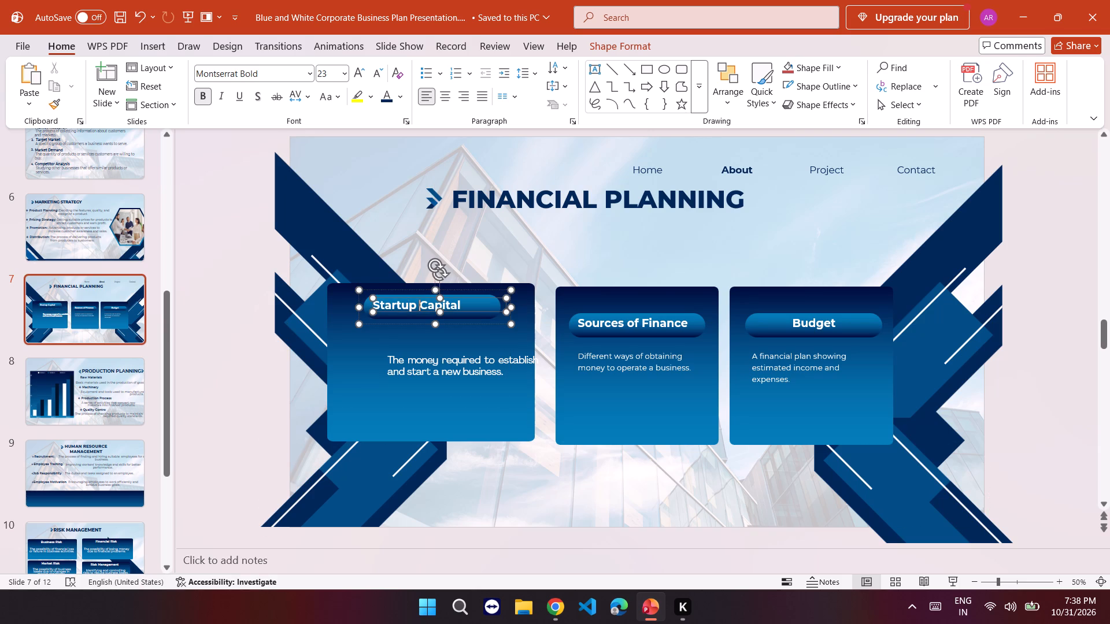
left_click(425, 296)
left_click(447, 100)
Nudge the Startup Capital banner and its heading text so the text sits centered on the banner.
left_click(411, 295)
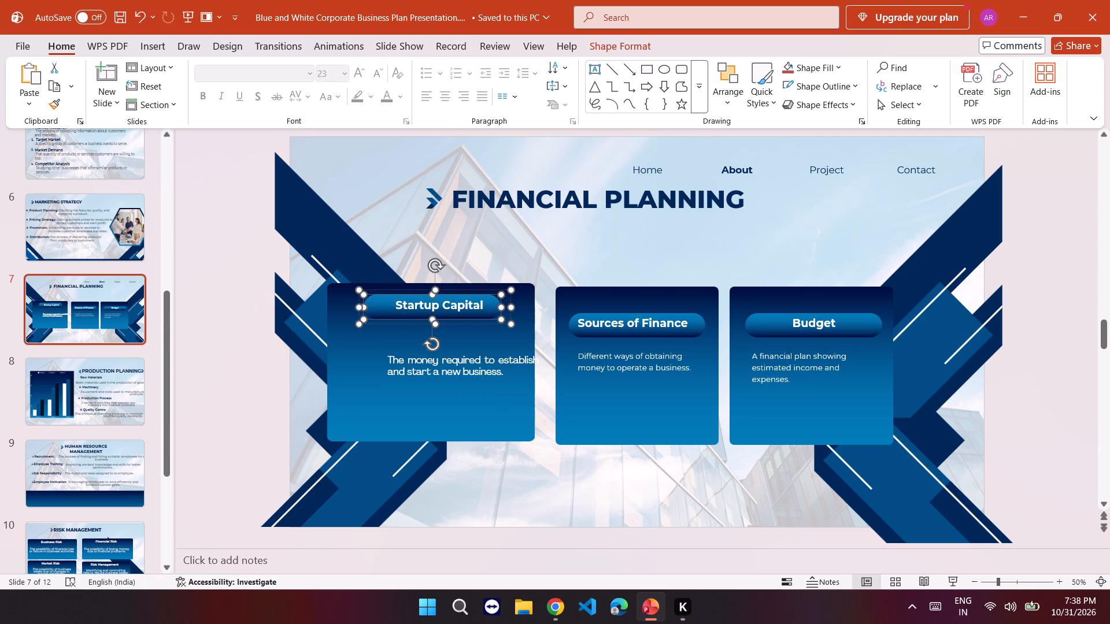
left_click(410, 296)
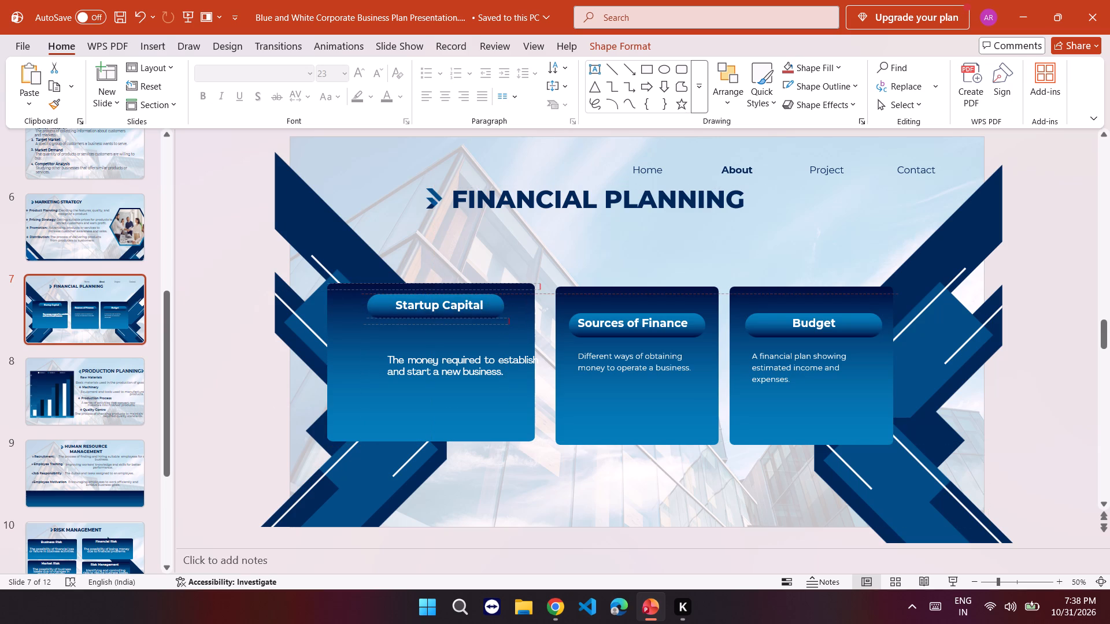
left_click(585, 264)
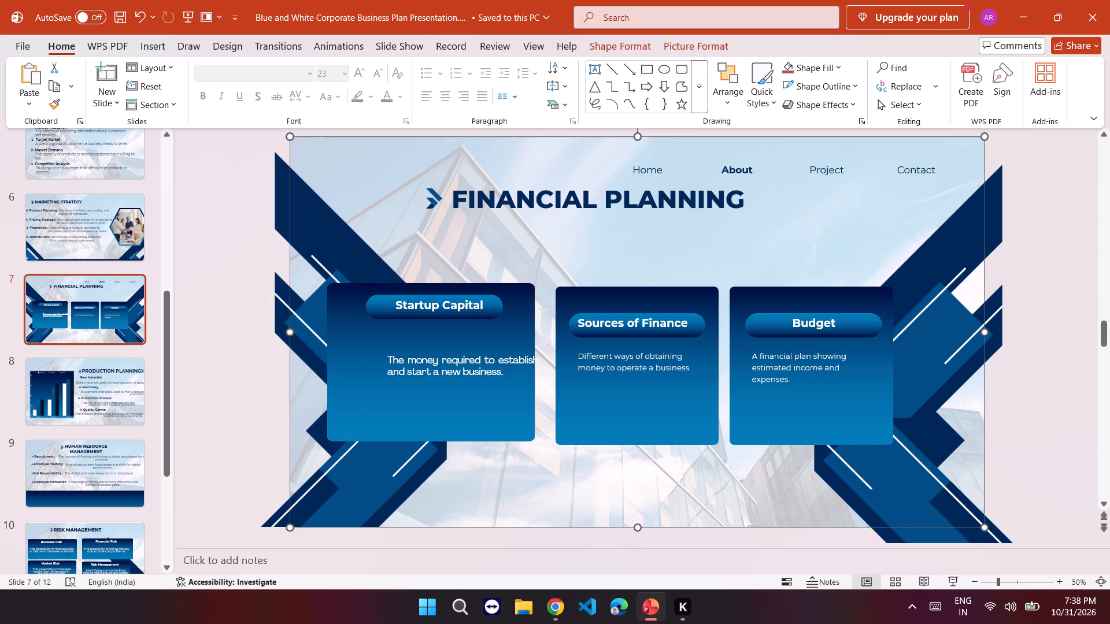
left_click(493, 309)
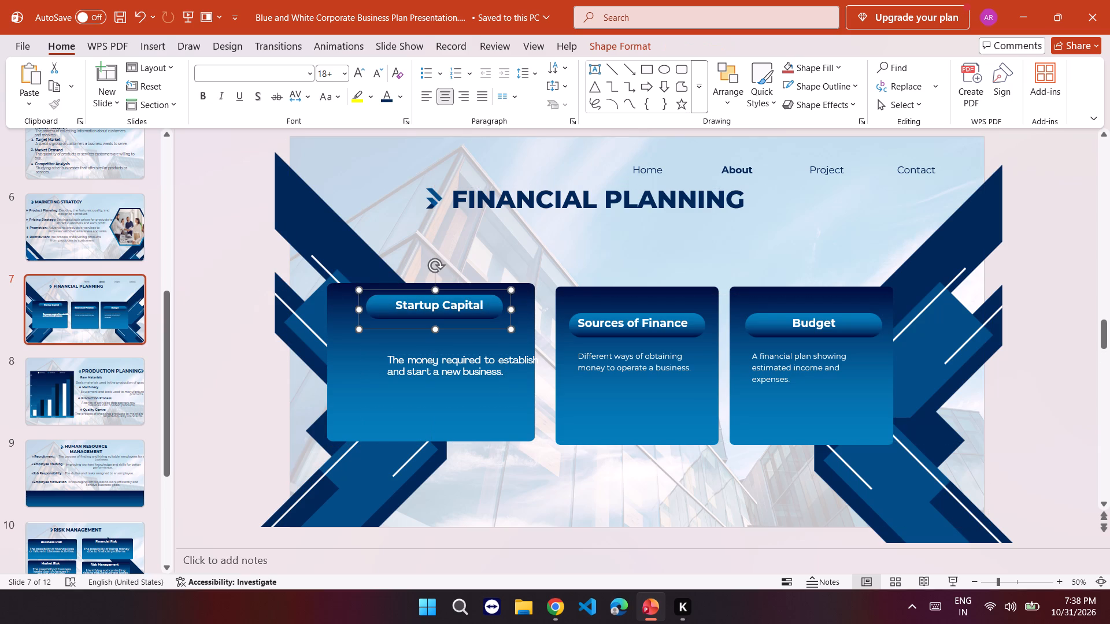
left_click(482, 289)
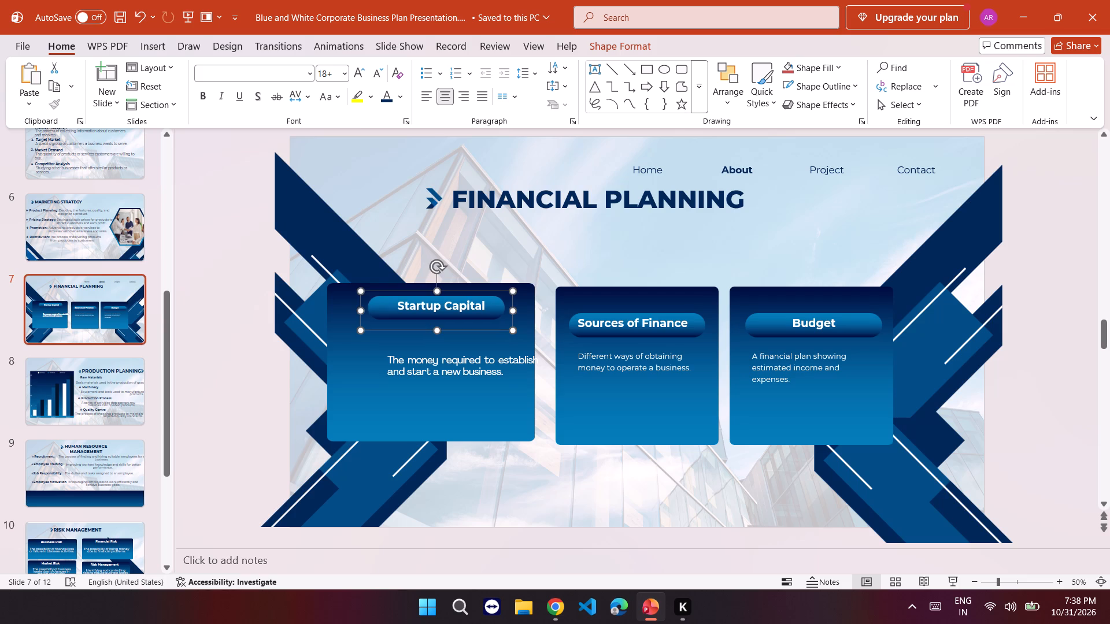
left_click(461, 306)
left_click_drag(464, 298, 459, 298)
Move the Startup Capital description directly beneath its heading banner inside the card.
left_click(505, 370)
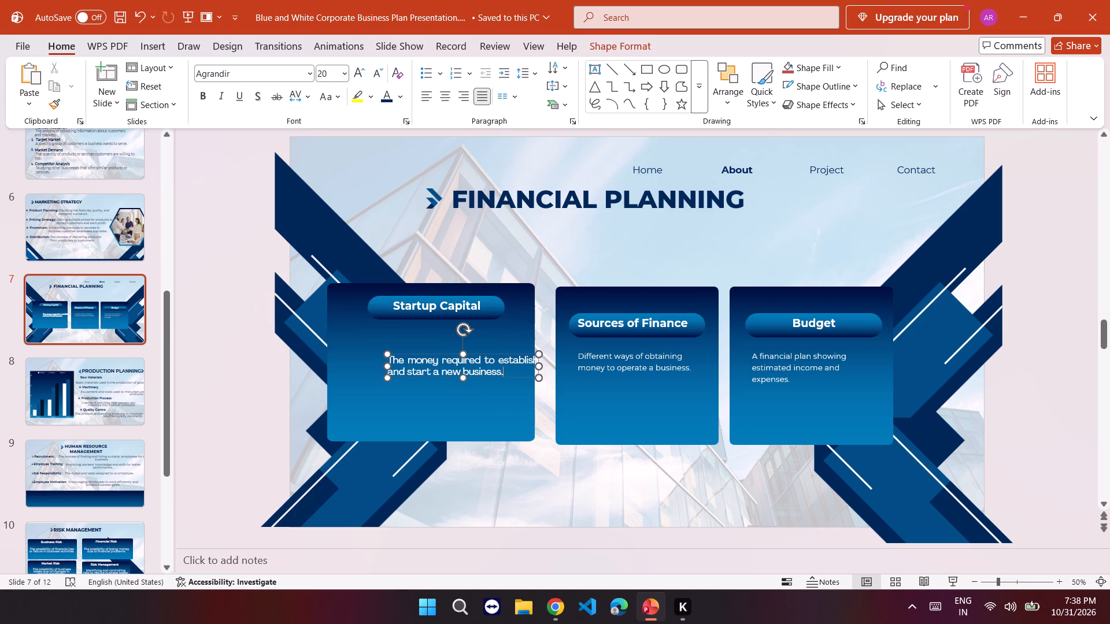
left_click_drag(490, 353, 483, 351)
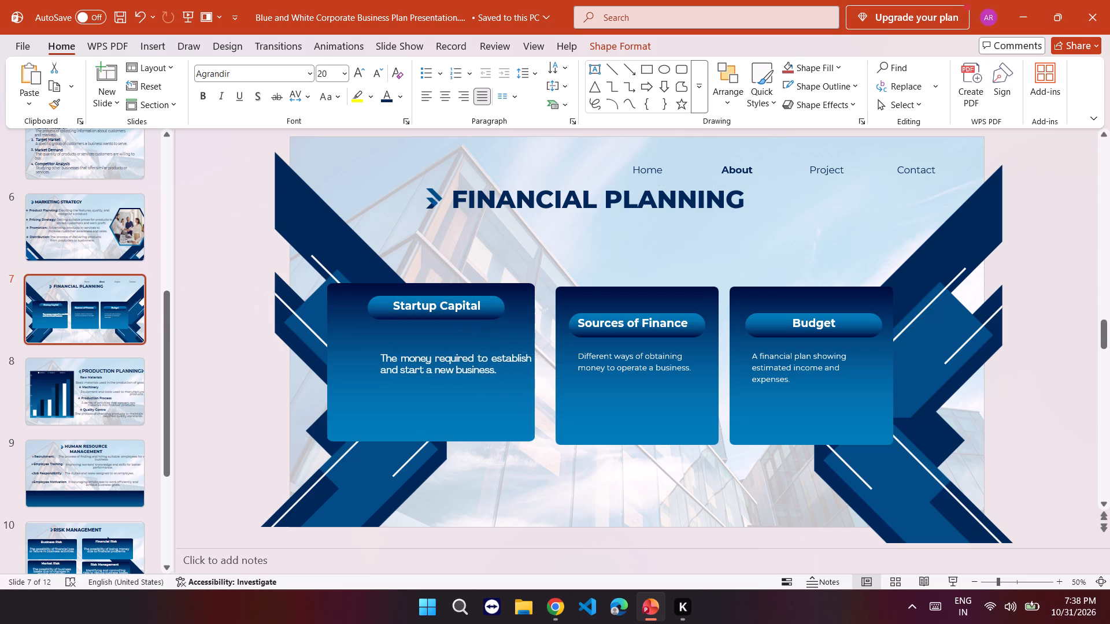
left_click_drag(483, 351, 466, 323)
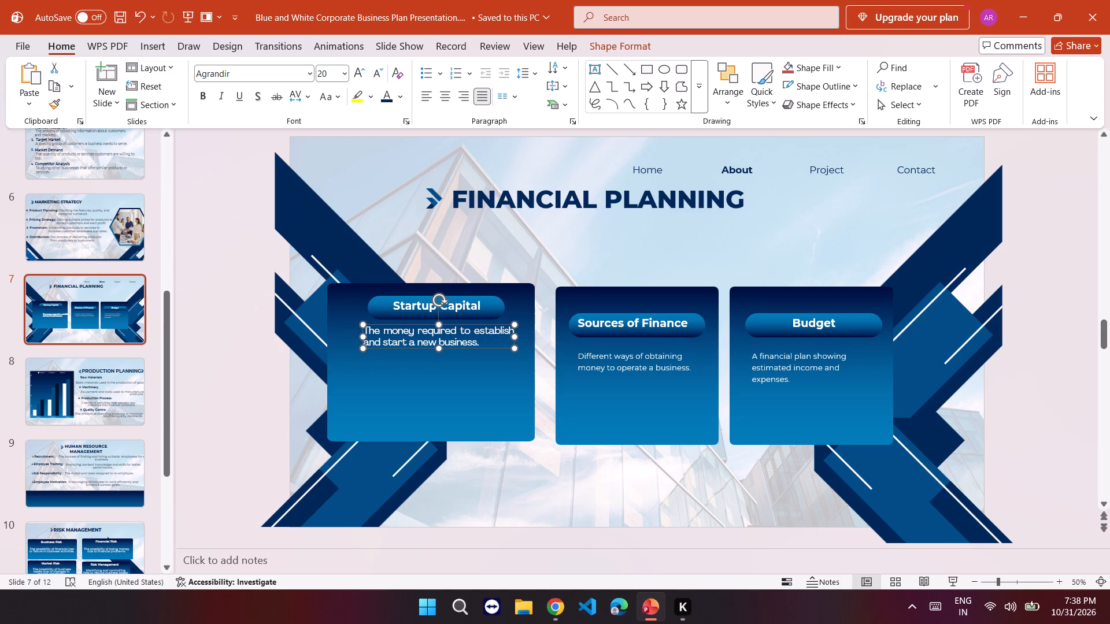
Narrow the Startup Capital description box so its text wraps onto three lines.
left_click_drag(512, 336, 484, 338)
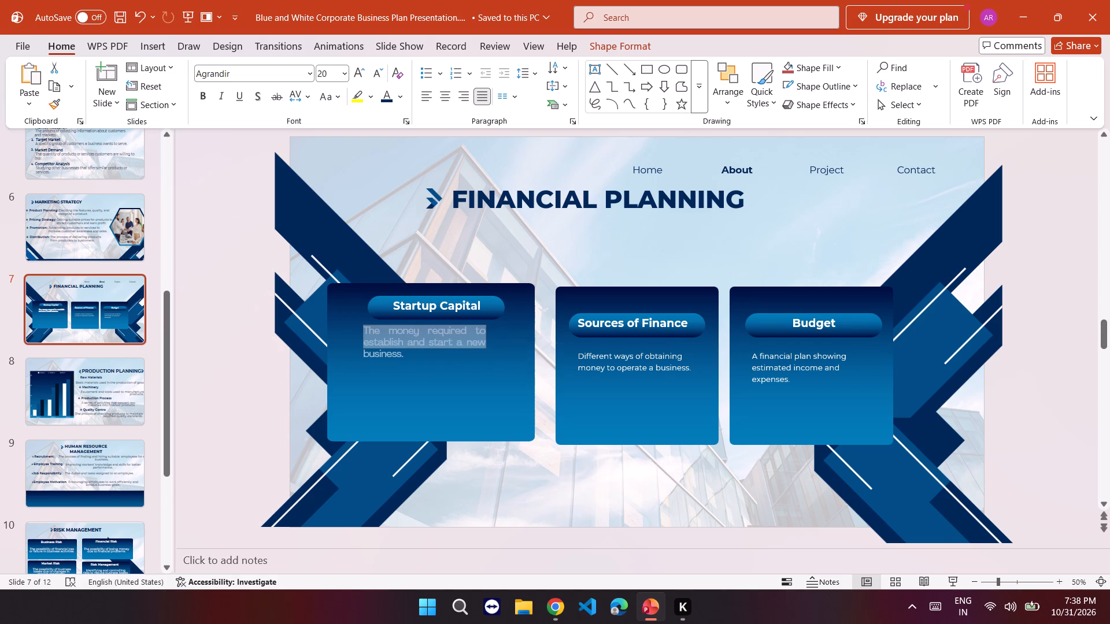
left_click_drag(484, 338, 482, 338)
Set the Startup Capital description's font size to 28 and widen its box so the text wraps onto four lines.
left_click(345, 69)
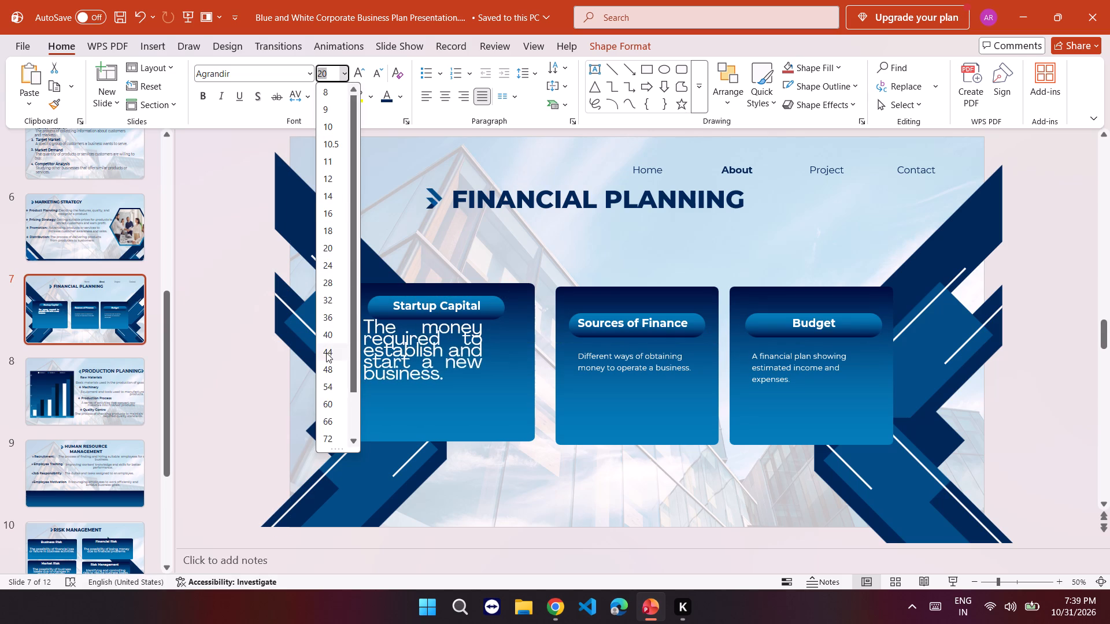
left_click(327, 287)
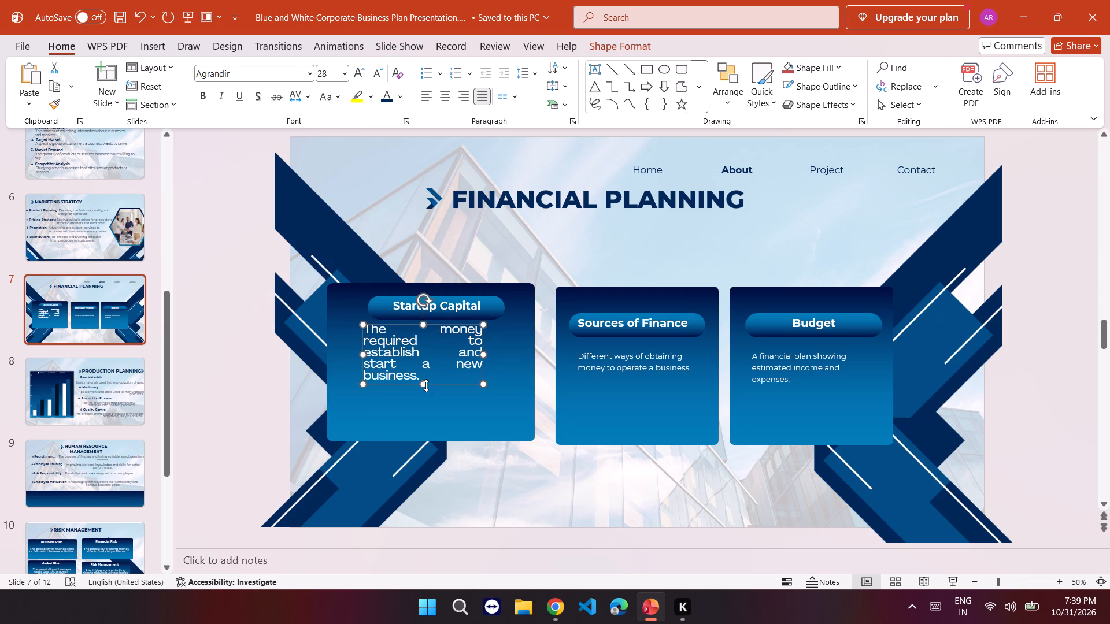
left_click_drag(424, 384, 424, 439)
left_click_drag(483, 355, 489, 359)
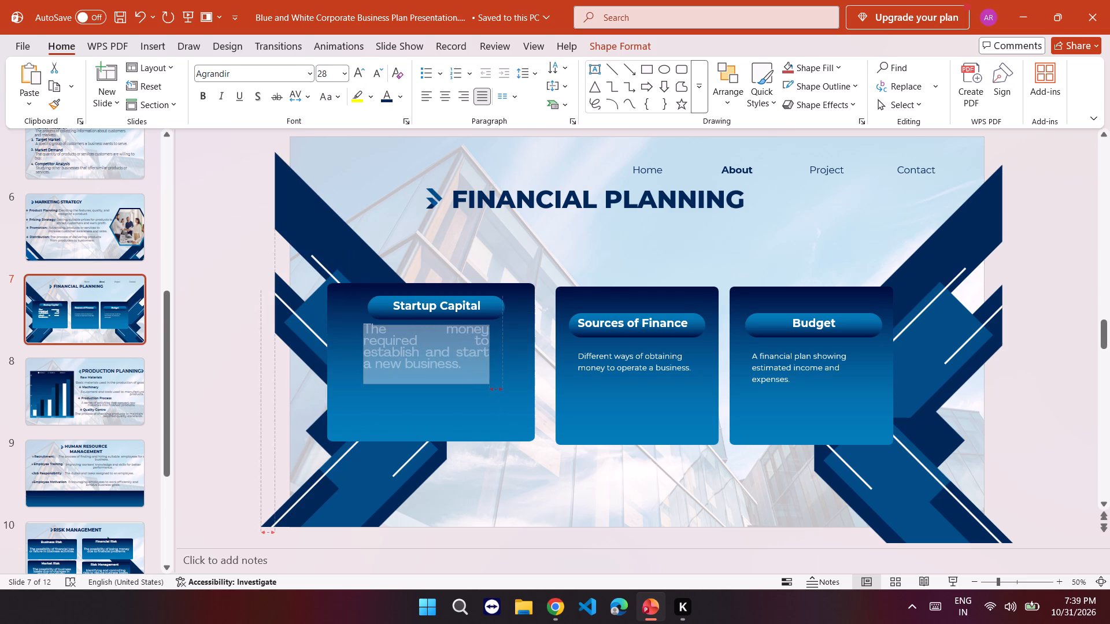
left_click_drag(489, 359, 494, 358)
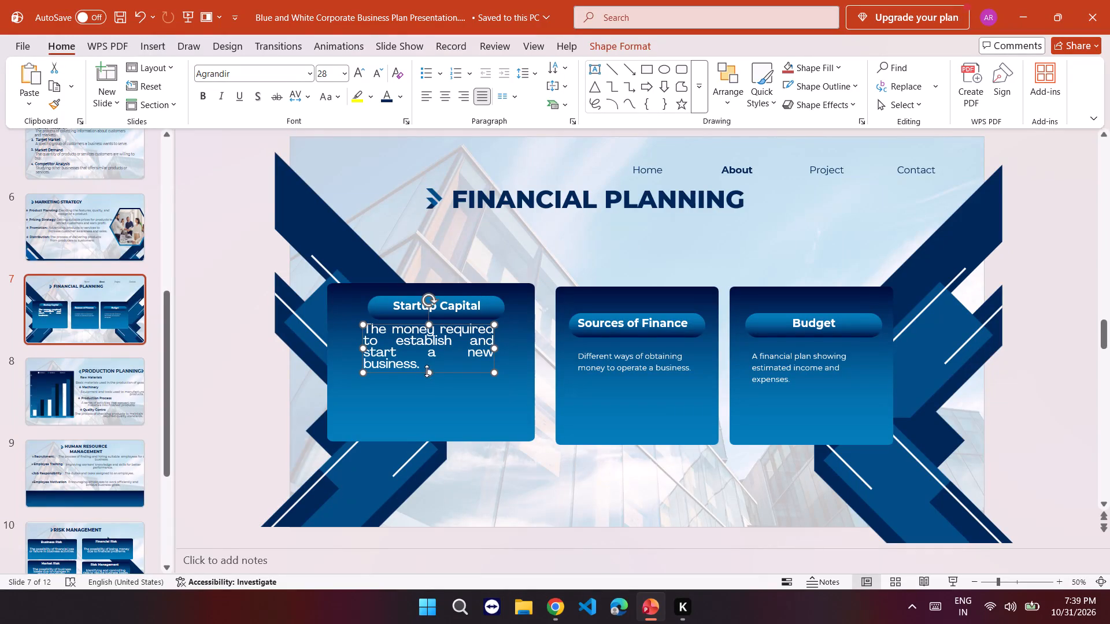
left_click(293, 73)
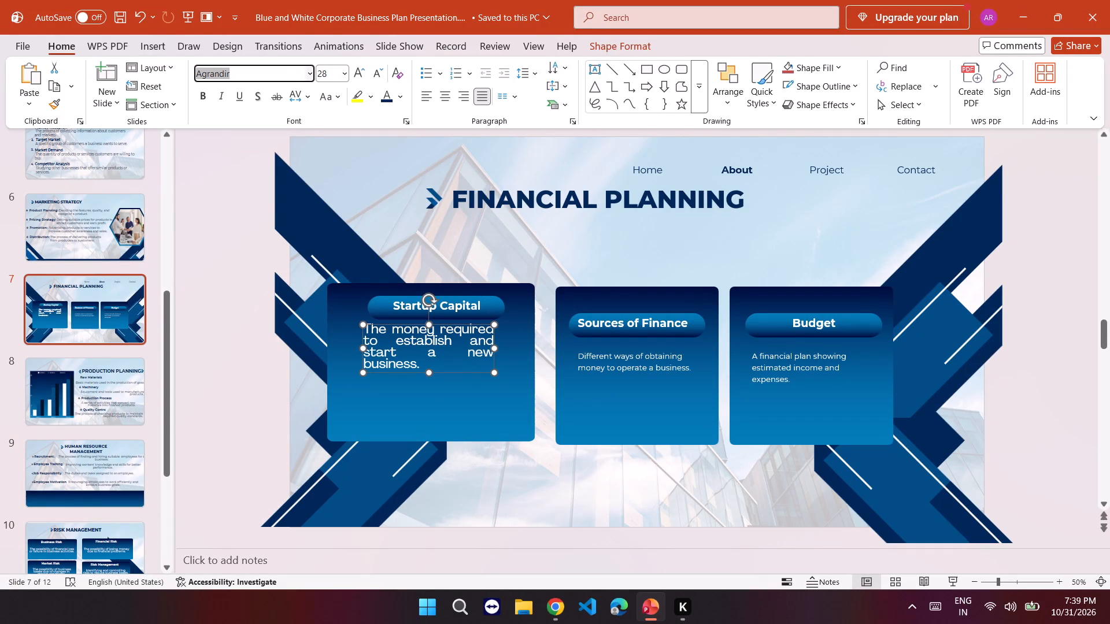
Set the Sources of Finance description's font size to 36.
left_click(638, 363)
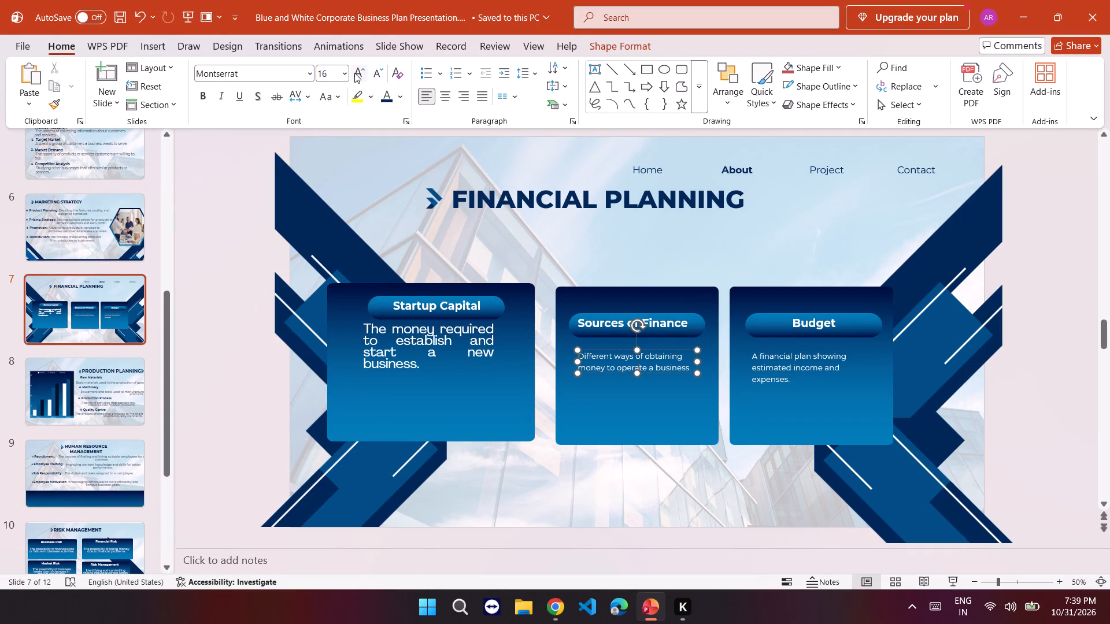
left_click(348, 69)
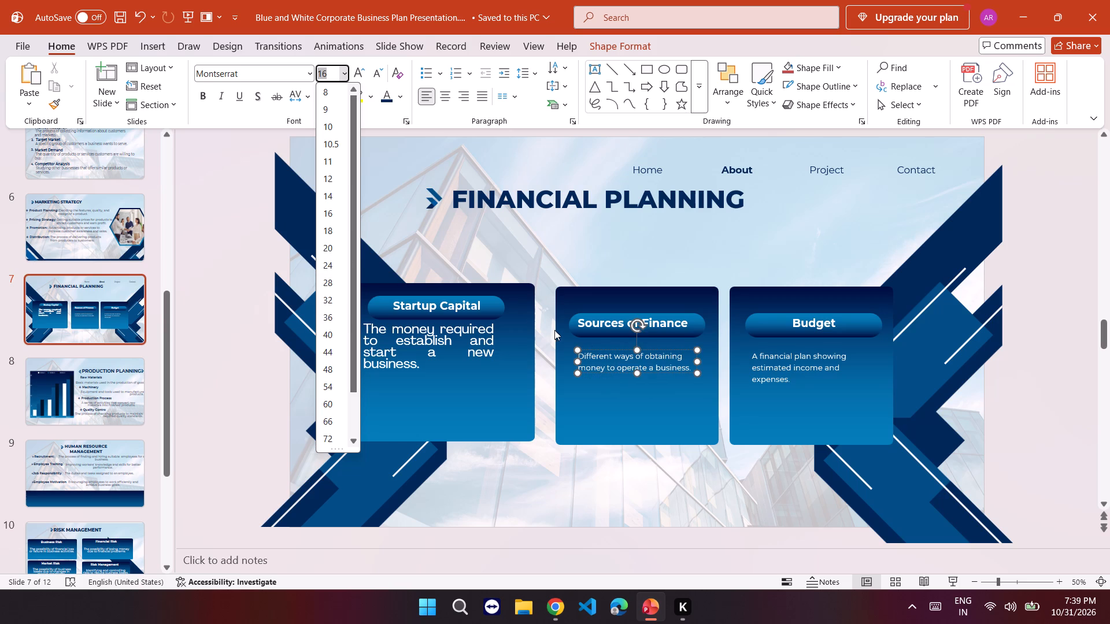
left_click(593, 348)
left_click(597, 350)
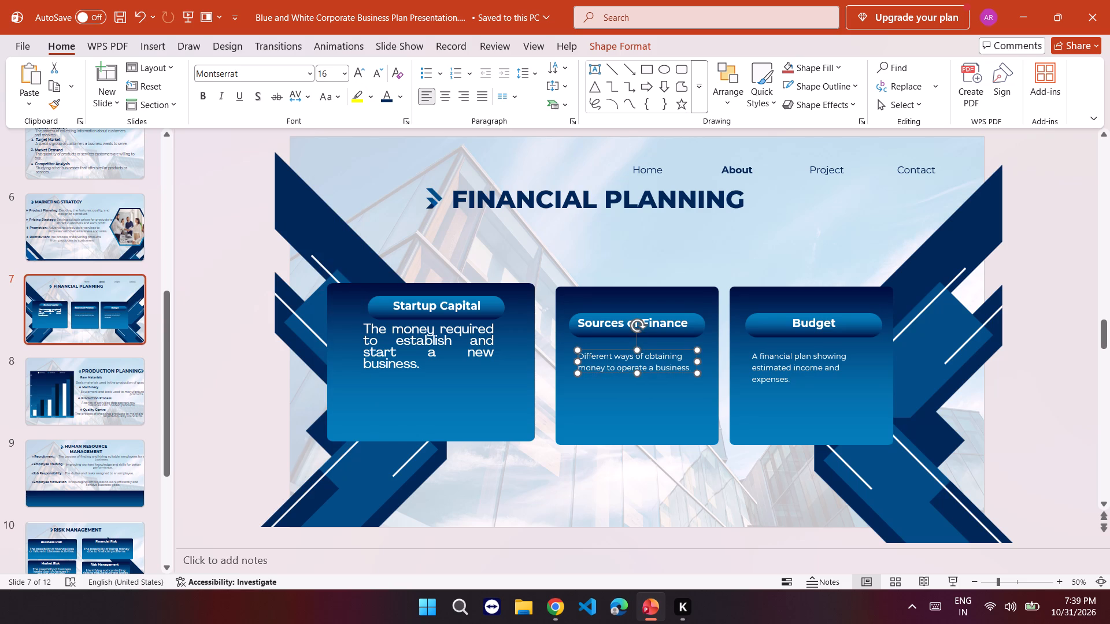
left_click(348, 69)
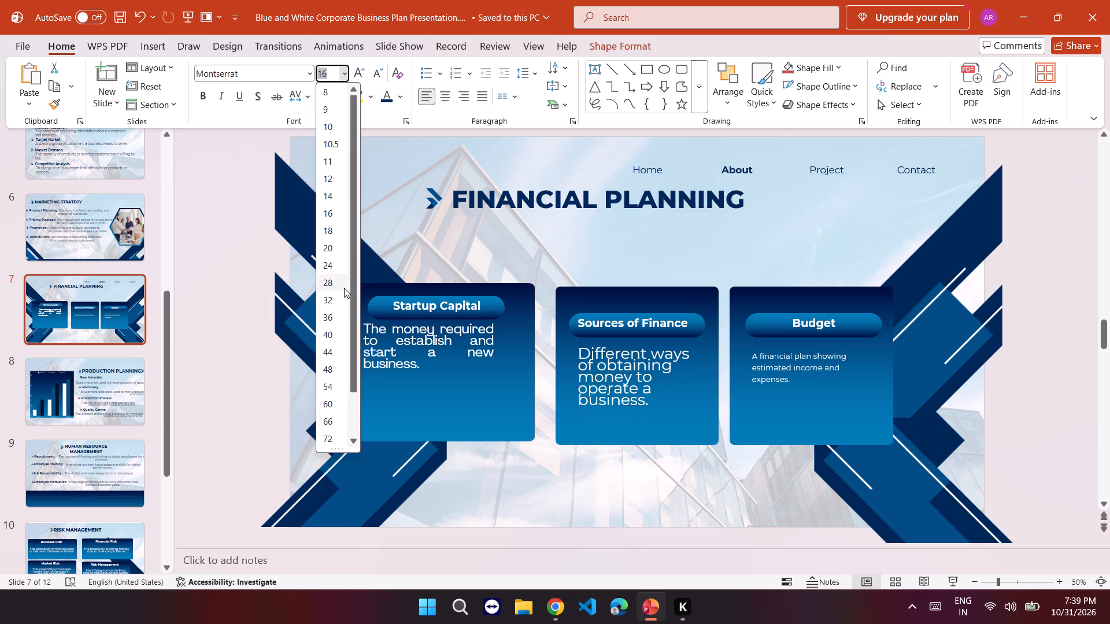
left_click(336, 312)
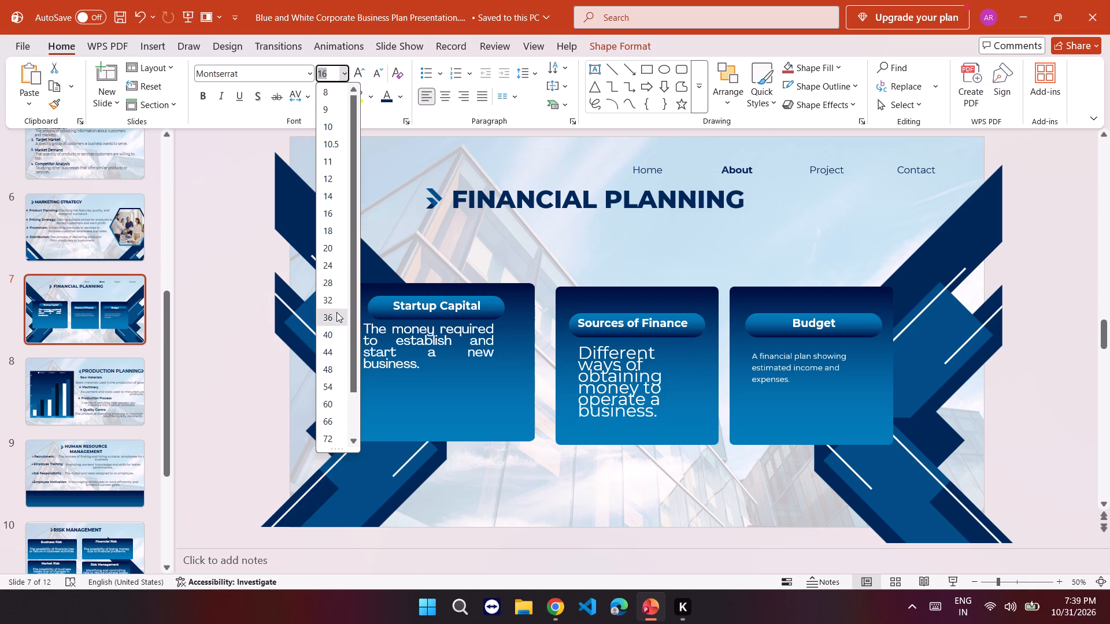
Widen the Sources of Finance description box until "Different ways of" fits on one line, and shift it back inside its card.
left_click_drag(698, 385, 727, 382)
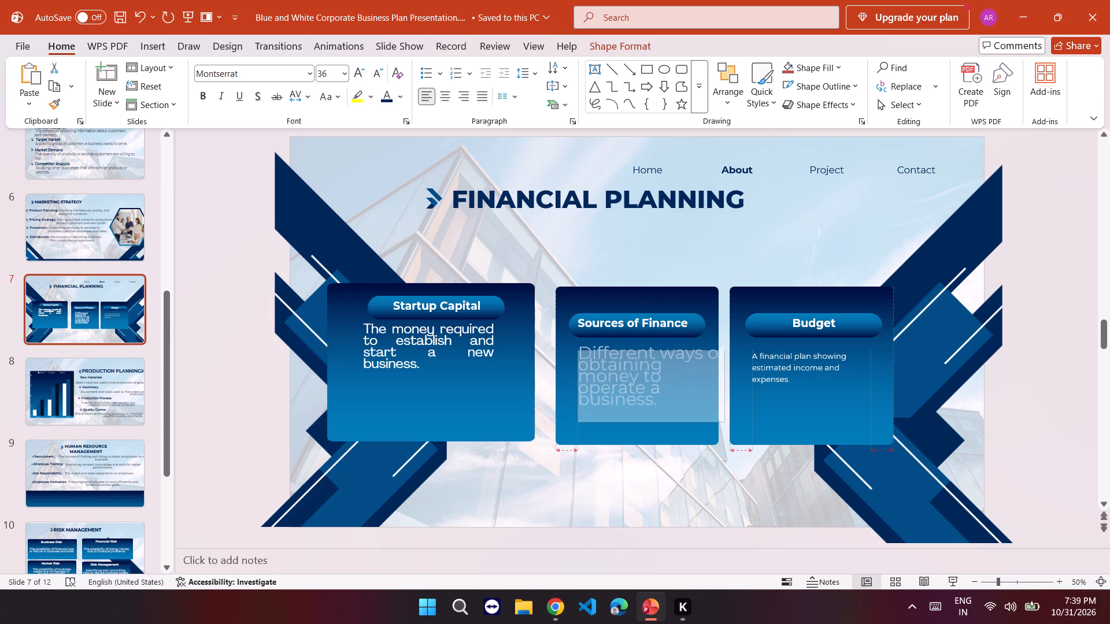
left_click_drag(727, 382, 725, 381)
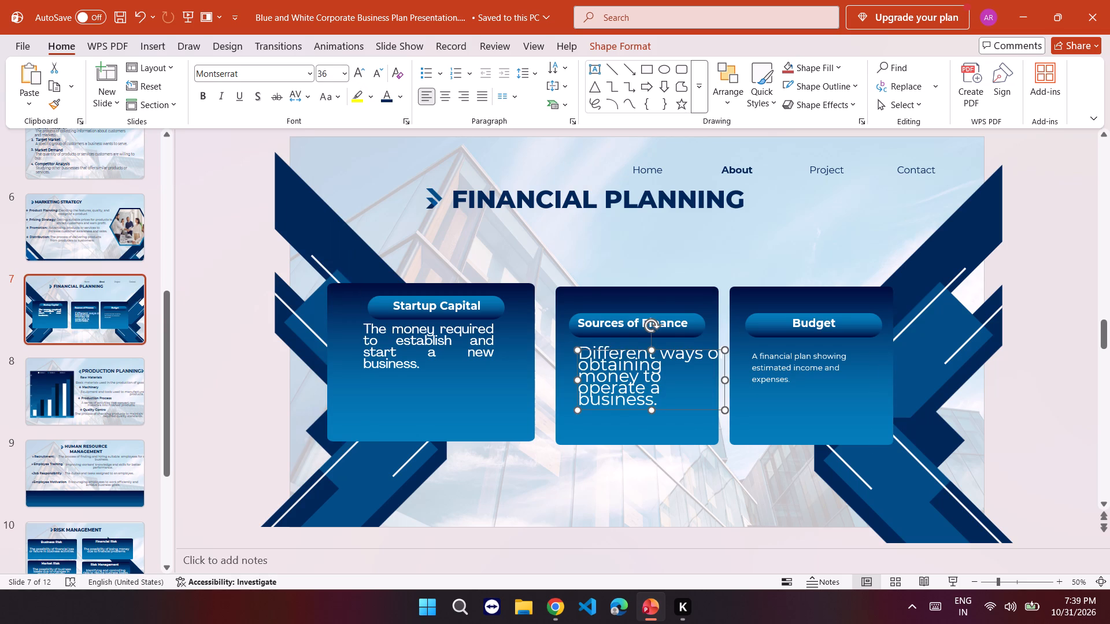
left_click_drag(671, 348, 655, 346)
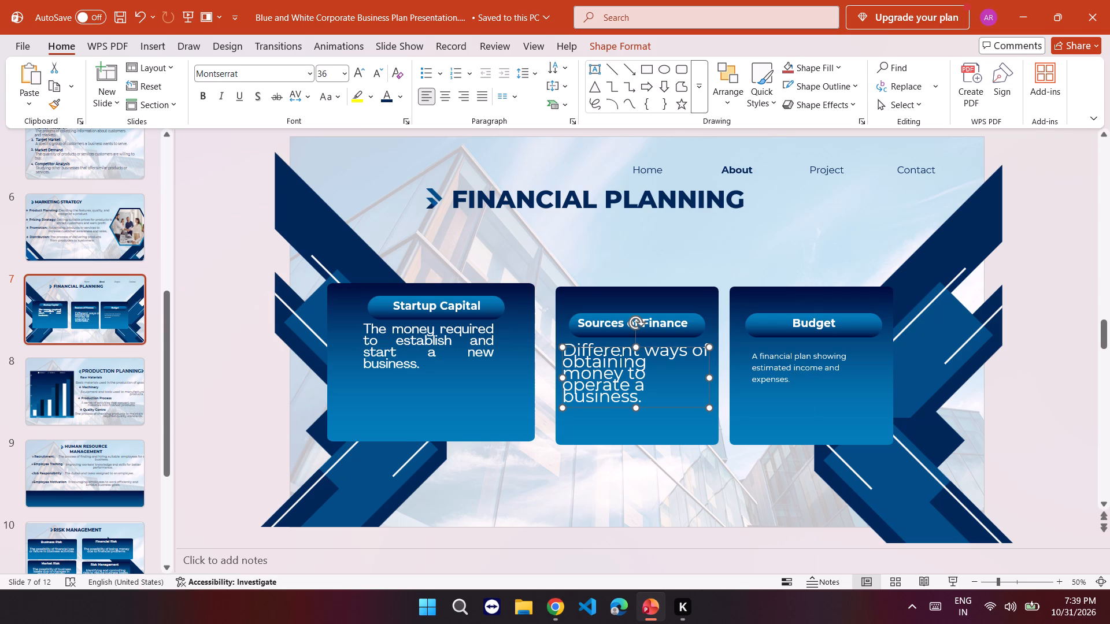
Set the Sources of Finance description's line spacing to 1.0 and move it up directly beneath its heading banner.
left_click(528, 75)
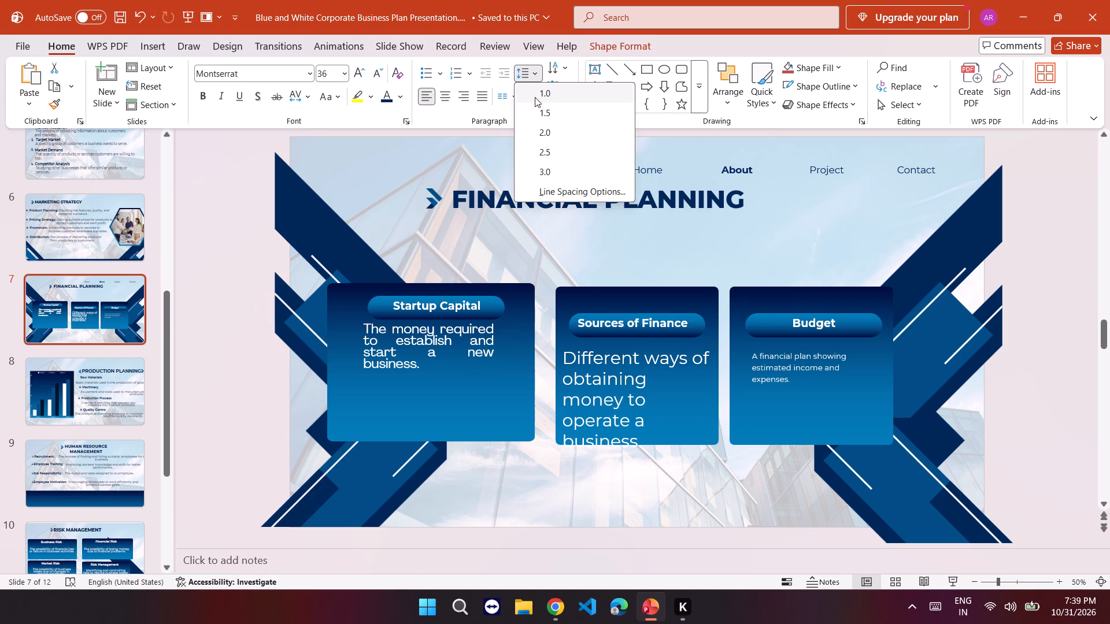
left_click(541, 95)
left_click_drag(636, 451, 638, 436)
left_click_drag(644, 347, 646, 335)
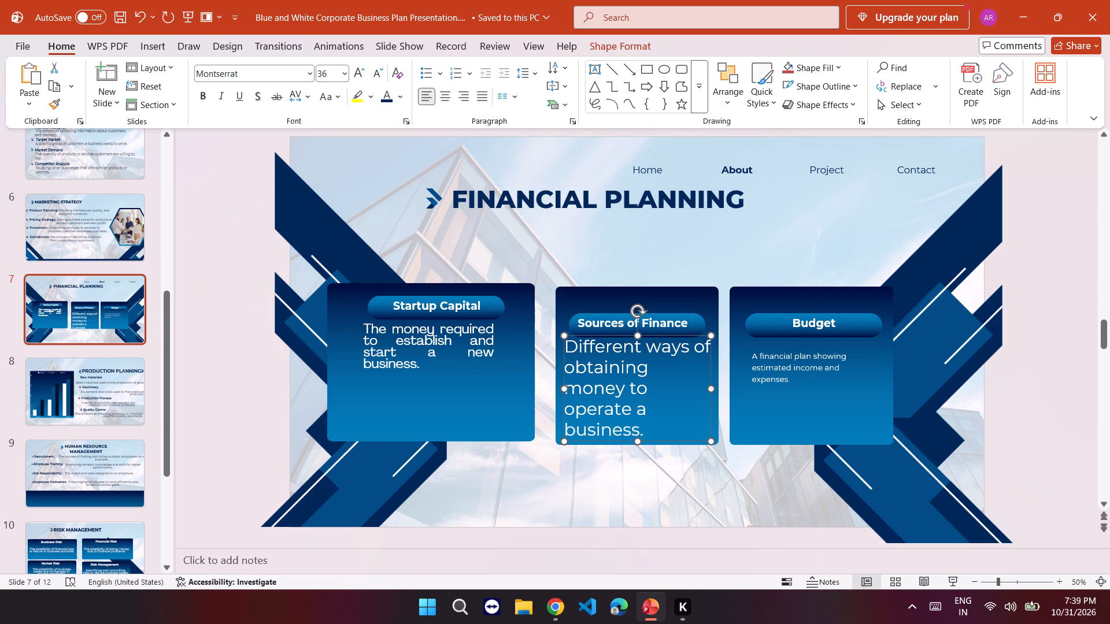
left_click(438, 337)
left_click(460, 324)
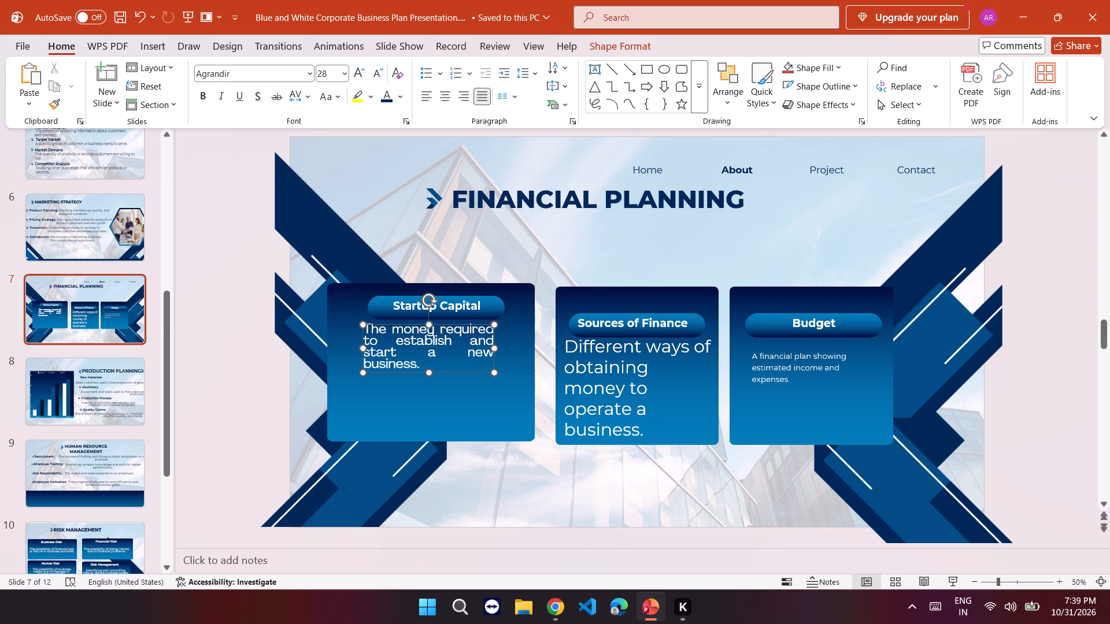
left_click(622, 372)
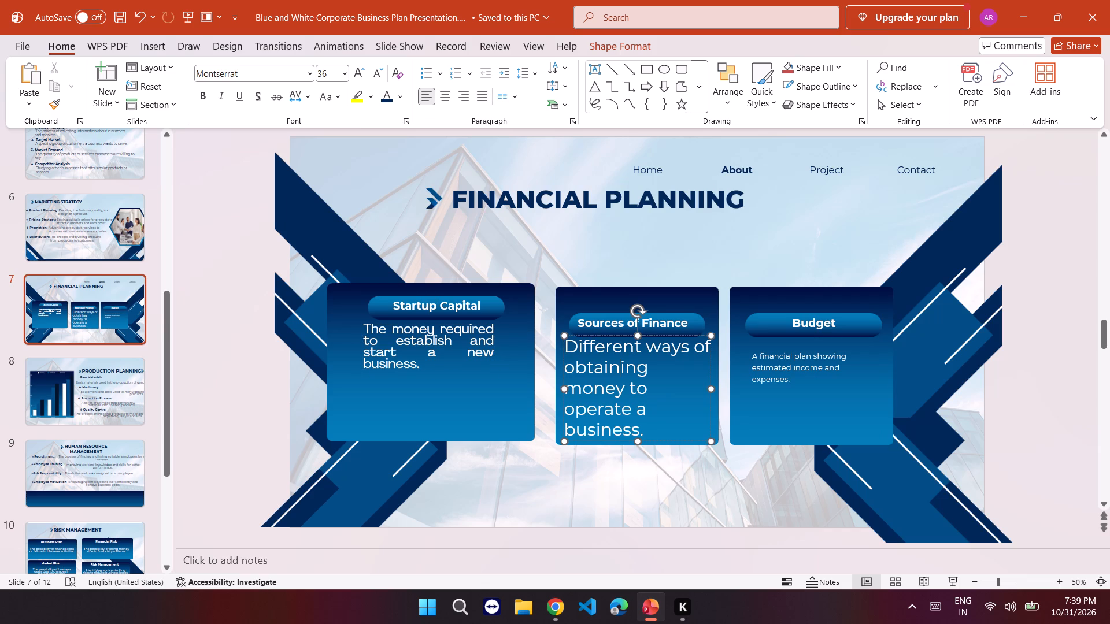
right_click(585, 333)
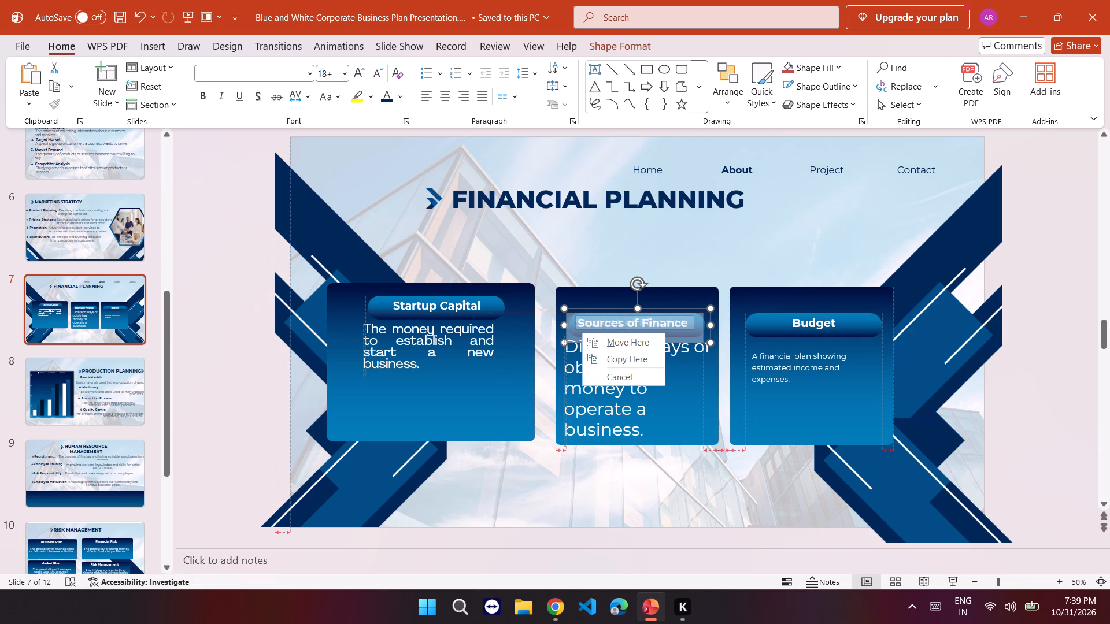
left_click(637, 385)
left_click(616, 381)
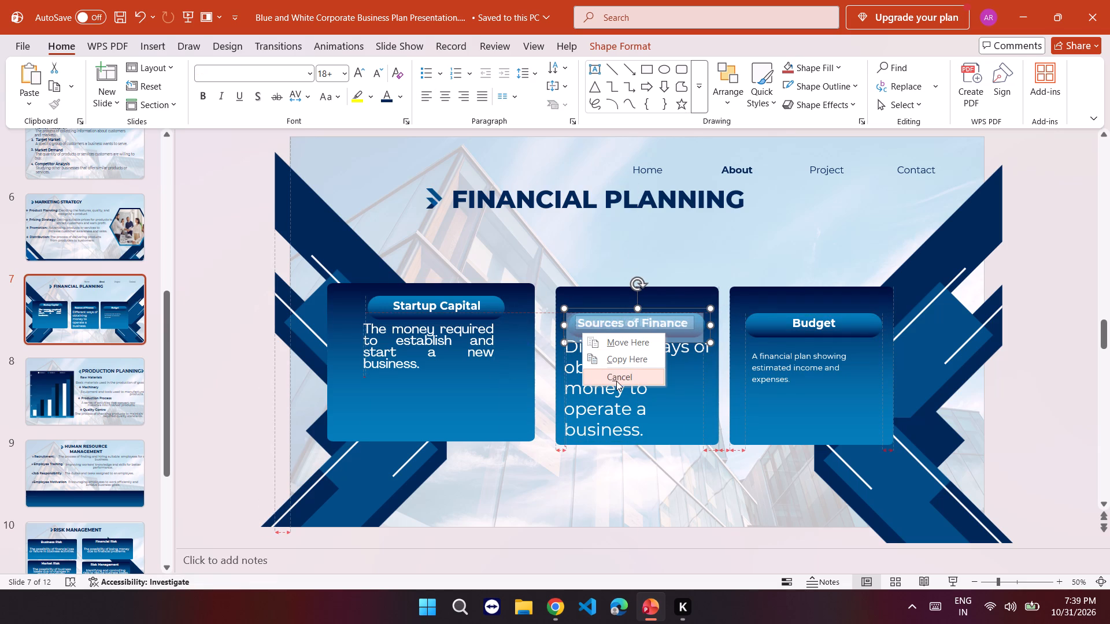
Duplicate the Sources of Finance description box, placing the copy partly over the Startup Capital card.
left_click(642, 404)
left_click(712, 373)
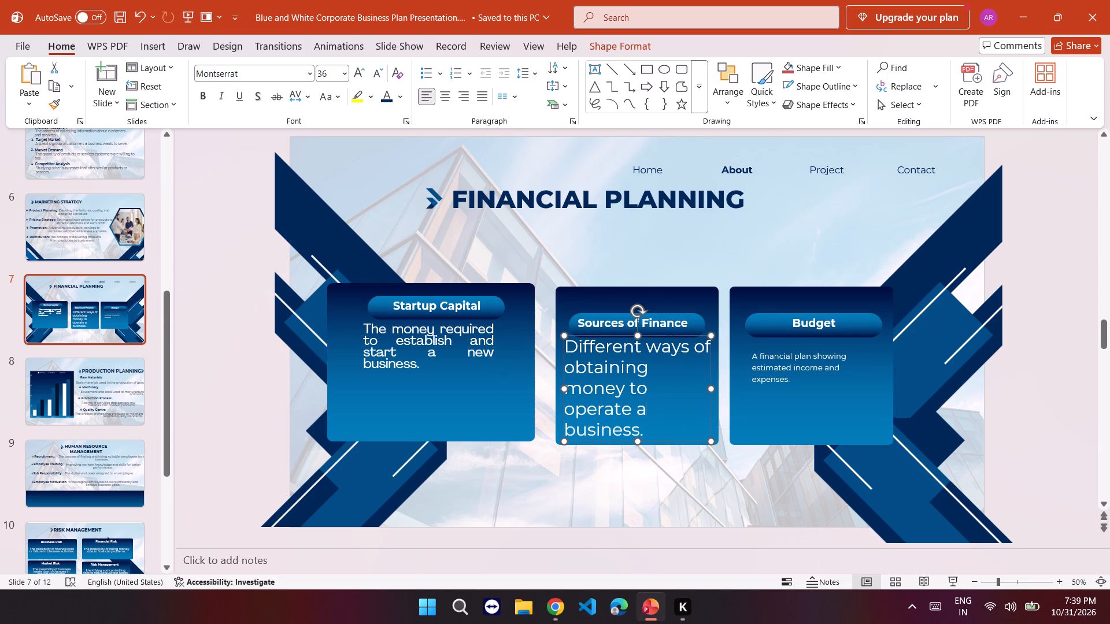
right_click_drag(710, 372, 614, 340)
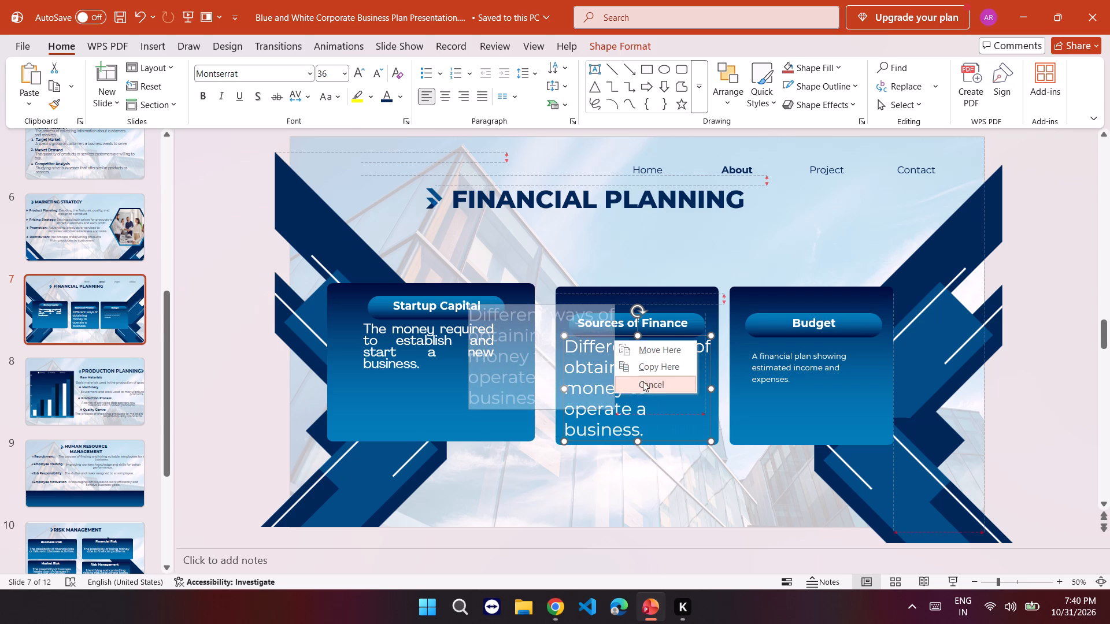
left_click(654, 369)
left_click(568, 399)
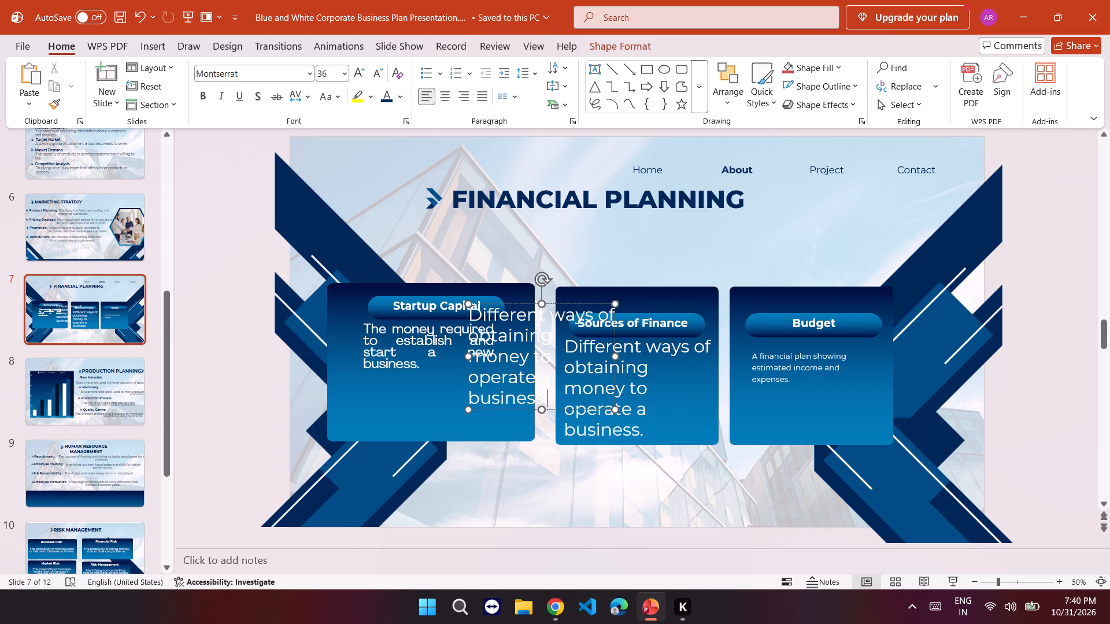
Replace the duplicated box's text with the copied Startup Capital description, keeping the box's Montserrat 36 formatting.
left_click(406, 355)
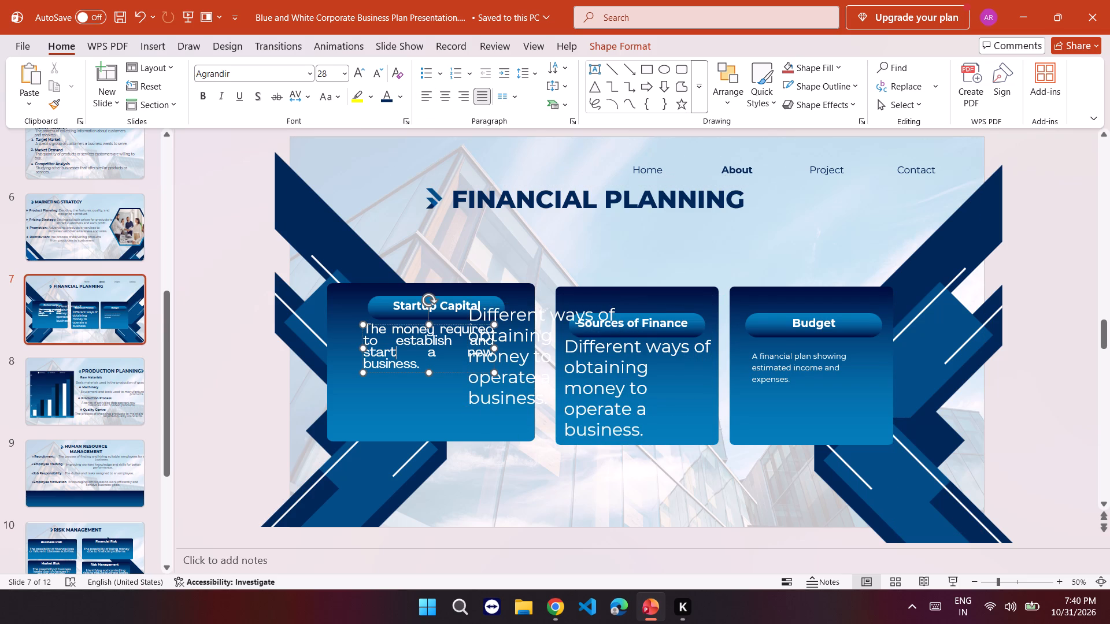
left_click(425, 360)
key("ctrl+a")
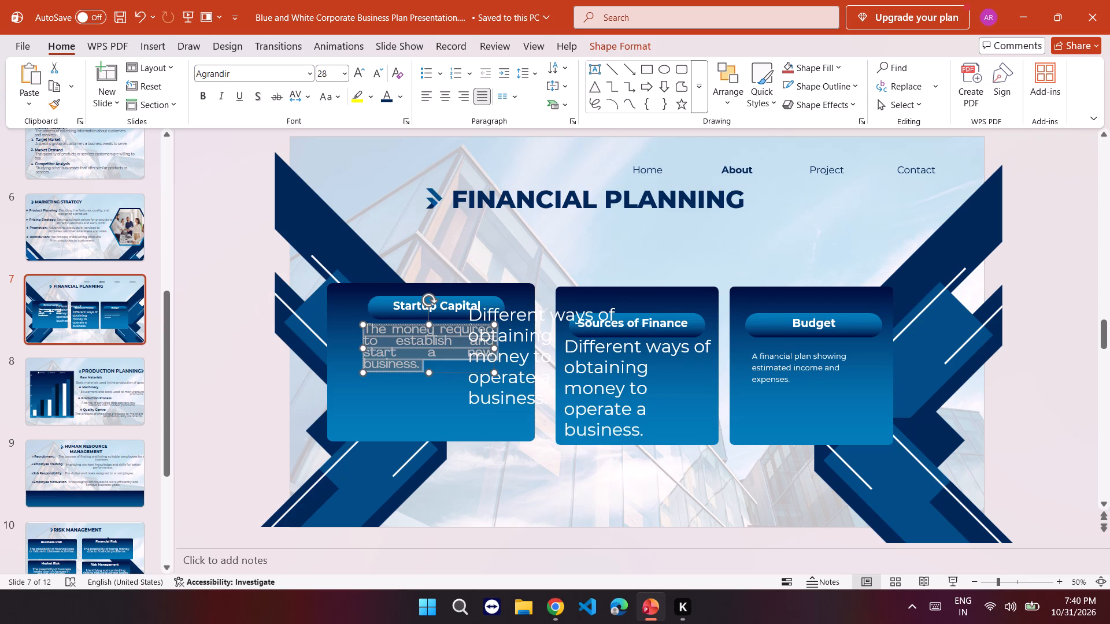
key("ctrl+c")
left_click(509, 363)
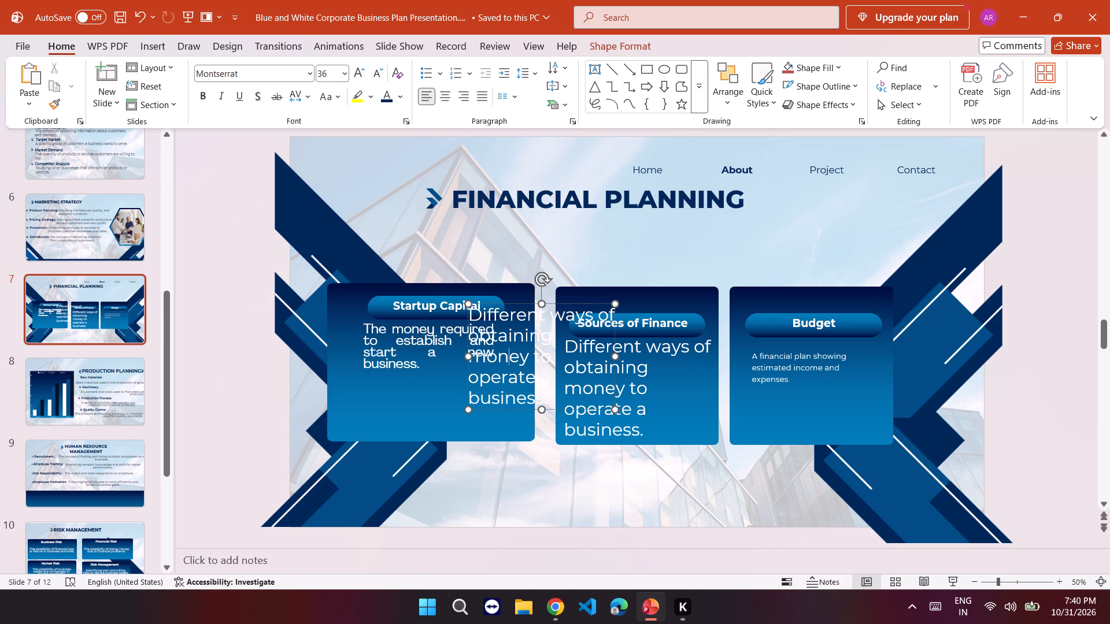
key("ctrl+a")
key("ctrl+v")
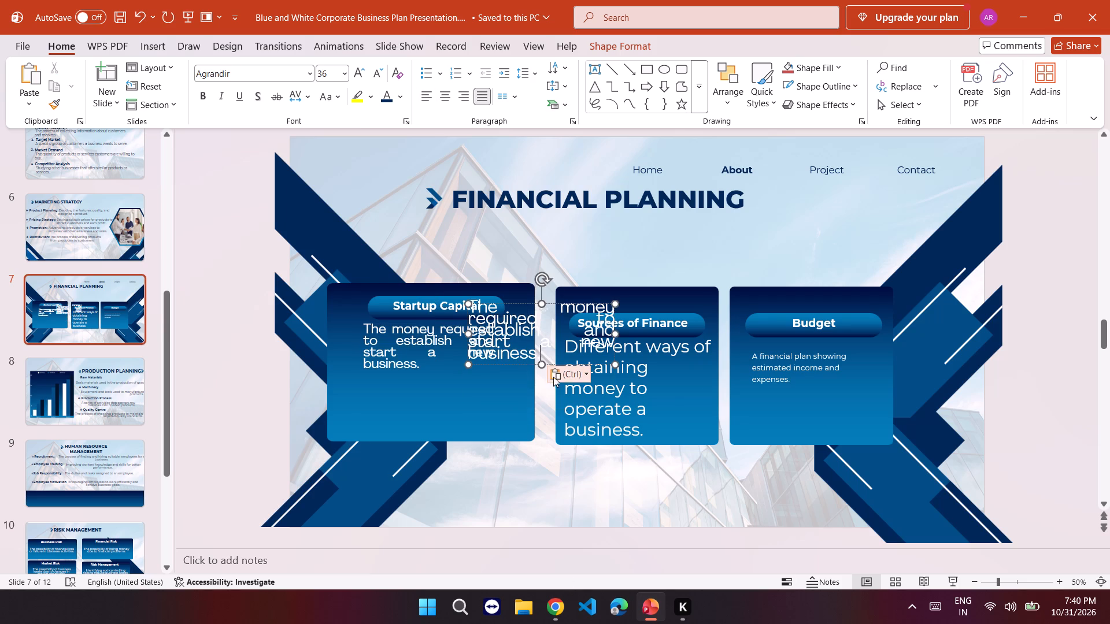
left_click(568, 377)
left_click(593, 447)
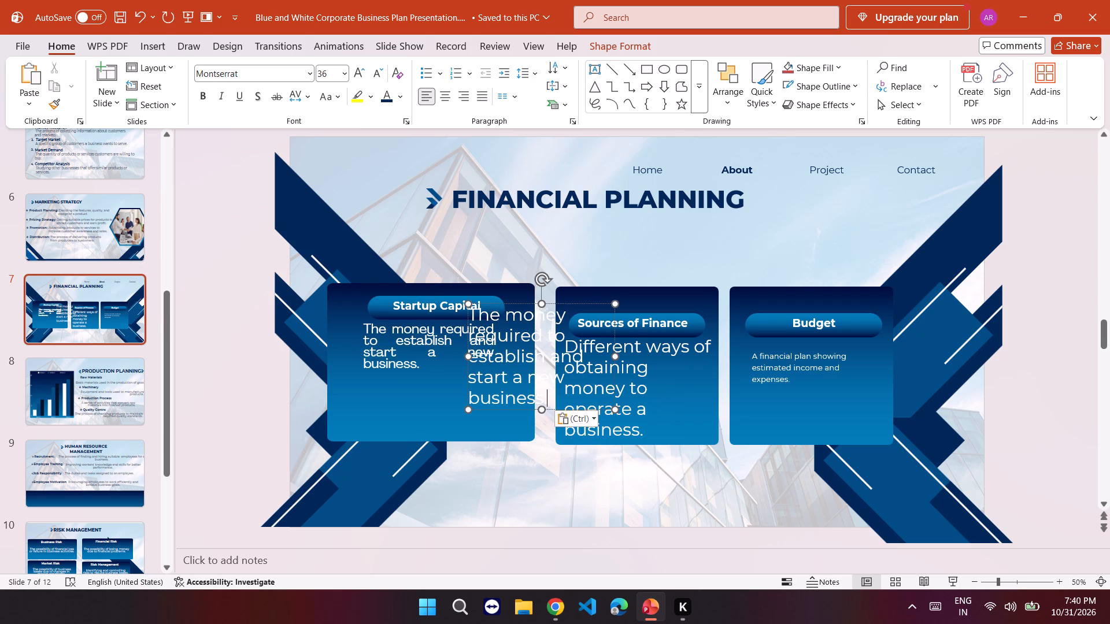
Shift the new description box aside and delete the original Agrandir description box from the Startup Capital card.
left_click_drag(521, 303, 540, 303)
left_click(439, 332)
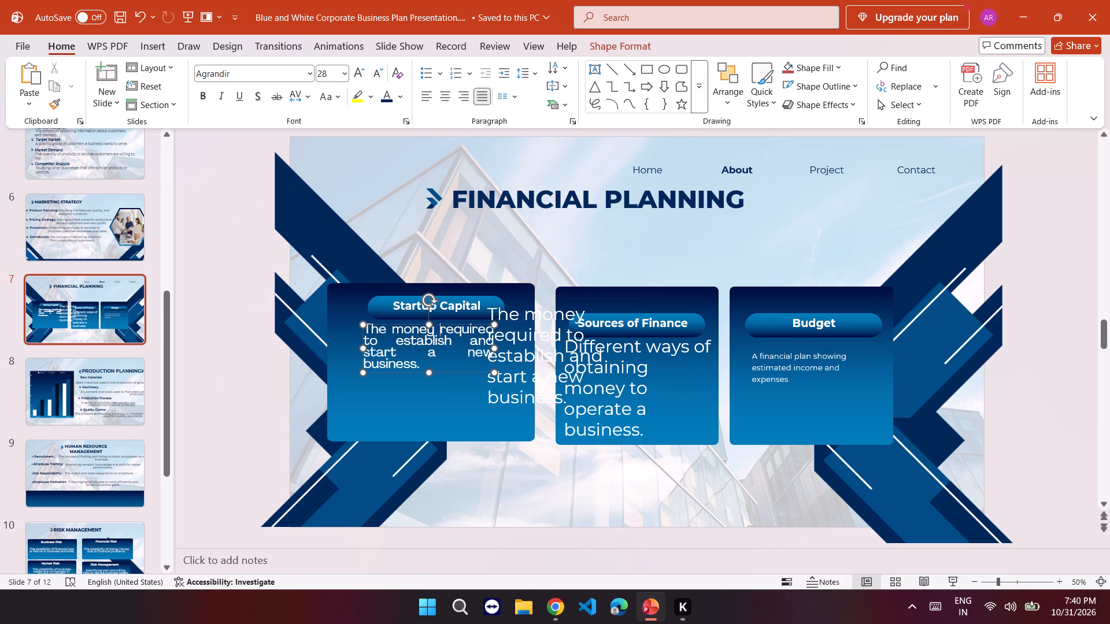
left_click(456, 326)
left_click(456, 324)
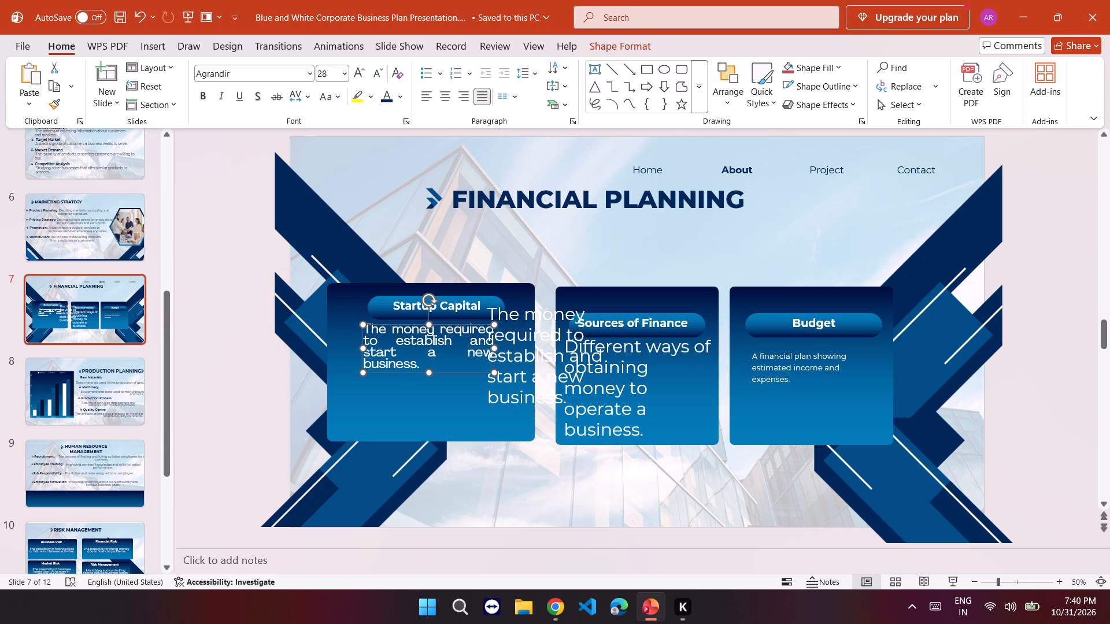
key("Delete")
Position the new description beneath the Startup Capital banner inside its card, widening the box so the text wraps onto four lines.
left_click(546, 332)
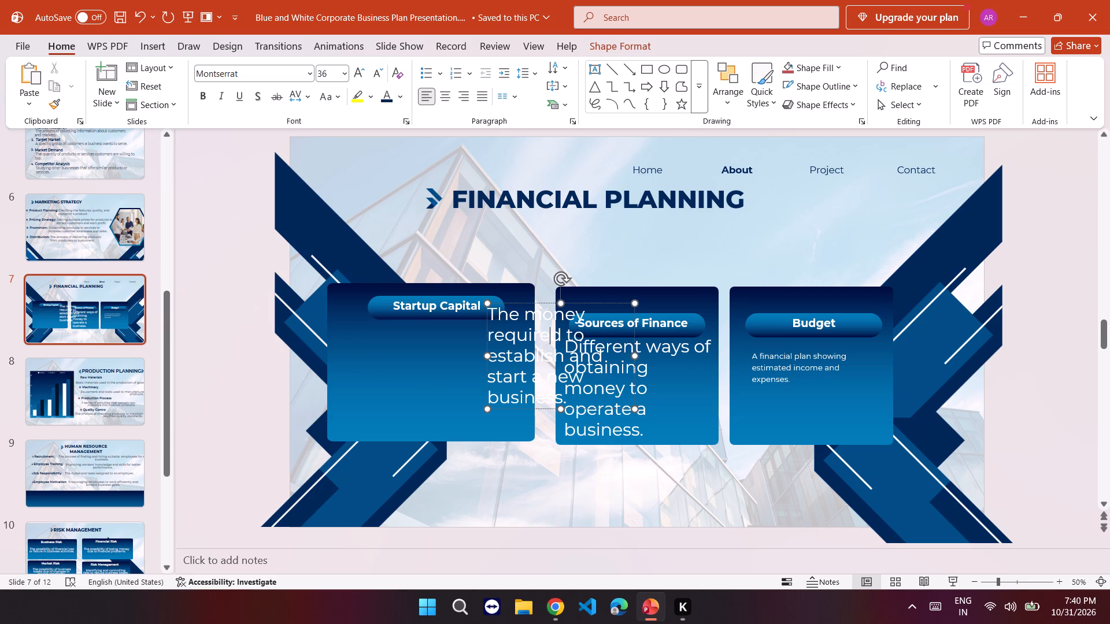
left_click_drag(537, 302, 422, 320)
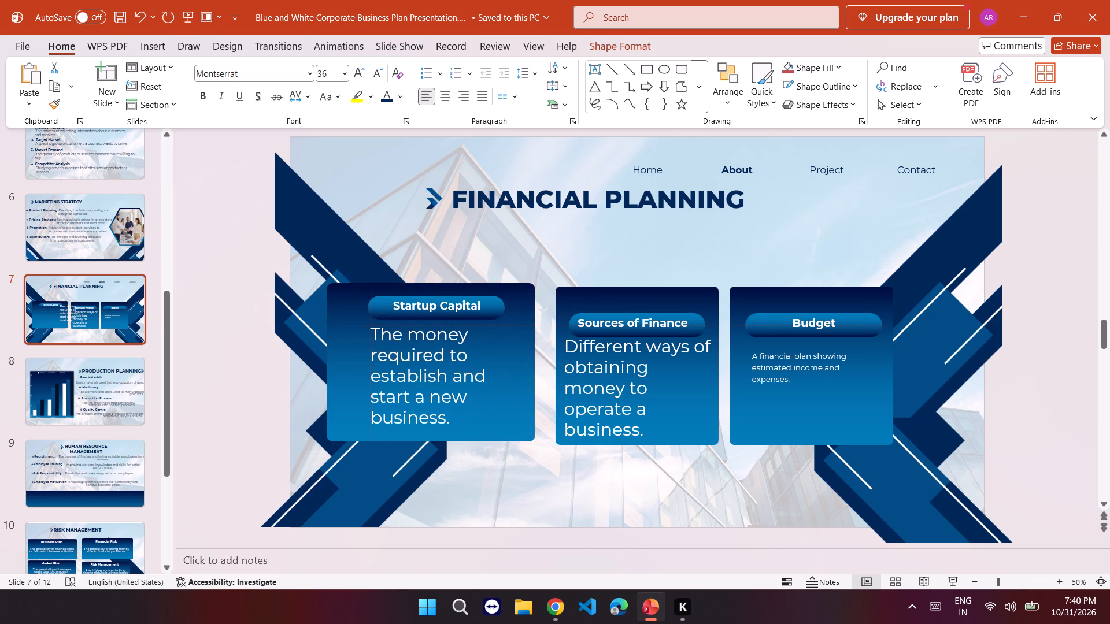
left_click_drag(422, 320, 407, 318)
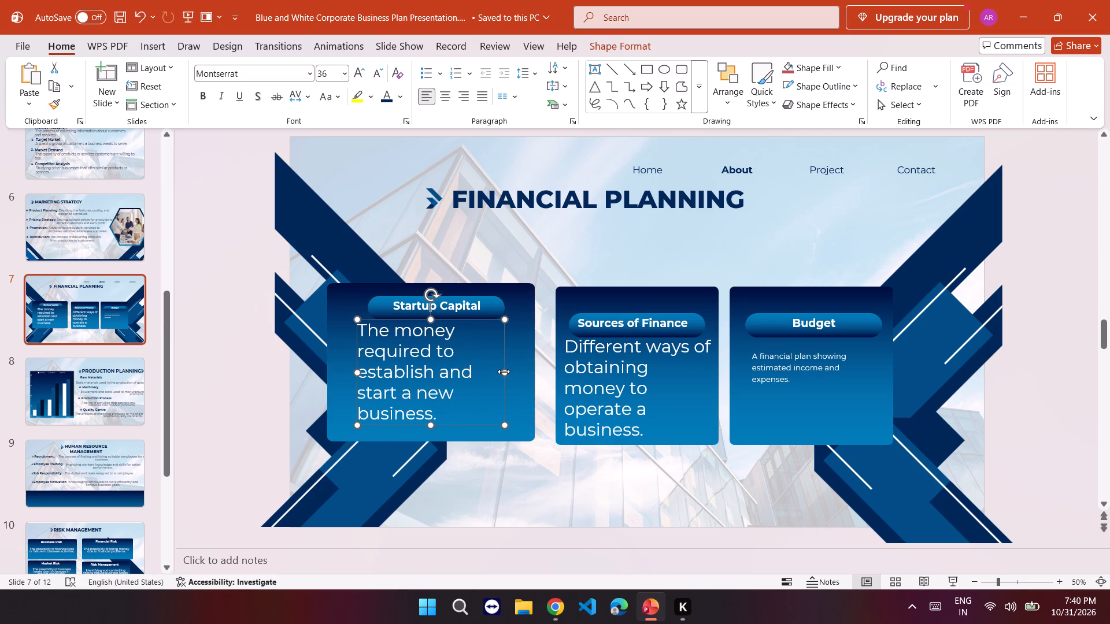
left_click_drag(504, 371, 536, 365)
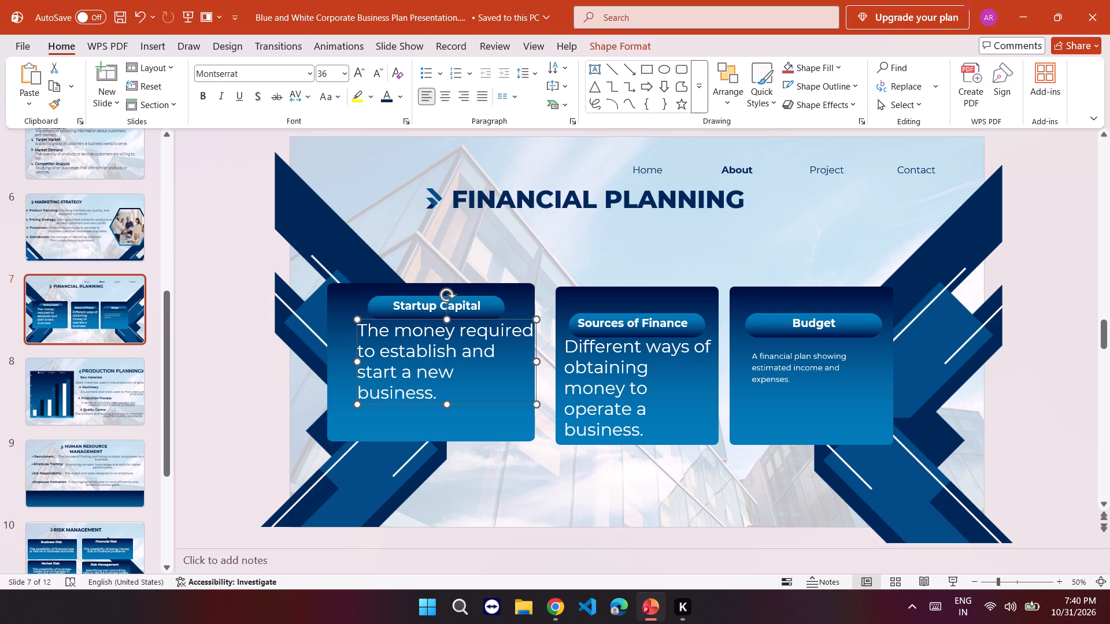
left_click_drag(489, 320, 468, 321)
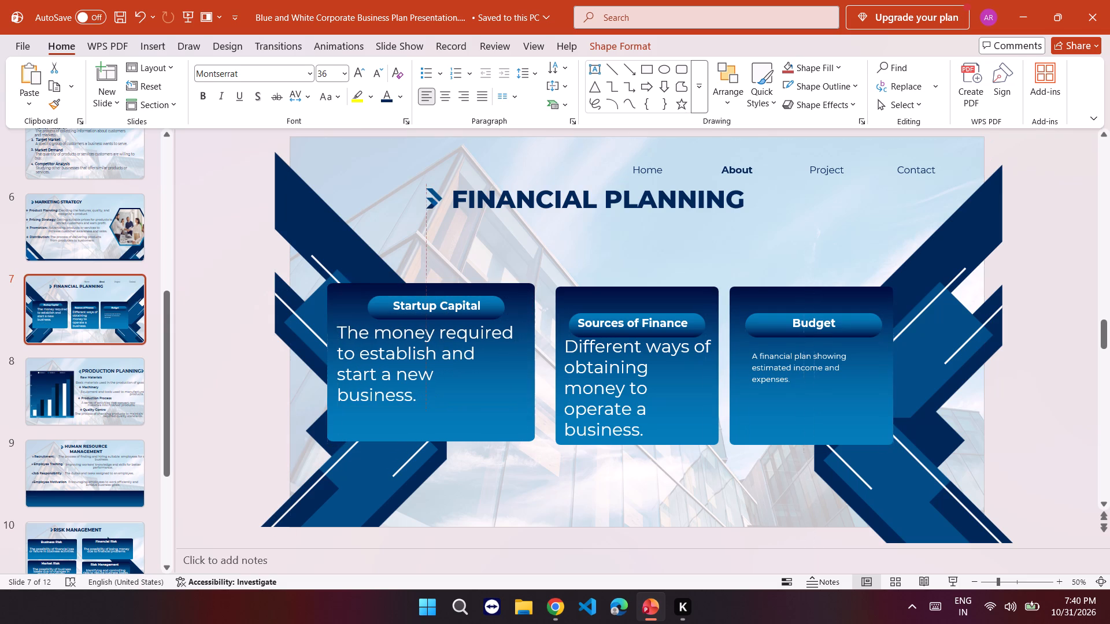
Widen the Startup Capital description box so its text wraps onto three lines, and reposition it slightly lower within the card.
left_click_drag(468, 321, 467, 320)
left_click_drag(516, 362, 528, 363)
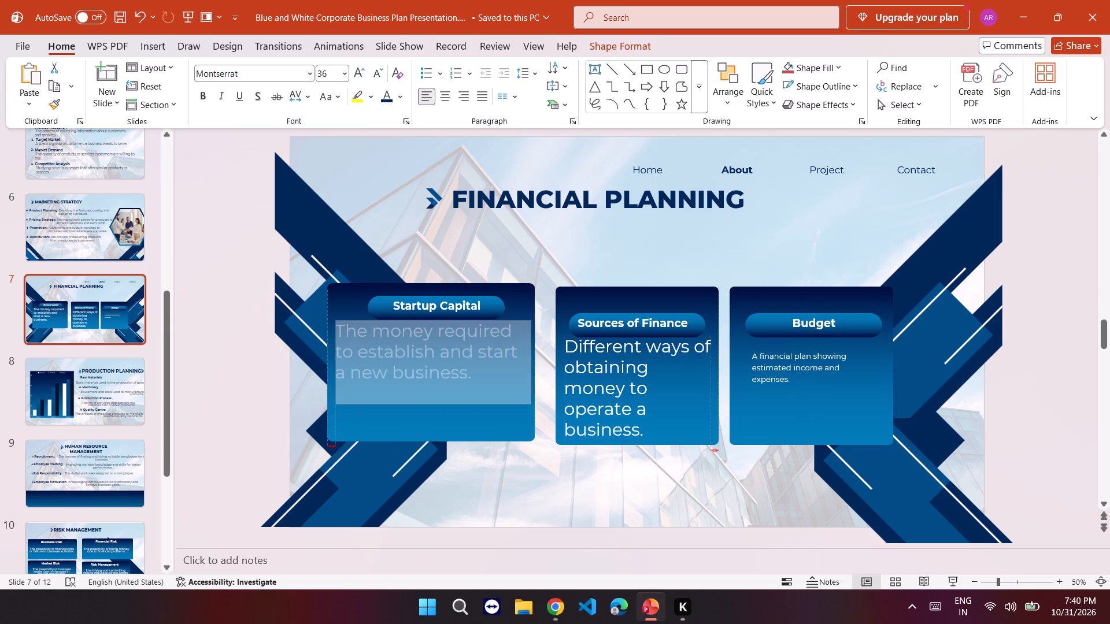
left_click_drag(528, 363, 528, 363)
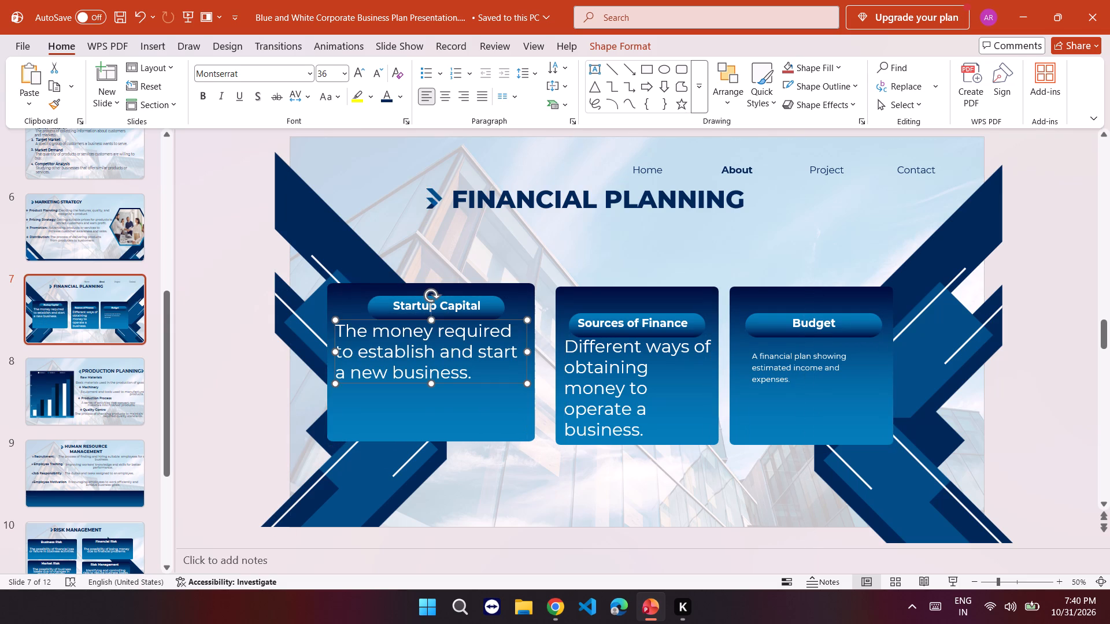
left_click_drag(457, 318, 465, 327)
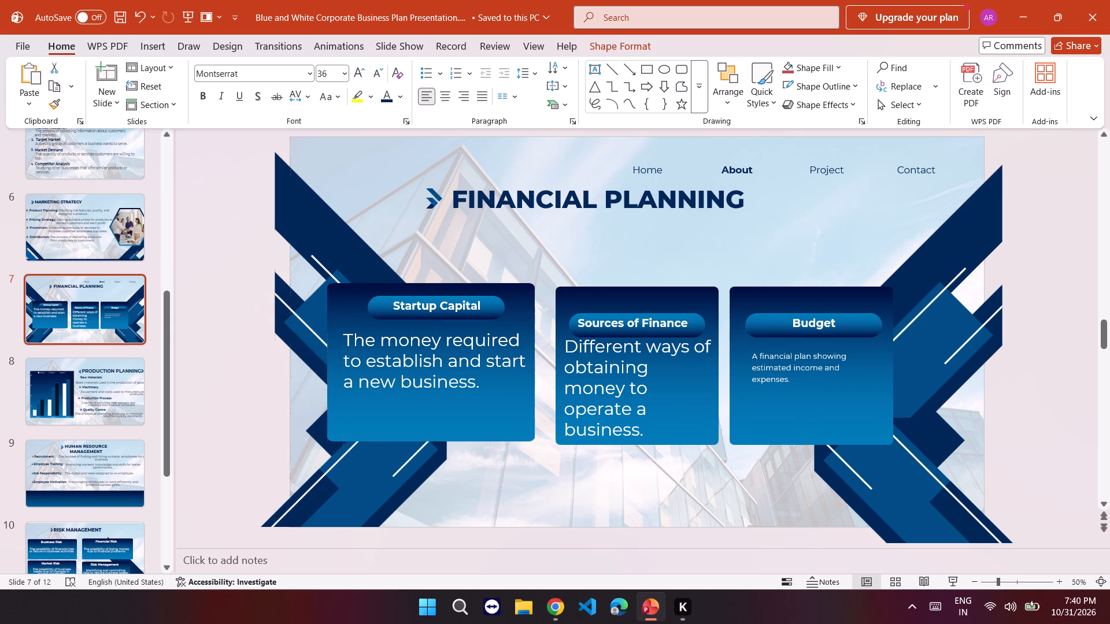
left_click_drag(465, 327, 465, 327)
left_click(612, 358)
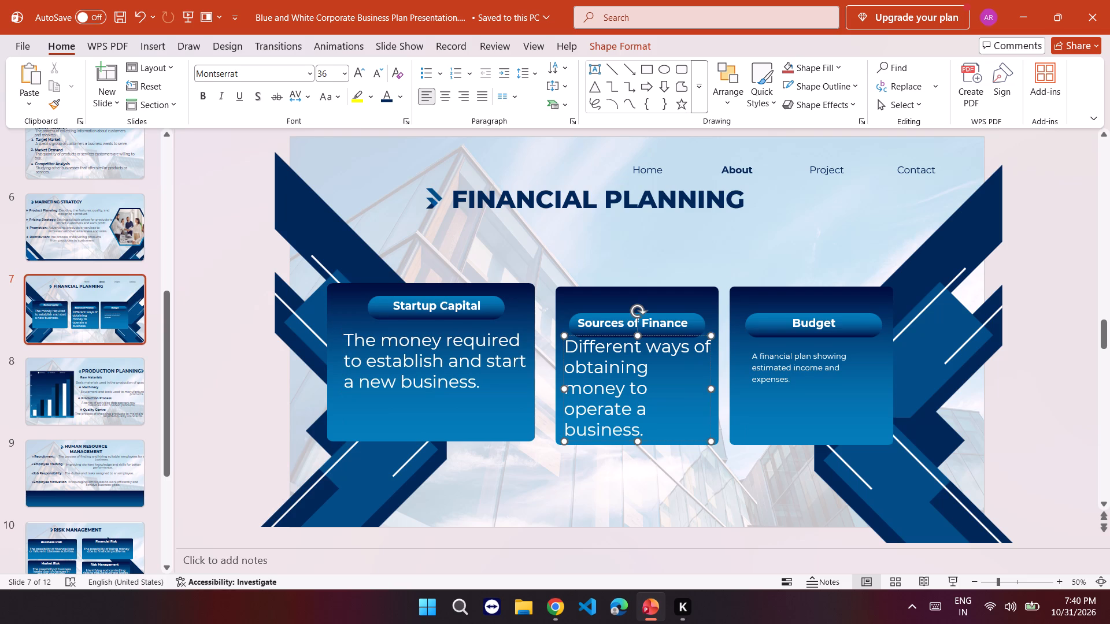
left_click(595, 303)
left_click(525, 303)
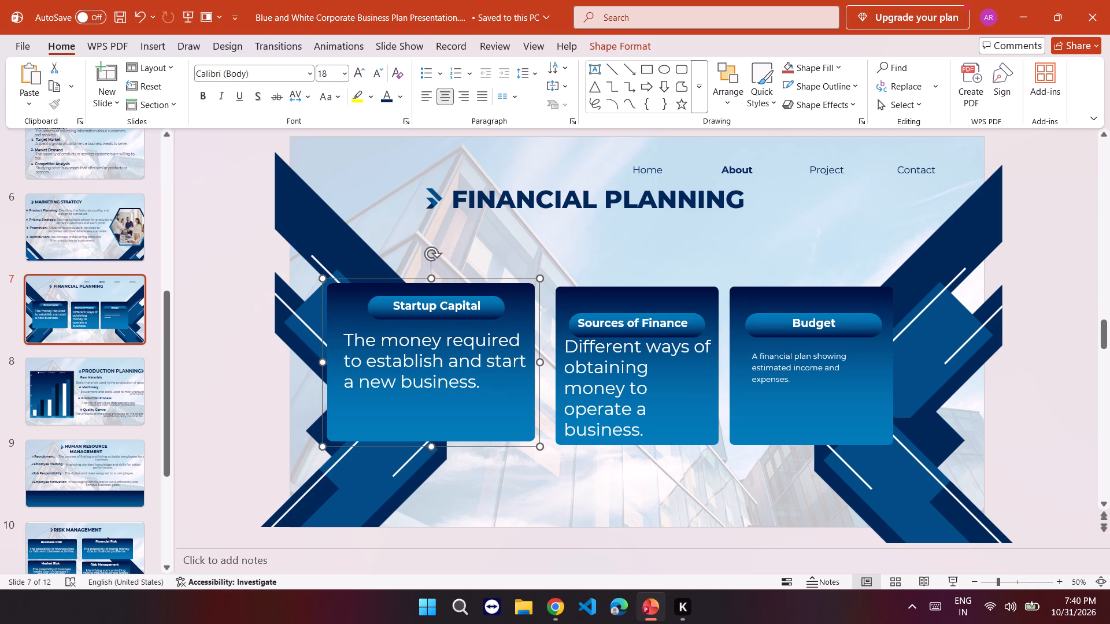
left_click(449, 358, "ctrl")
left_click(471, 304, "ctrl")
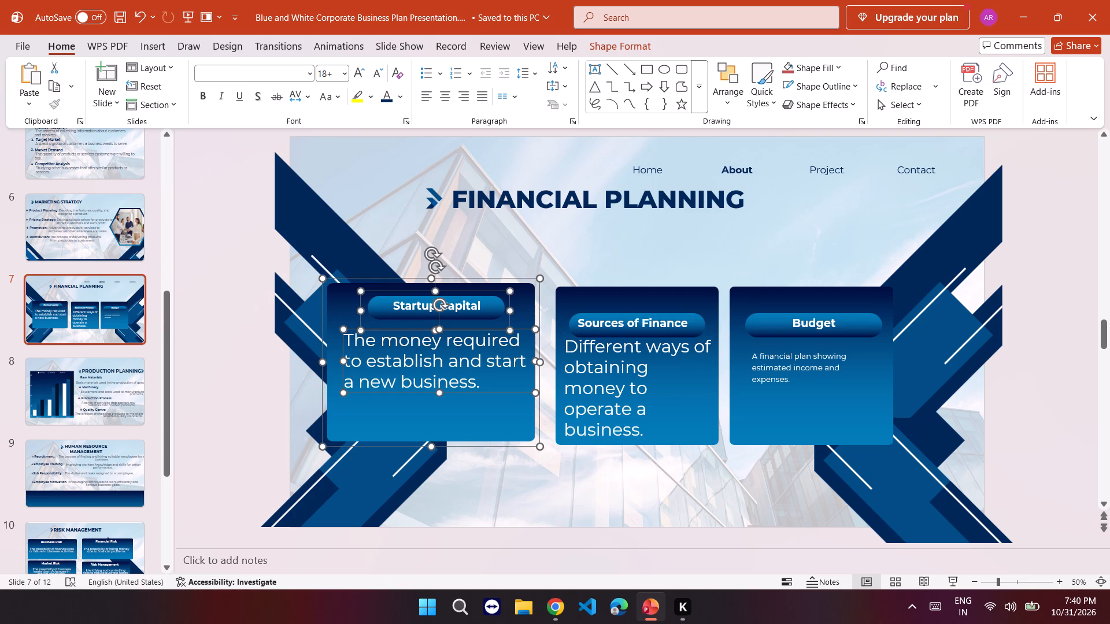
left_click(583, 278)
Duplicate the Startup Capital card's background shape, placing the copy over the Sources of Finance card.
left_click(521, 306)
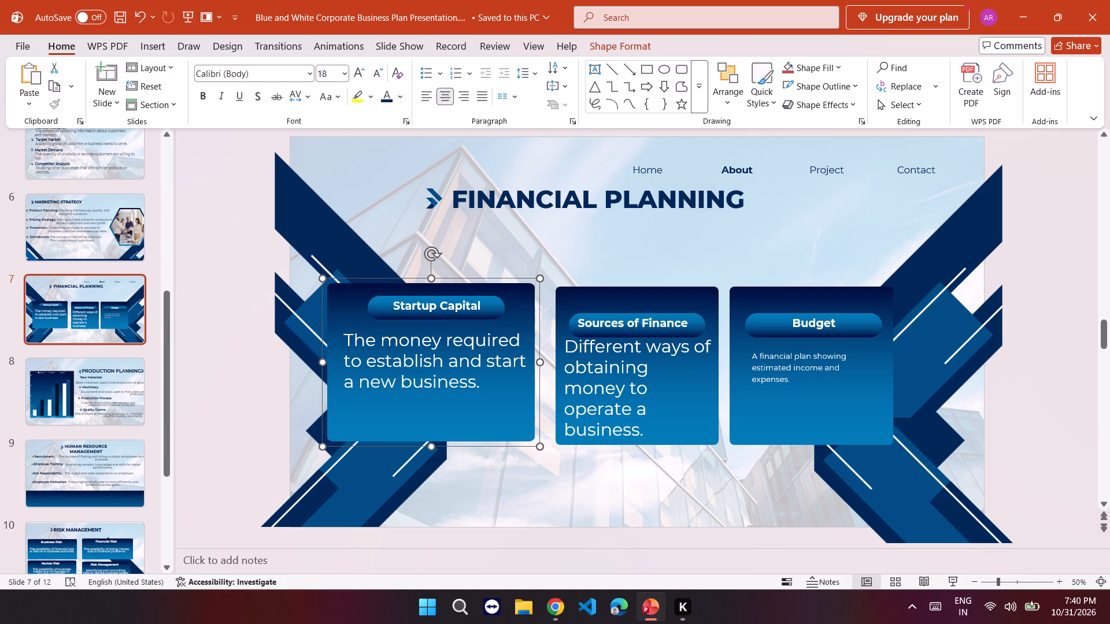
right_click_drag(539, 304, 637, 287)
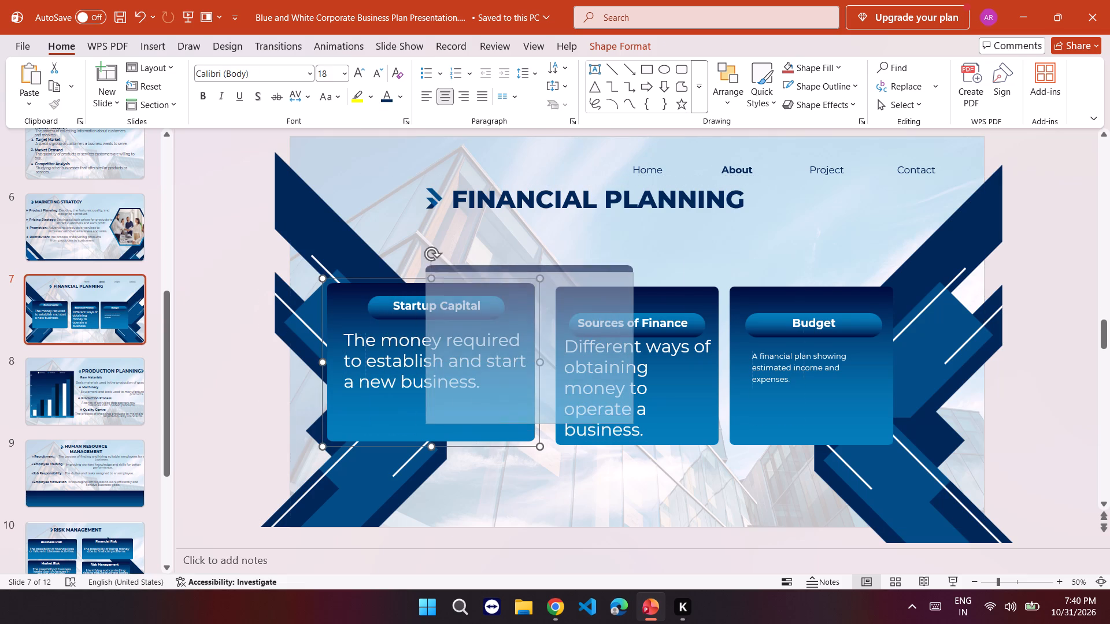
right_click_drag(637, 287, 750, 274)
left_click(783, 300)
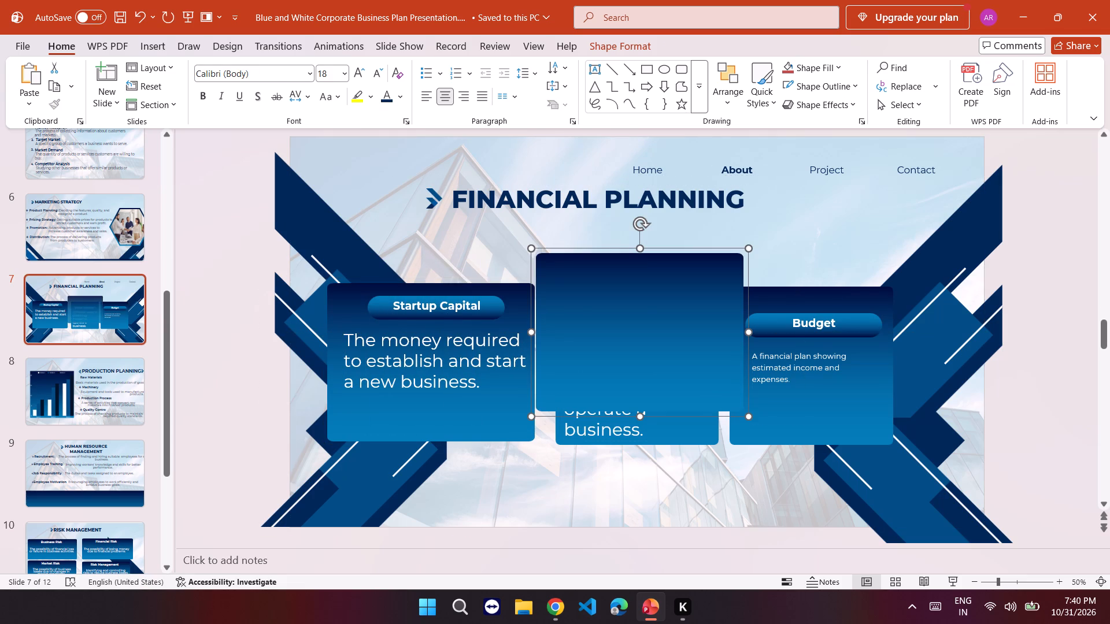
Move the Sources of Finance description onto the duplicated card and bring it to the front.
left_click(683, 437)
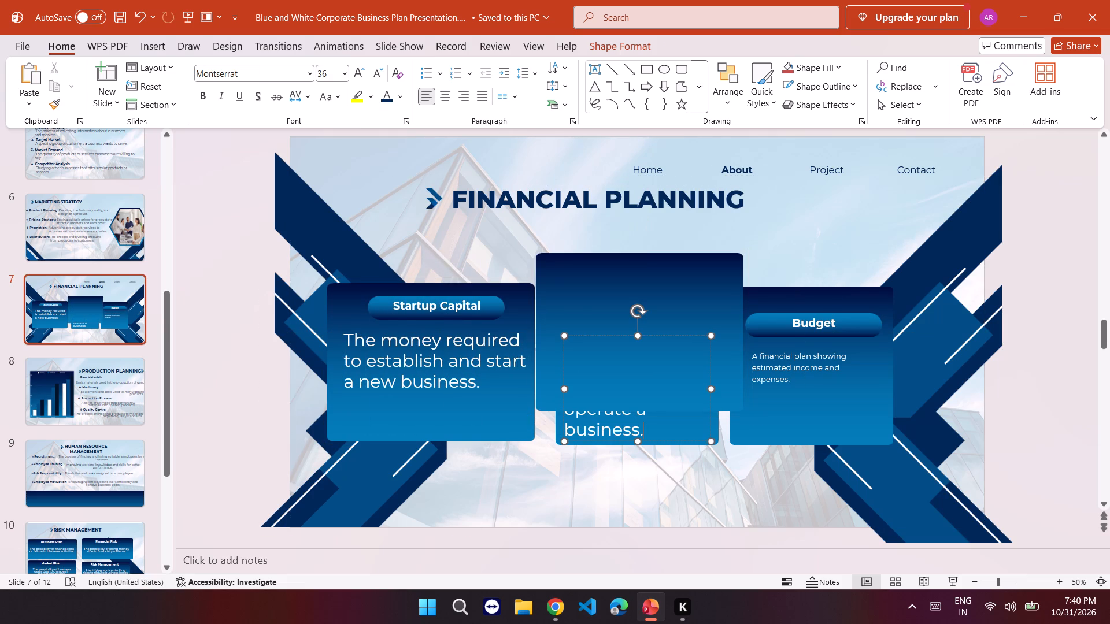
left_click_drag(661, 333, 670, 306)
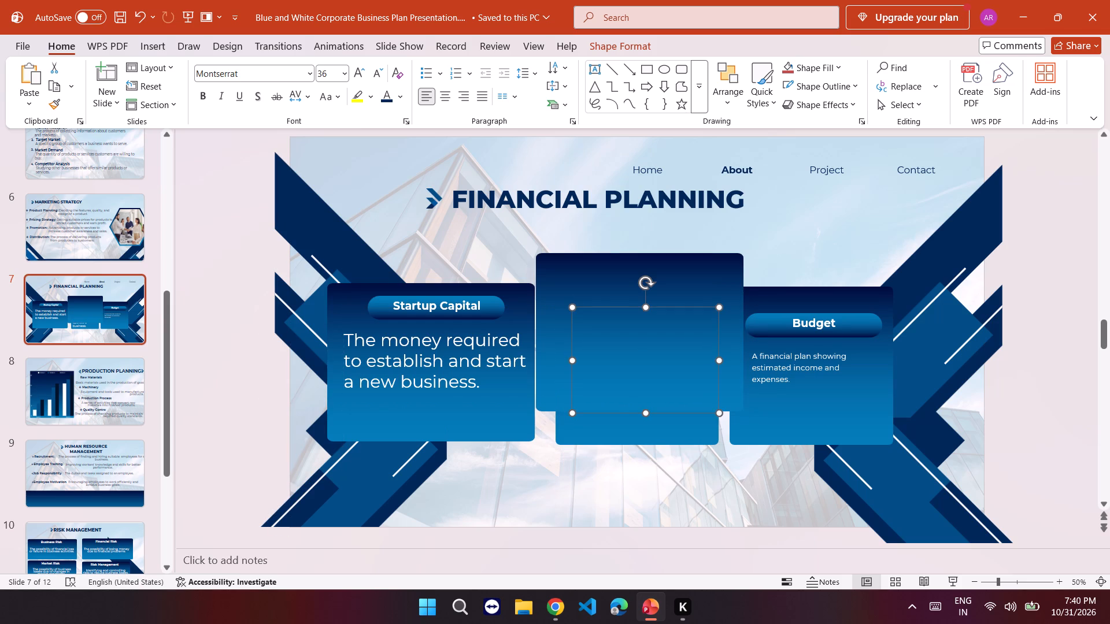
left_click(732, 103)
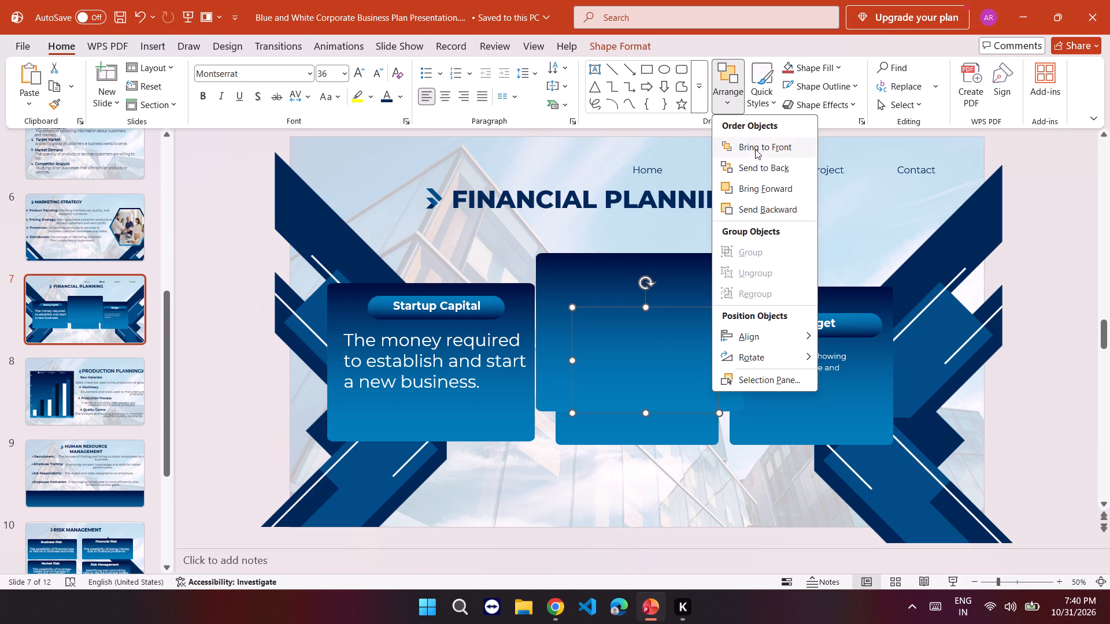
left_click(755, 149)
Delete the original, smaller Sources of Finance card background.
left_click(675, 433)
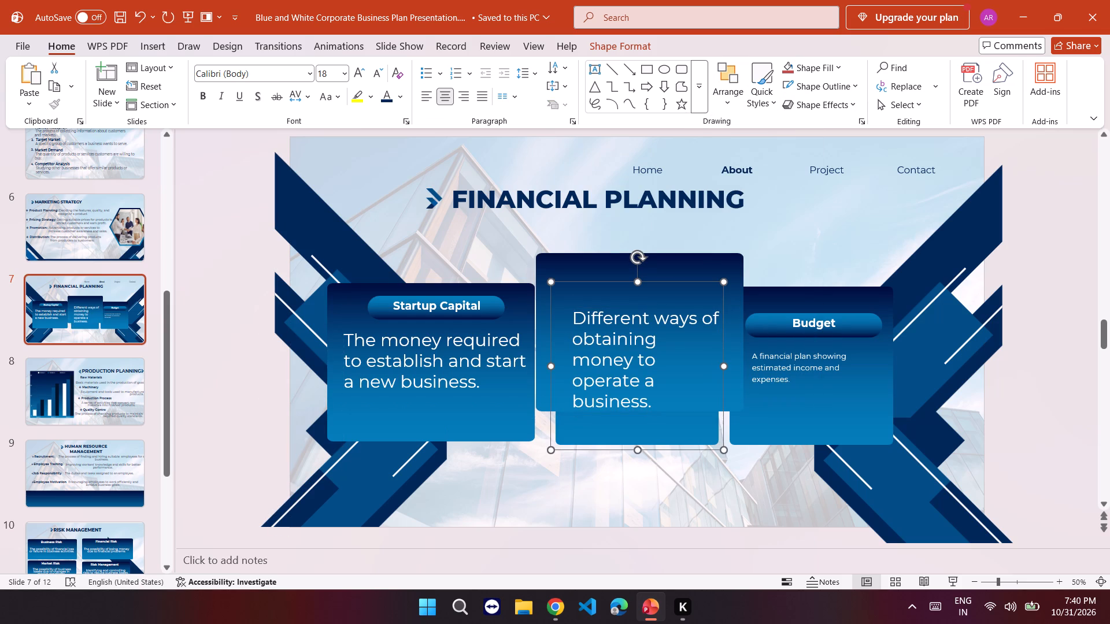
key("Delete")
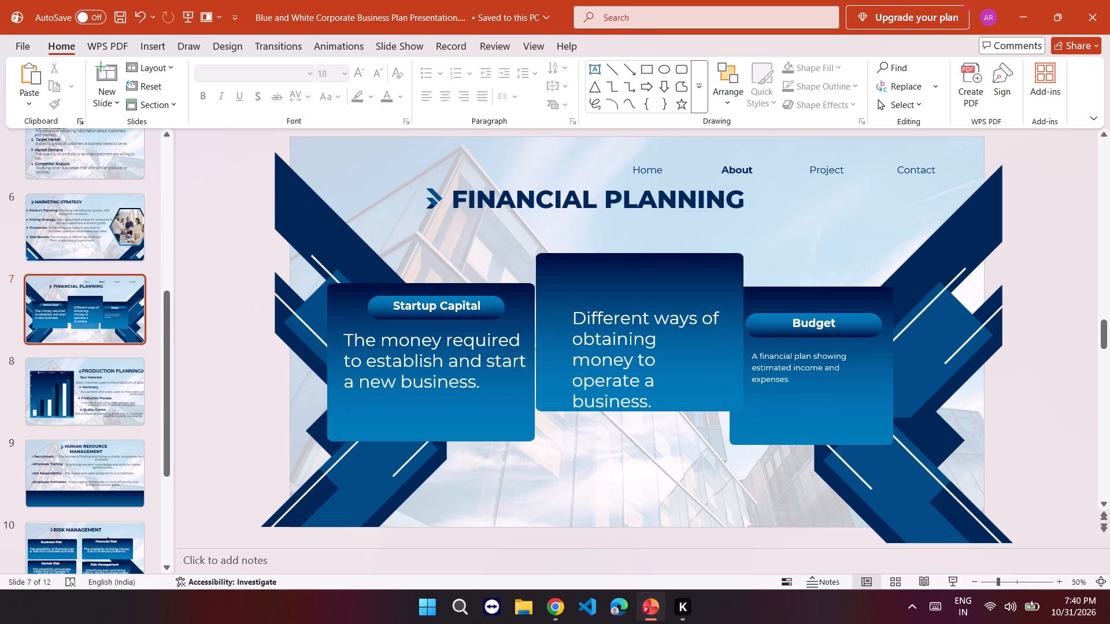
Move the new card down below the Sources of Finance banner and place the description inside it.
left_click_drag(683, 276, 683, 371)
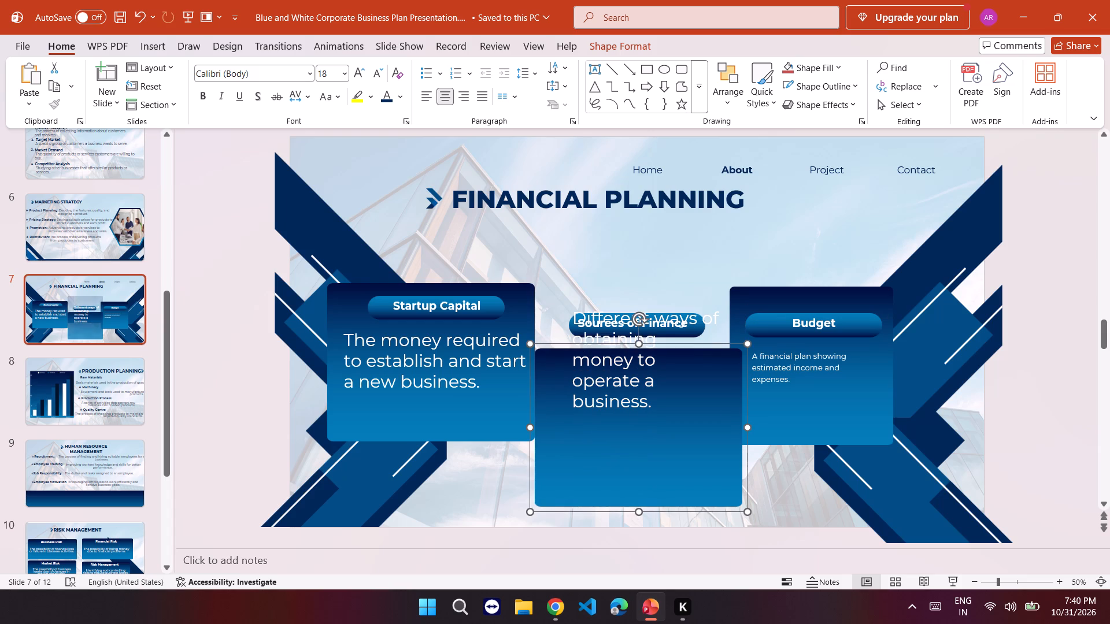
left_click(685, 314)
left_click_drag(699, 305, 693, 367)
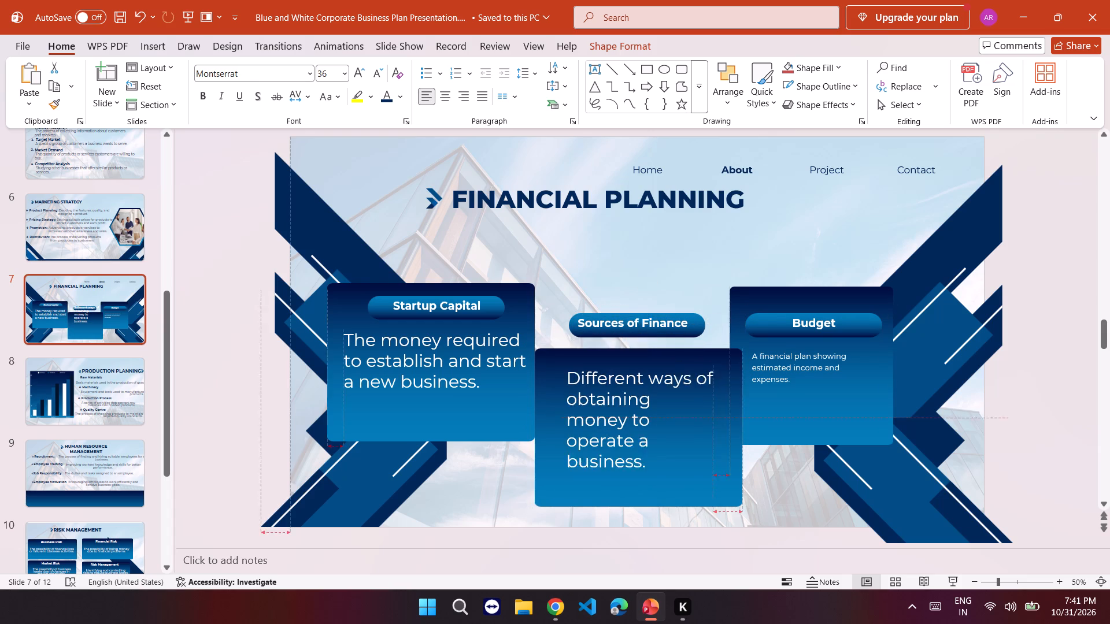
left_click_drag(693, 367, 694, 377)
Move the Sources of Finance banner onto the upper edge of the new card and bring it to the front.
left_click(677, 313)
left_click(688, 324)
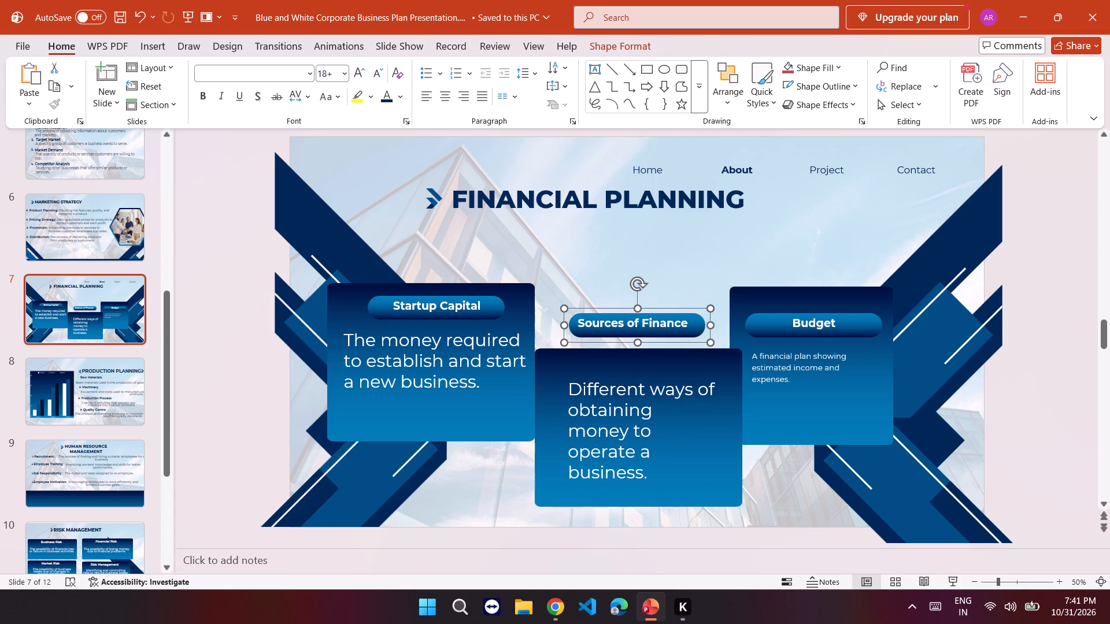
left_click_drag(693, 307, 695, 340)
left_click(729, 90)
left_click(771, 150)
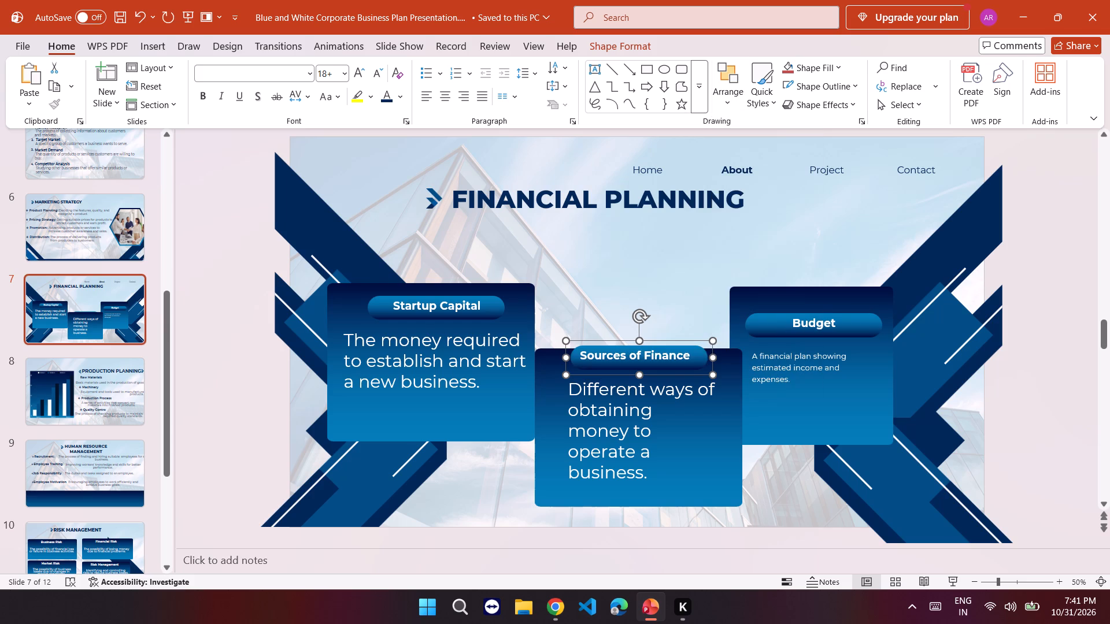
Lower the Sources of Finance description in its card and widen the box so the text wraps onto three lines.
left_click(708, 417)
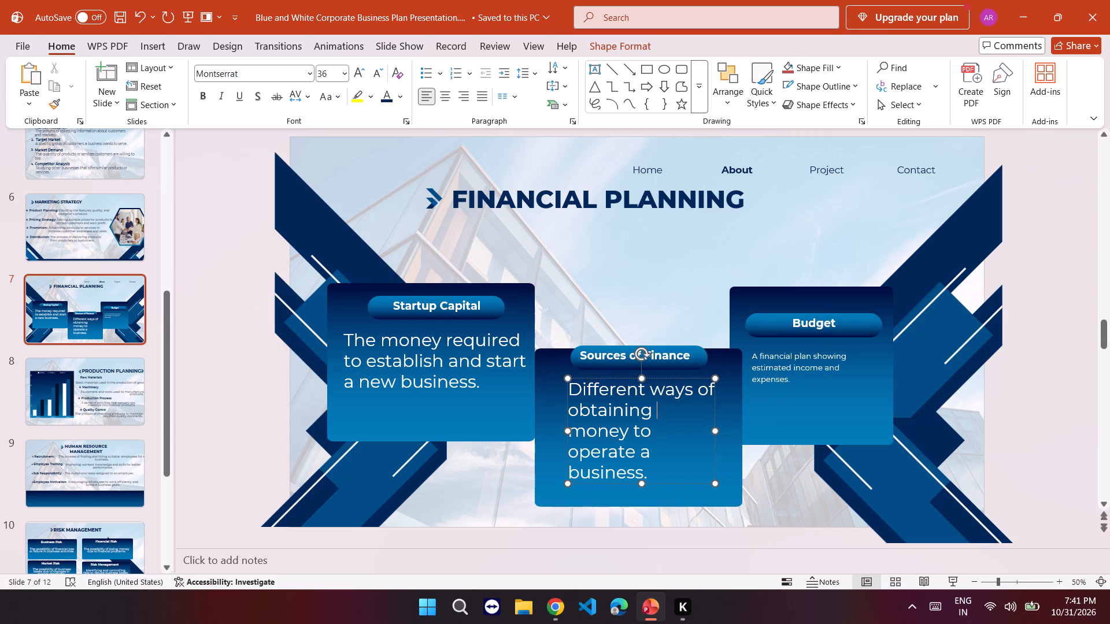
left_click(718, 374)
left_click(623, 407)
left_click_drag(620, 378, 623, 391)
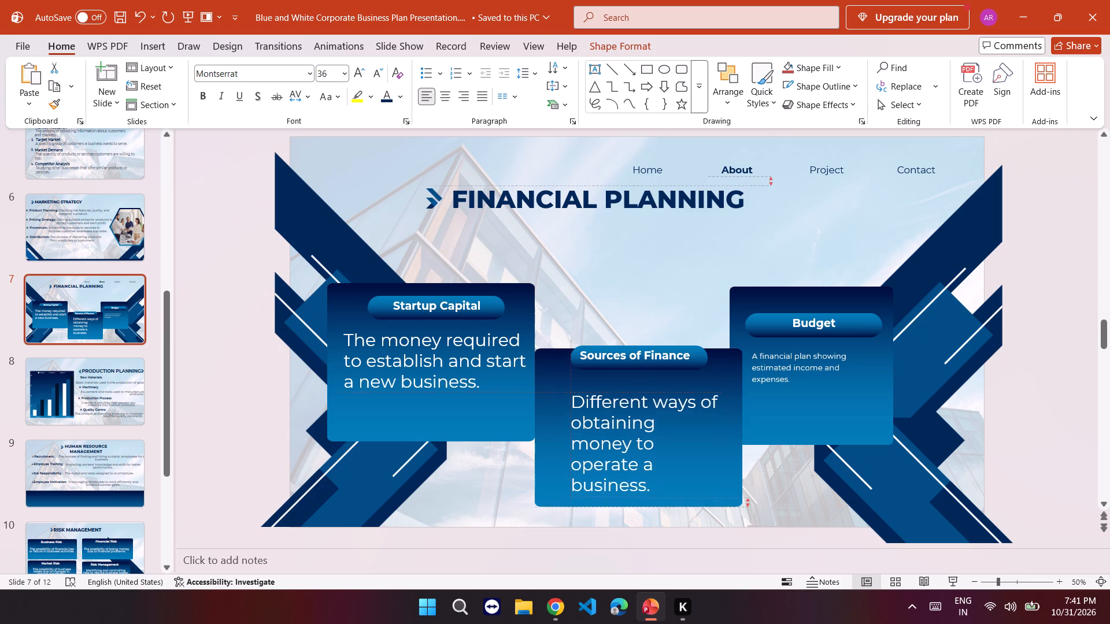
left_click_drag(623, 391, 608, 398)
left_click_drag(601, 397, 594, 395)
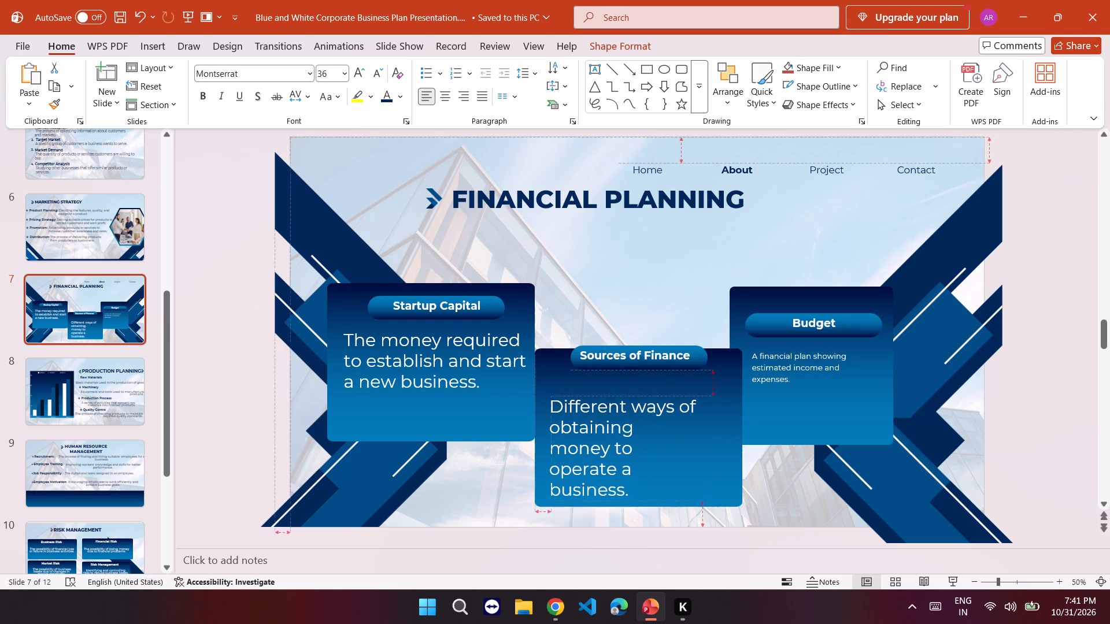
left_click_drag(594, 395, 592, 395)
left_click_drag(694, 449, 700, 449)
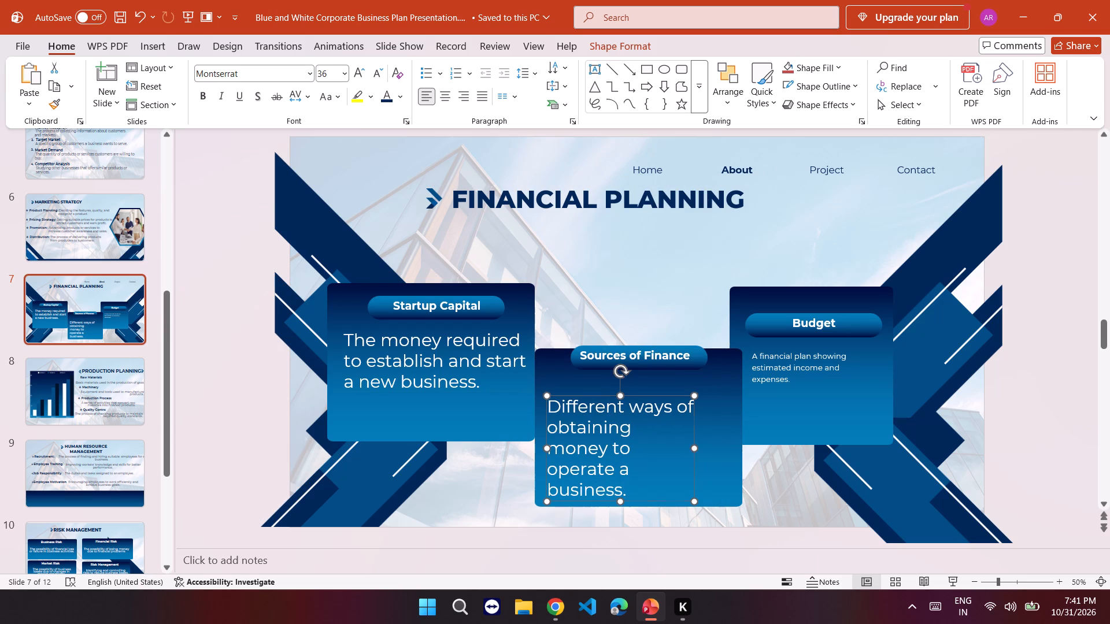
left_click_drag(700, 449, 731, 448)
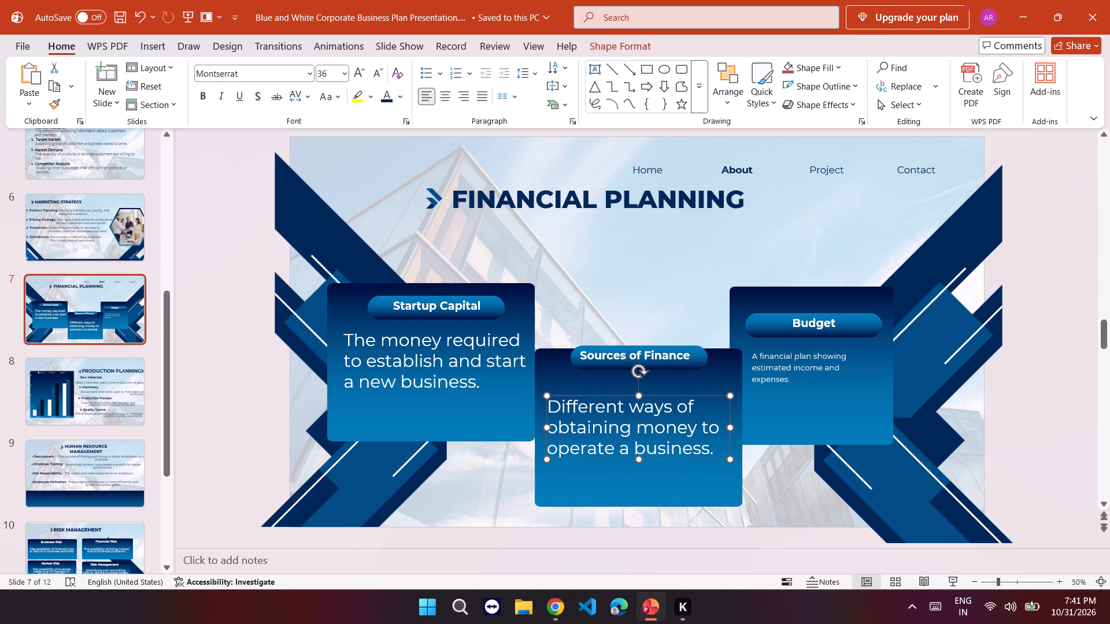
left_click_drag(602, 395, 609, 395)
Lower the Sources of Finance banner so it sits fully inside the card, just above the description.
left_click(627, 346)
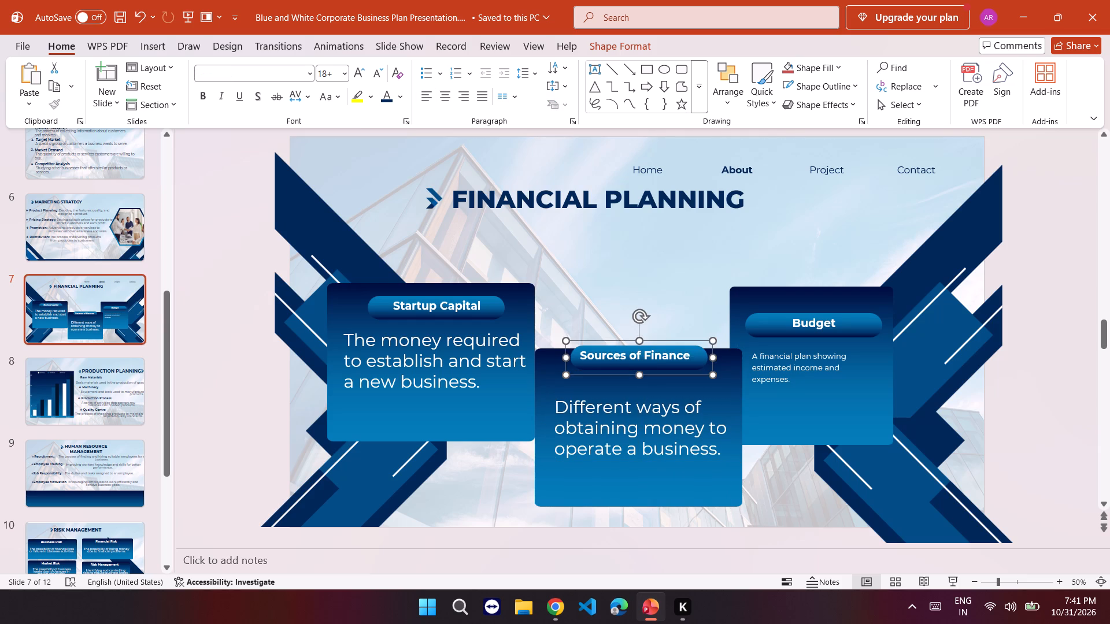
left_click_drag(624, 340, 623, 358)
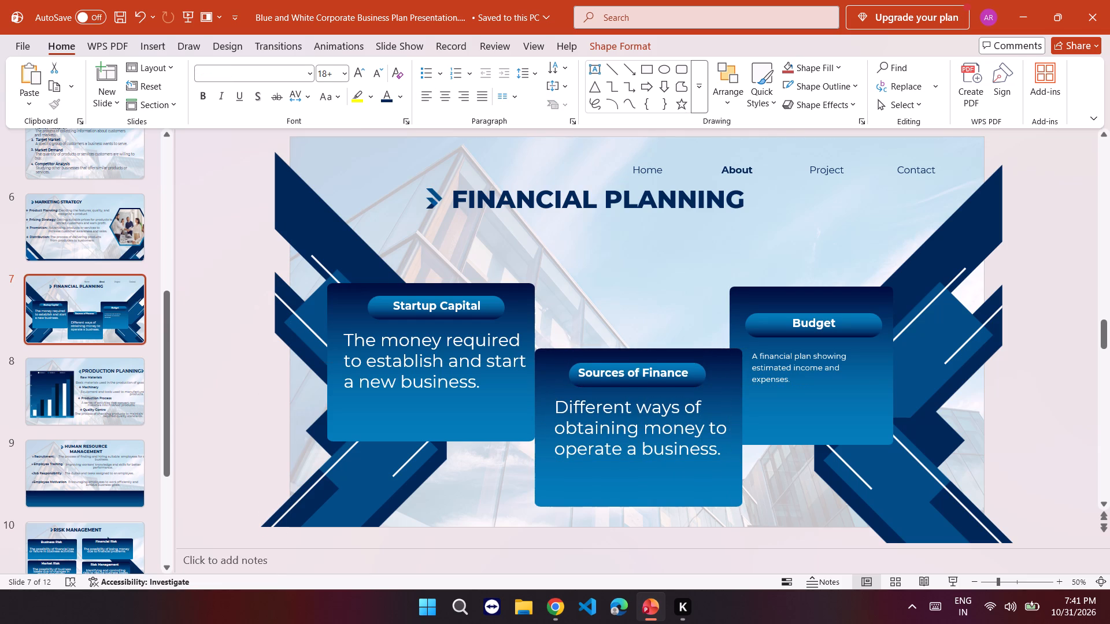
left_click_drag(623, 358, 624, 355)
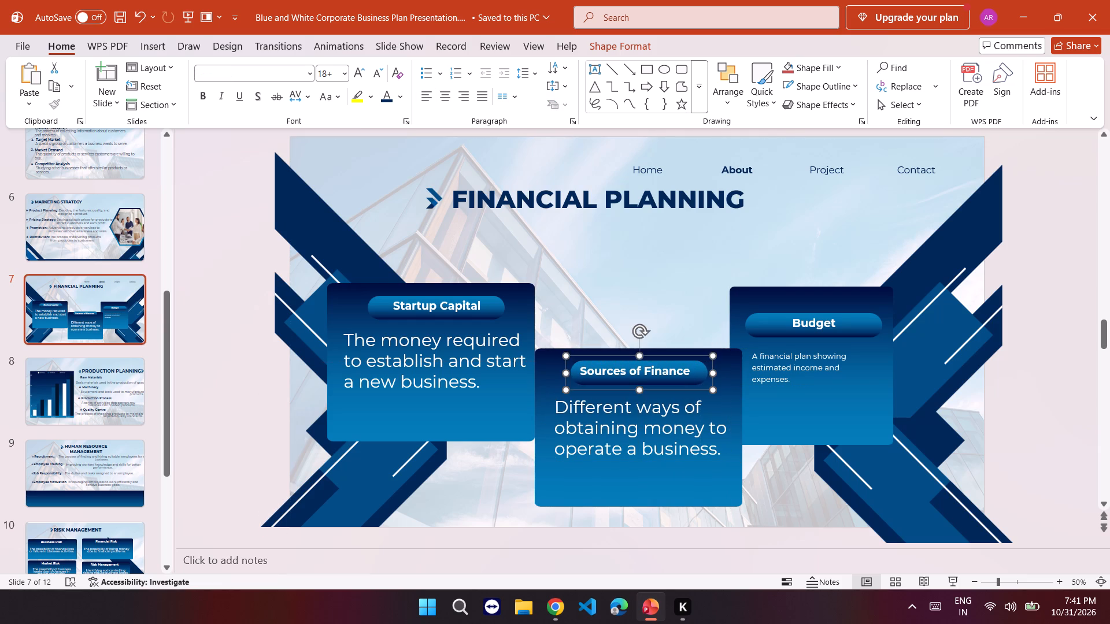
Move the Sources of Finance card, banner and description up together, lining them up beside the Startup Capital card with a small gap.
left_click(636, 410)
left_click(629, 396)
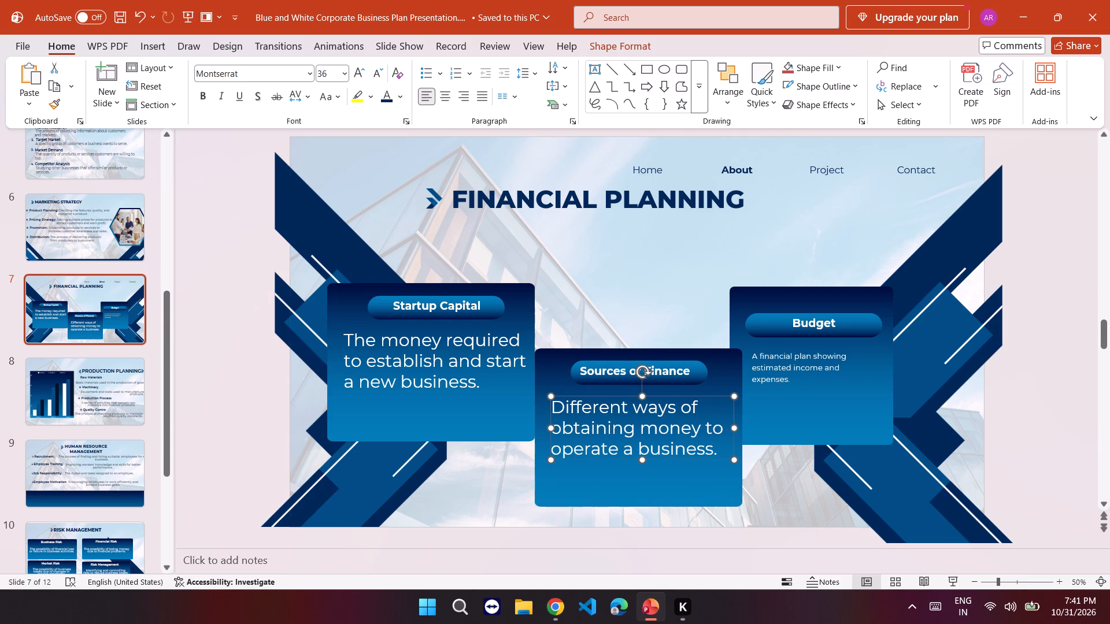
left_click(553, 364, "ctrl")
left_click(594, 366, "ctrl")
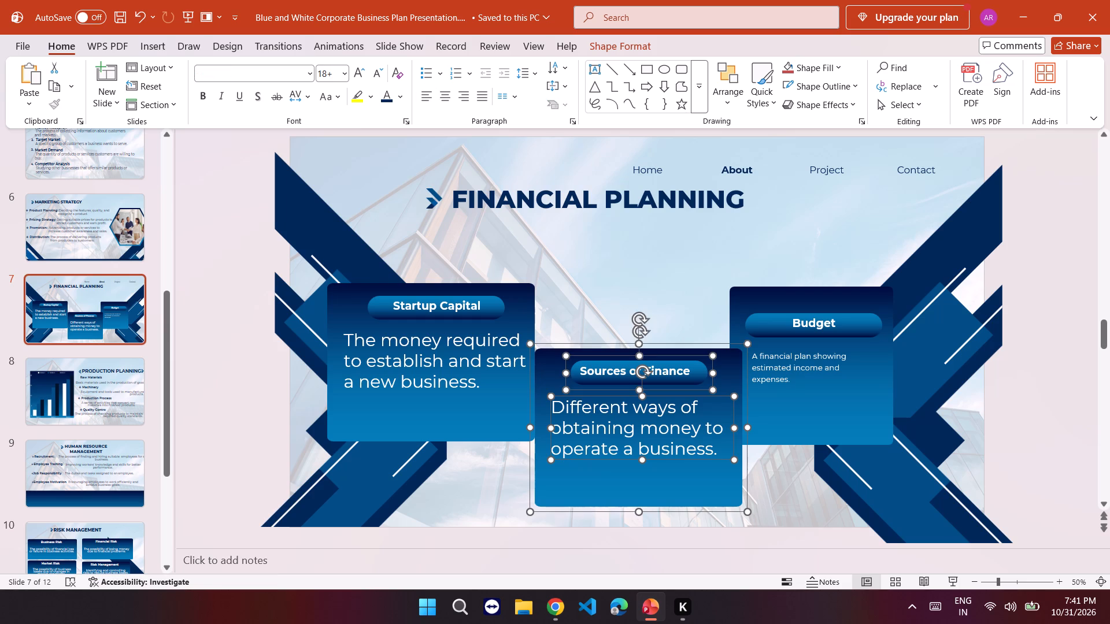
left_click_drag(576, 341, 576, 277)
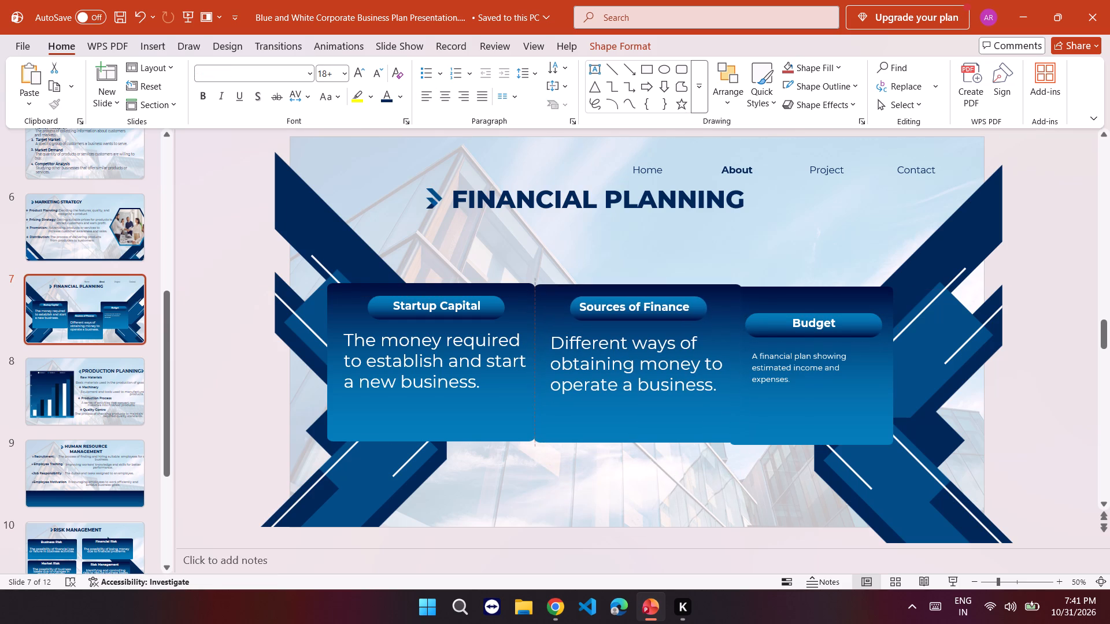
left_click_drag(576, 277, 582, 273)
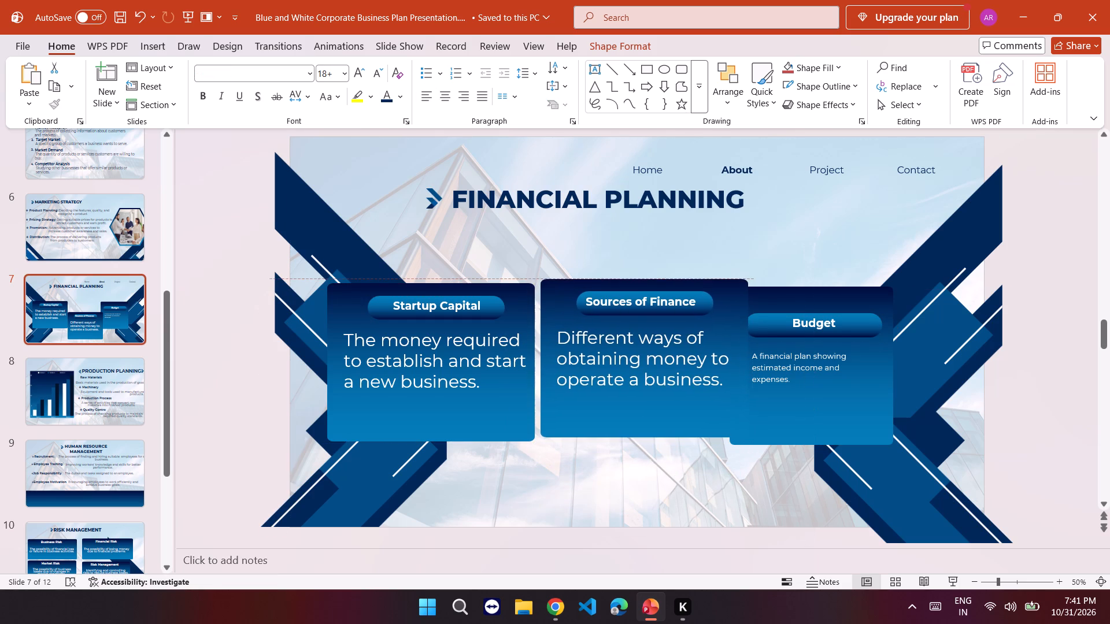
left_click_drag(582, 273, 580, 277)
left_click(1038, 332)
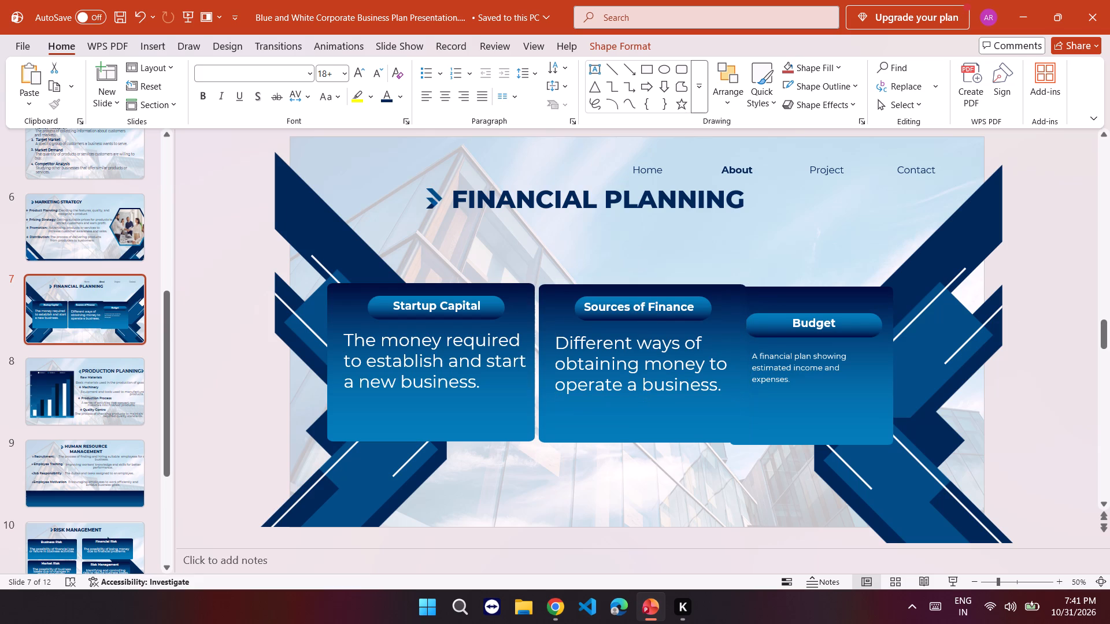
Duplicate the Sources of Finance card's background shape, placing the copy above the Budget card.
left_click(730, 298)
right_click_drag(728, 298, 925, 170)
left_click(970, 199)
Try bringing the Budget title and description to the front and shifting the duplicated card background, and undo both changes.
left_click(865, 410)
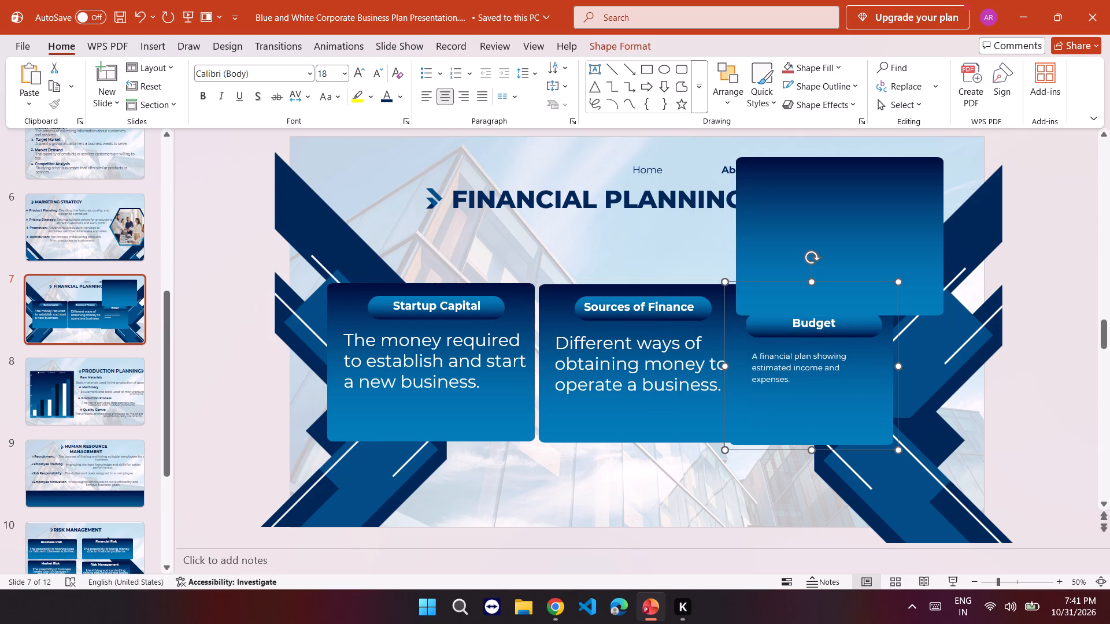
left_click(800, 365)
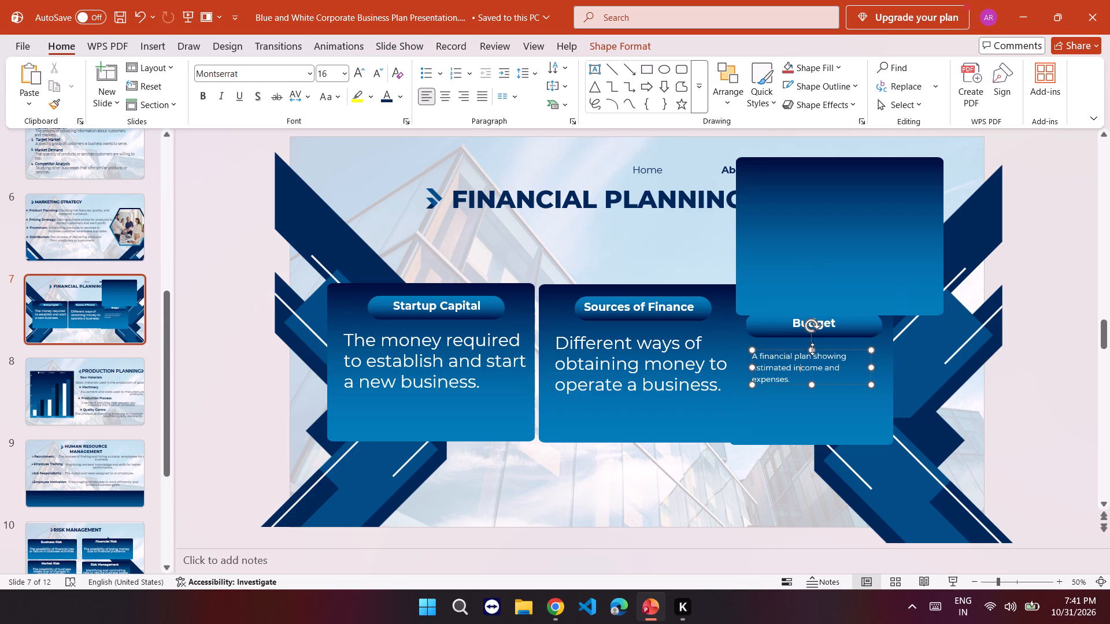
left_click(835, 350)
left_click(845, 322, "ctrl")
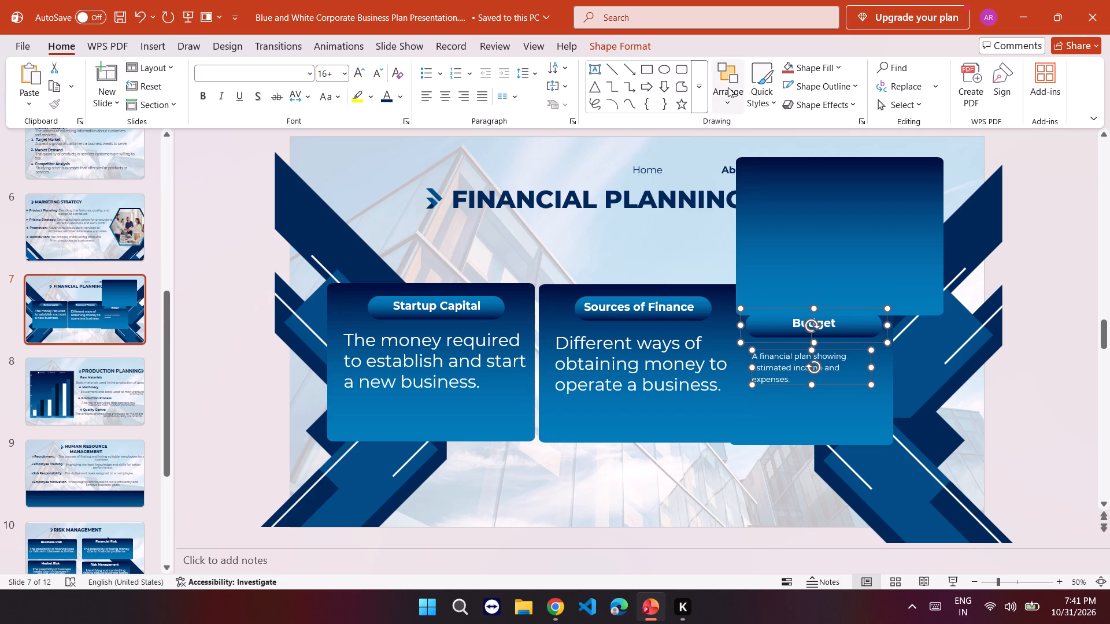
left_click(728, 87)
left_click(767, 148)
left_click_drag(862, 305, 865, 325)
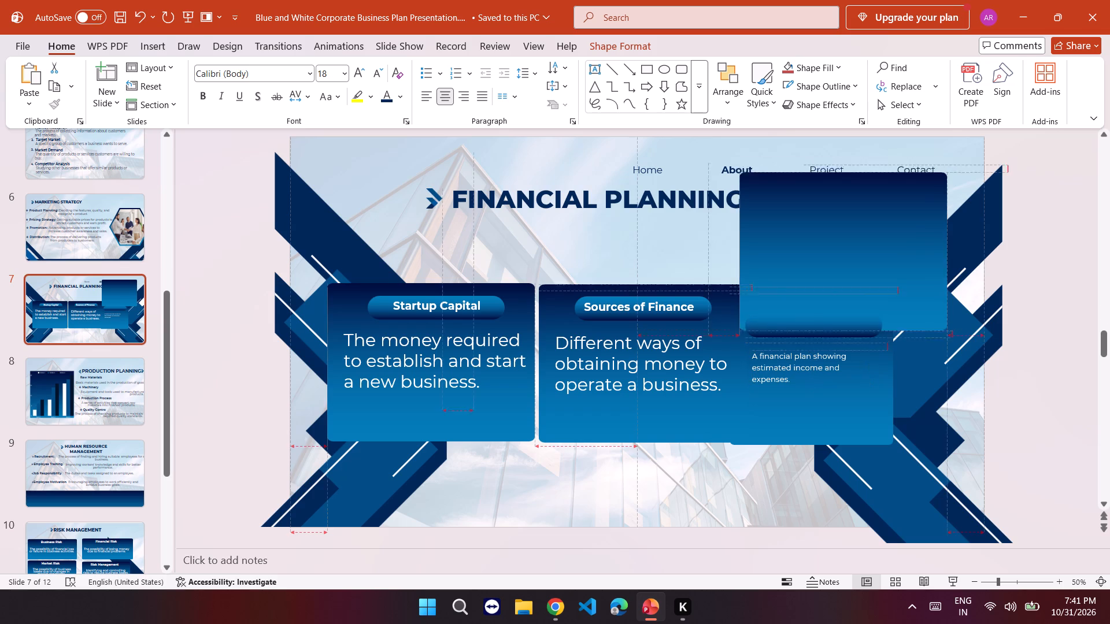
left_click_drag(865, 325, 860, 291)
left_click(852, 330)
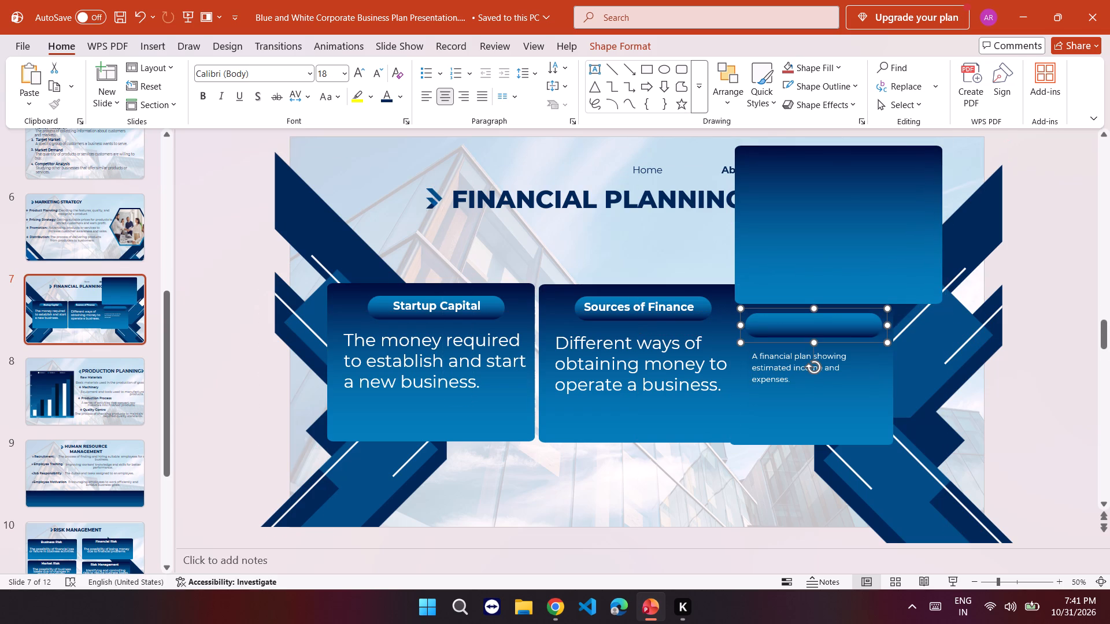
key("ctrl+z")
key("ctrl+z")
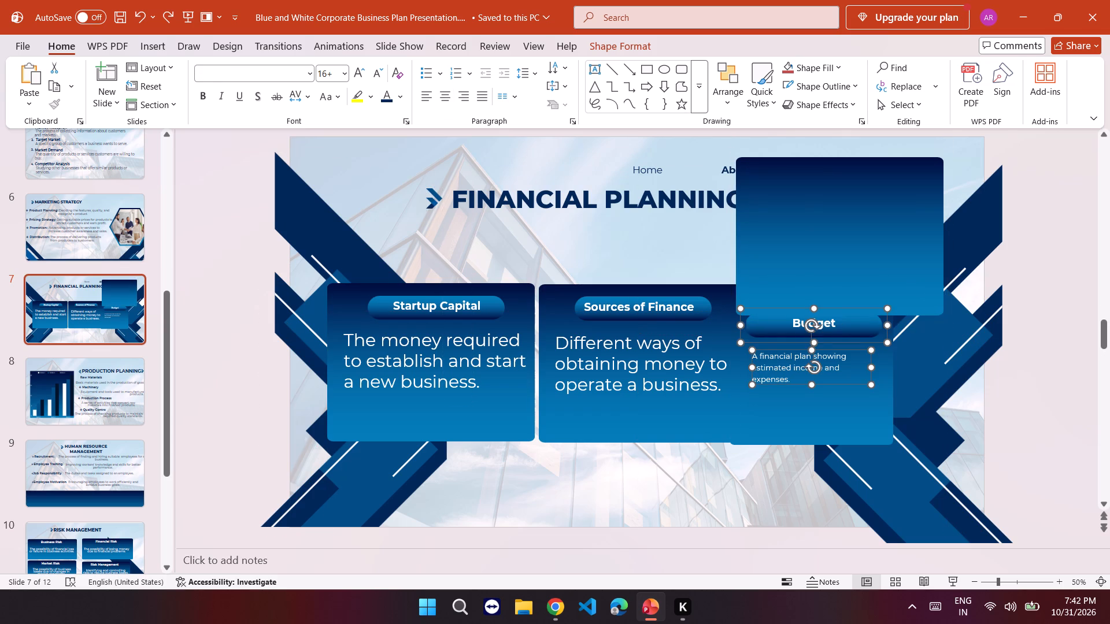
Bring the Budget title, banner and description to the front and move them together onto the duplicated card background.
left_click(831, 324, "ctrl")
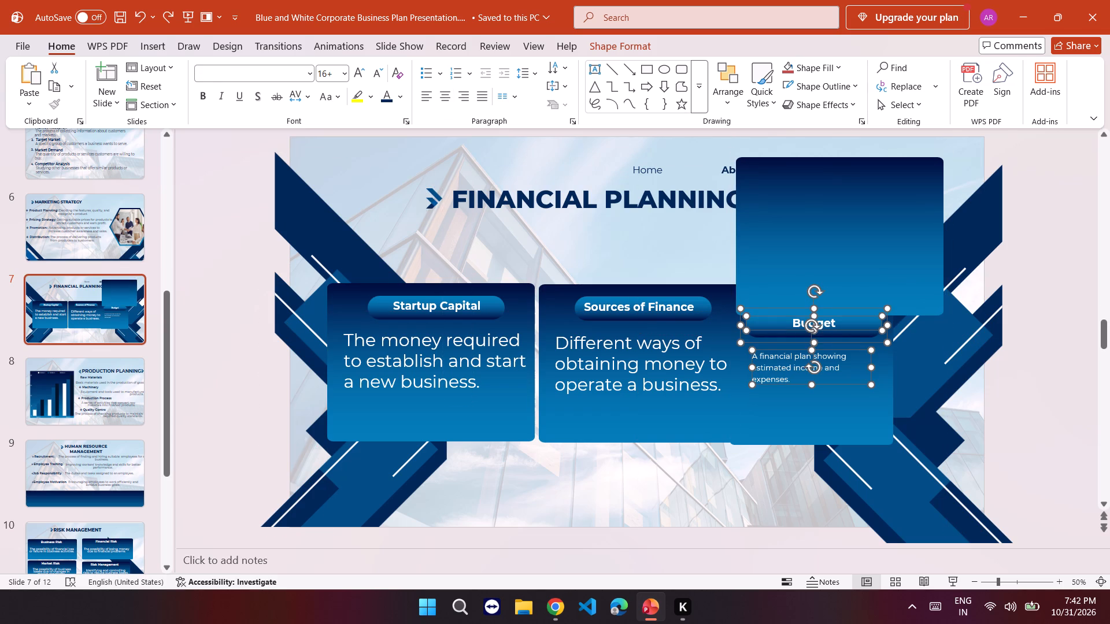
left_click(738, 95)
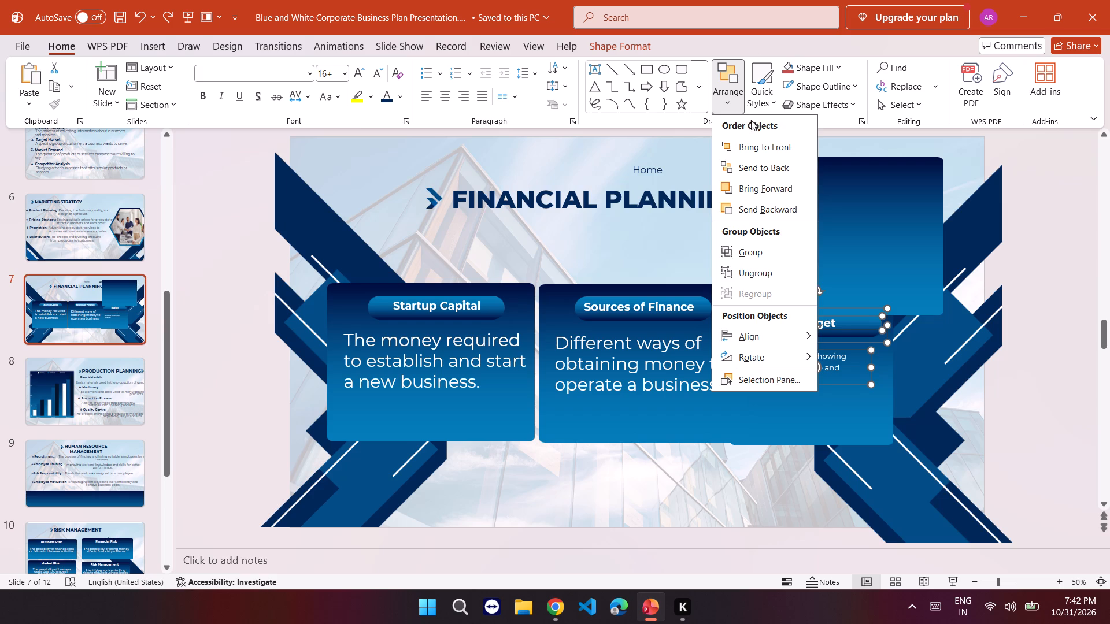
left_click(762, 151)
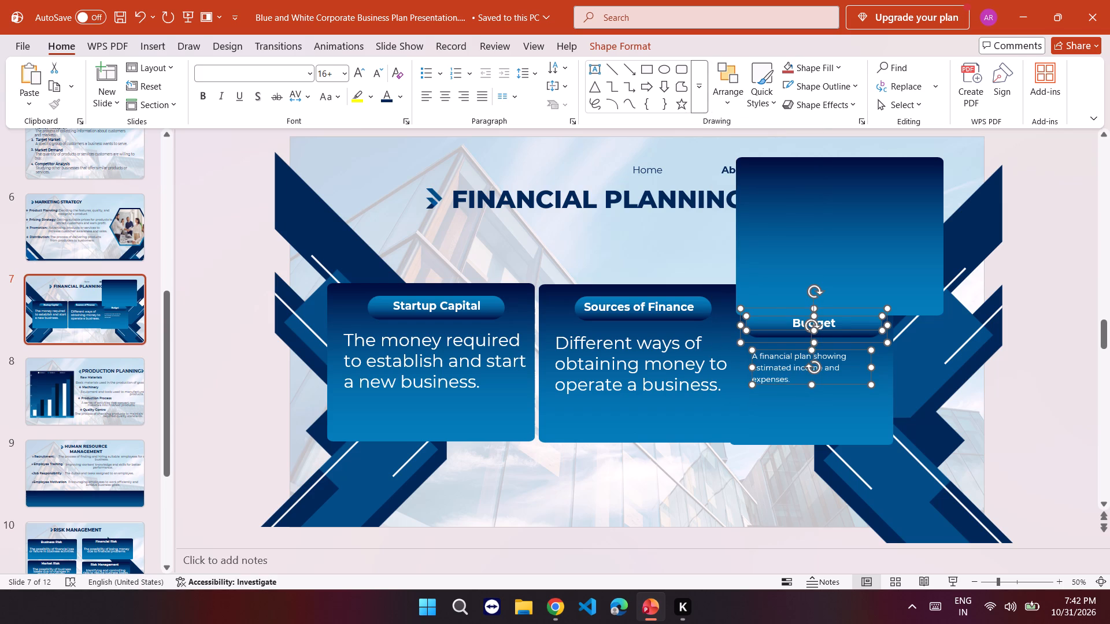
left_click_drag(857, 309, 887, 168)
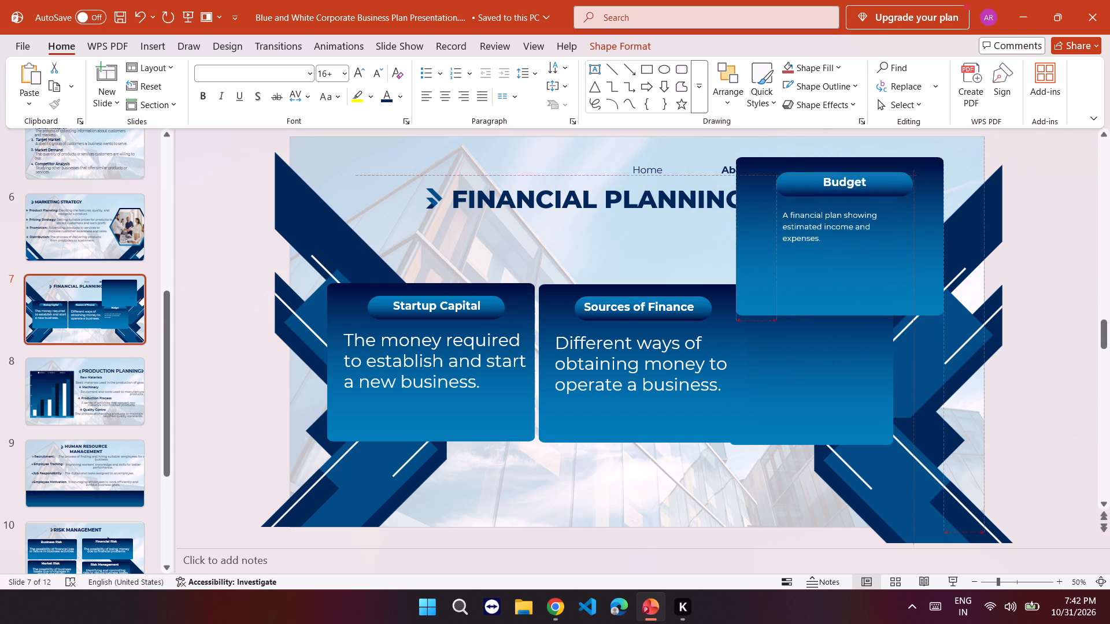
left_click_drag(887, 168, 883, 166)
Delete the old, smaller Budget card background behind the Sources of Finance card.
left_click(835, 397)
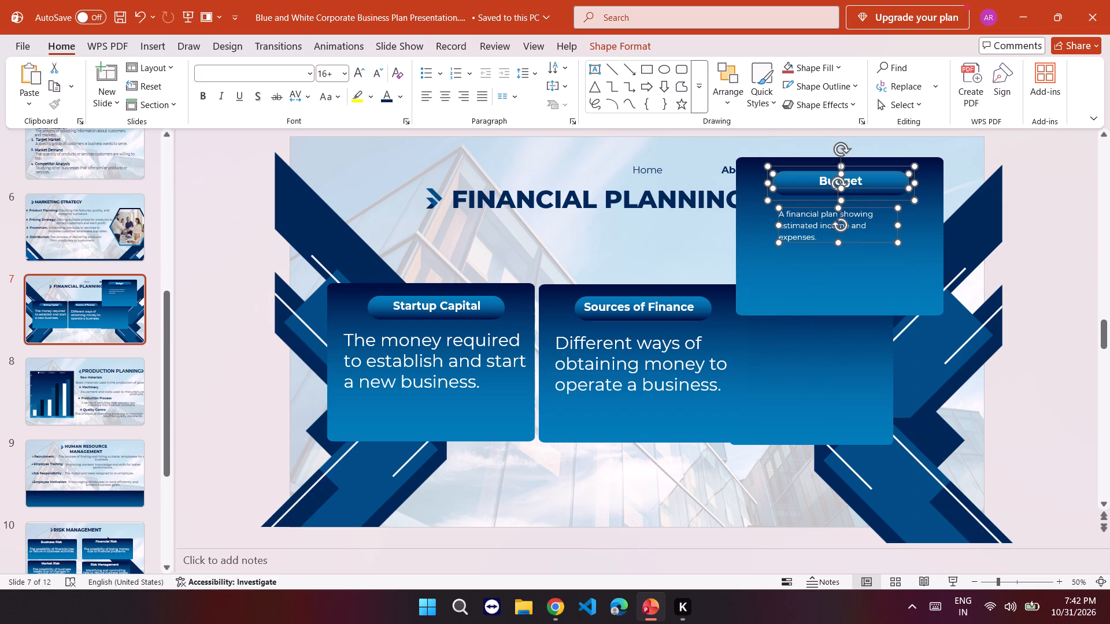
key("Delete")
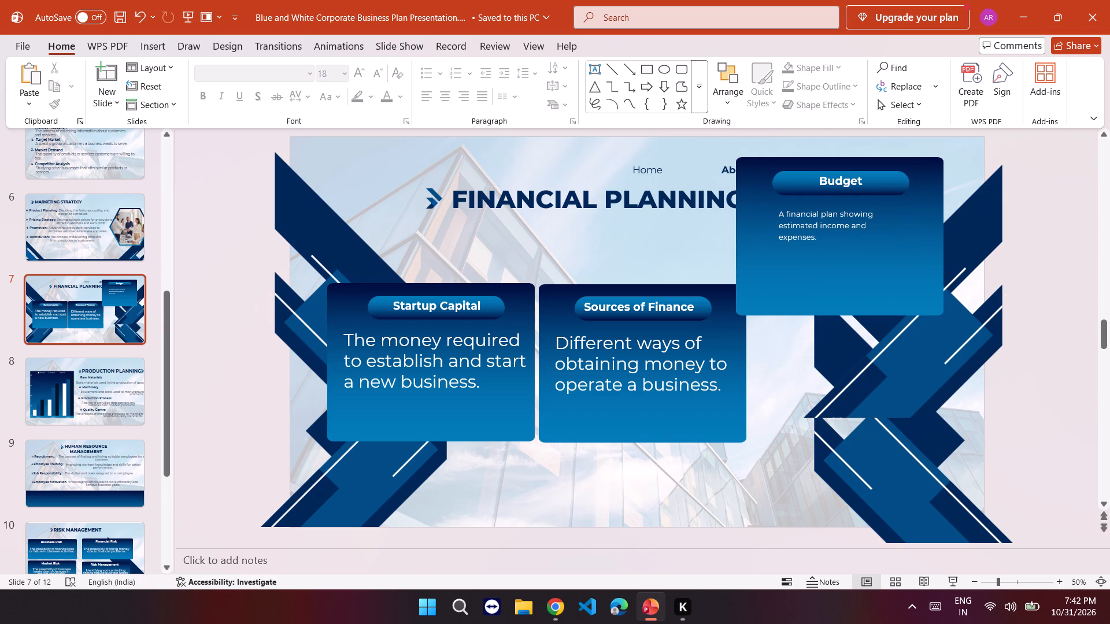
Move the new Budget card with its title, banner and description down beside the Sources of Finance card, lining up their tops.
left_click(831, 221, "ctrl")
left_click(857, 172, "ctrl")
left_click(924, 244, "ctrl")
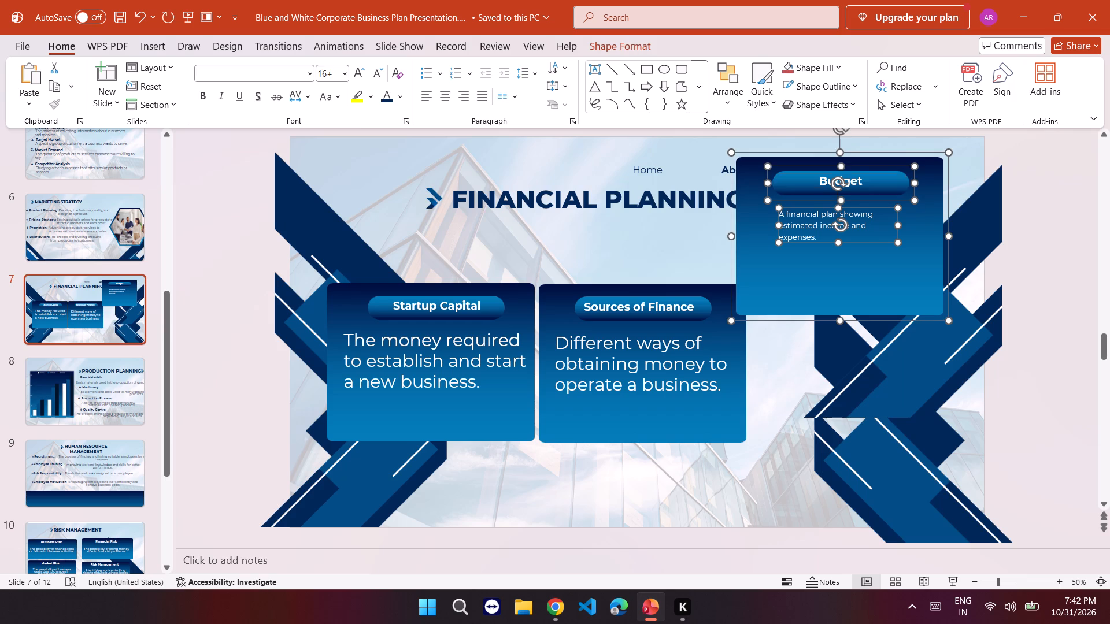
left_click(853, 180, "ctrl")
left_click_drag(938, 168, 963, 283)
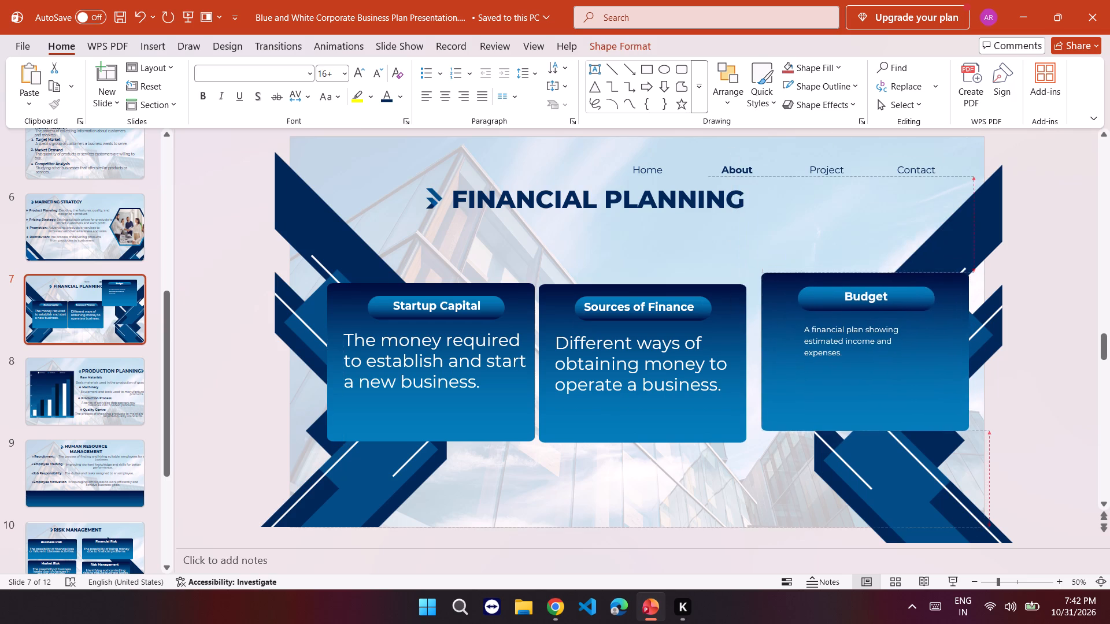
left_click_drag(963, 283, 957, 294)
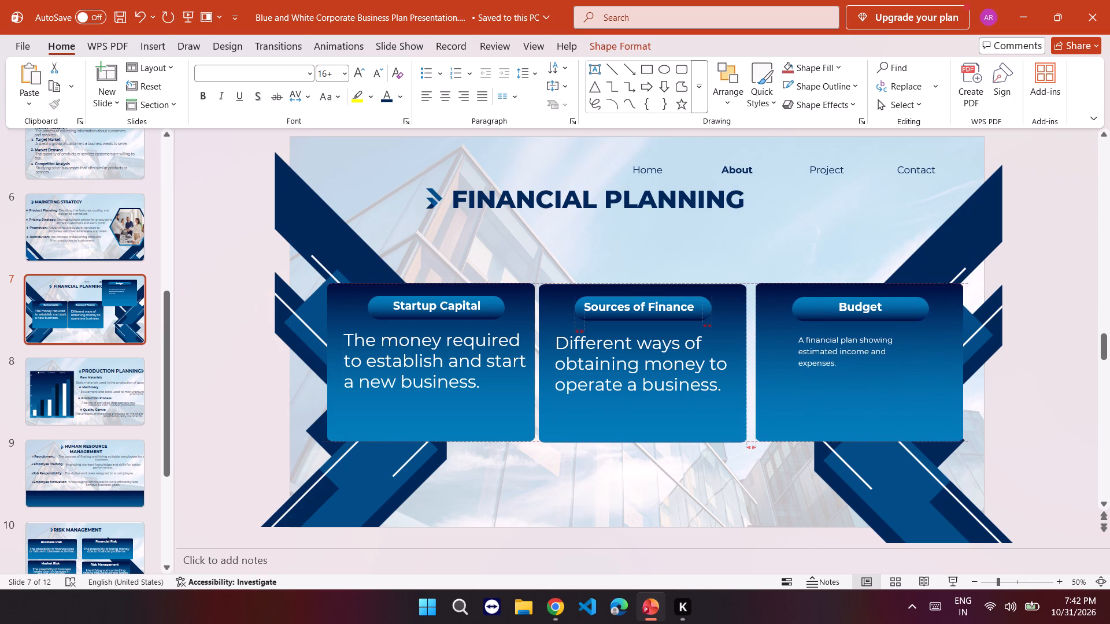
left_click_drag(957, 294, 965, 294)
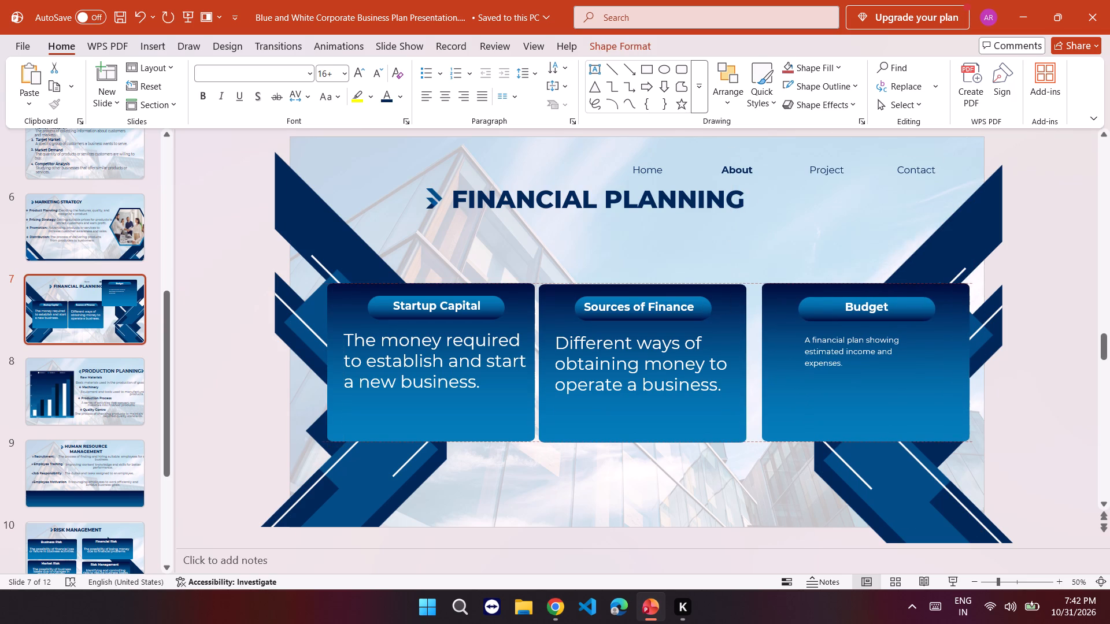
left_click_drag(965, 294, 961, 295)
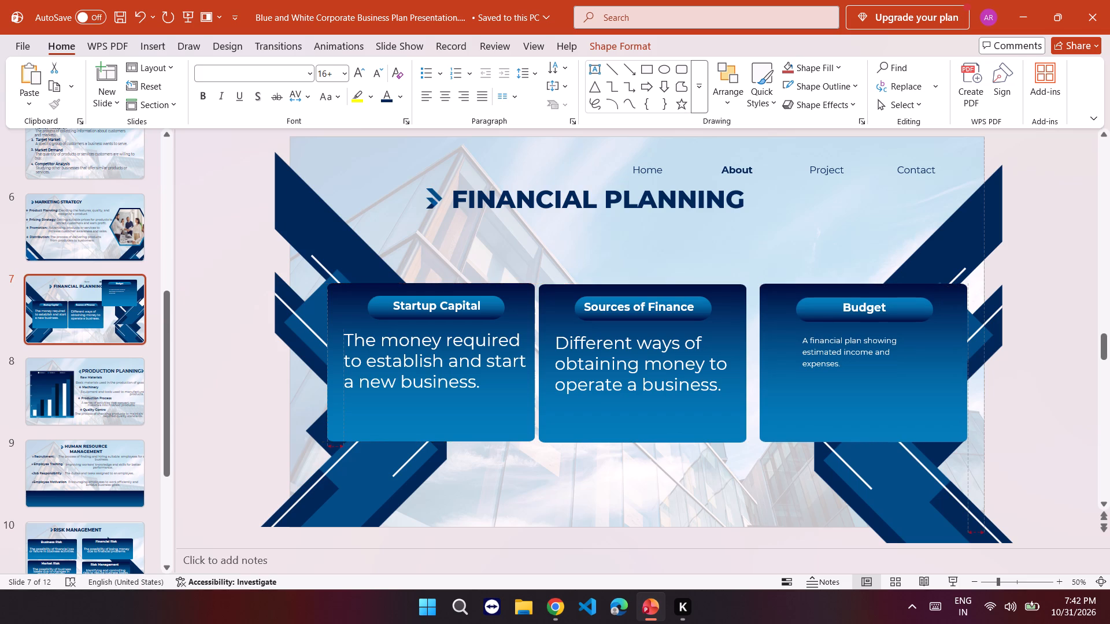
left_click_drag(961, 295, 961, 294)
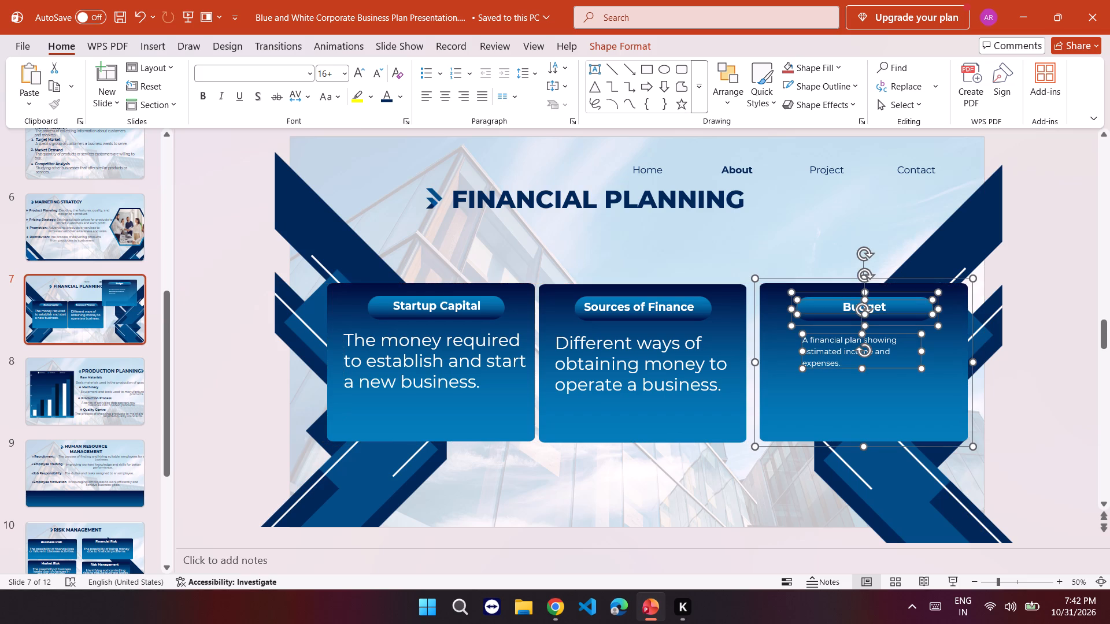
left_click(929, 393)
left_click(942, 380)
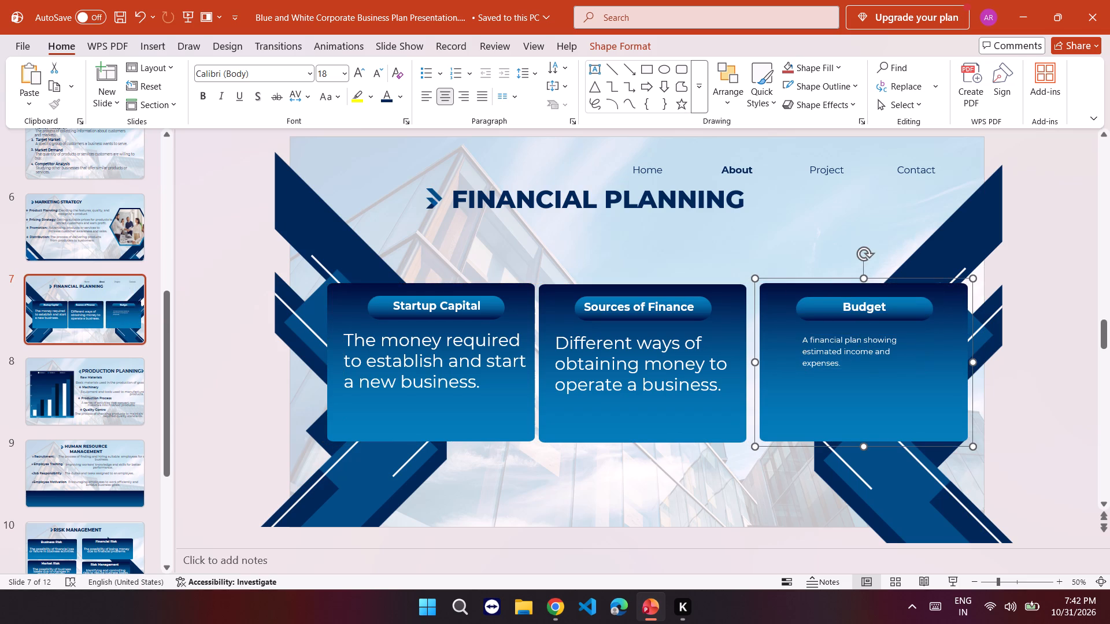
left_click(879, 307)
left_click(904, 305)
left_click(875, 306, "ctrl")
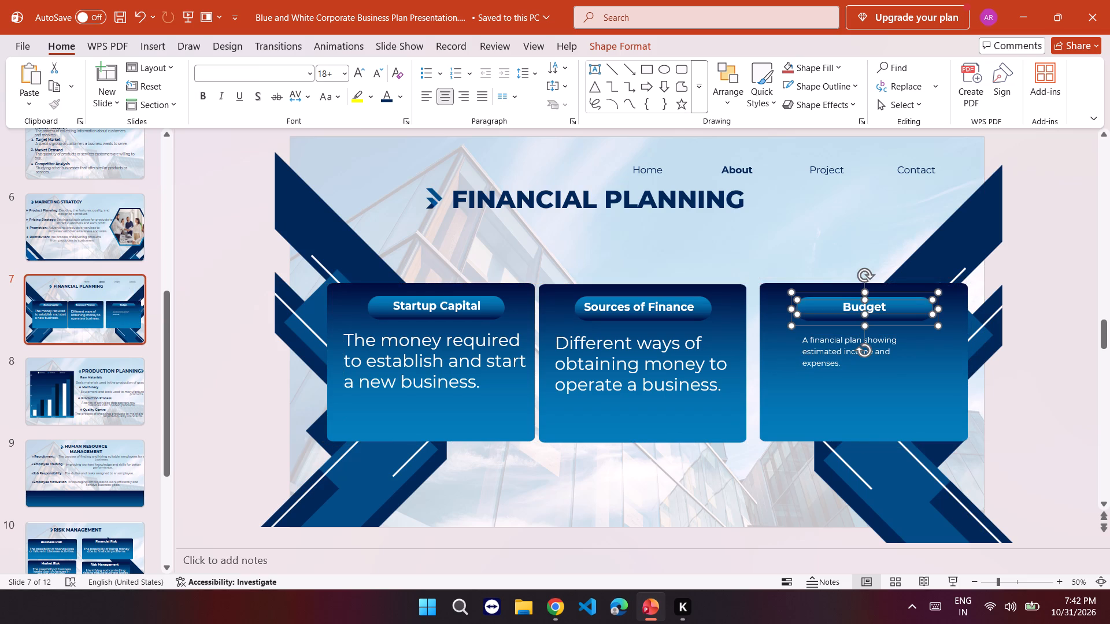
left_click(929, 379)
Widen the Budget description box slightly and set its text to 36 pt, matching the other two card descriptions.
left_click(841, 353)
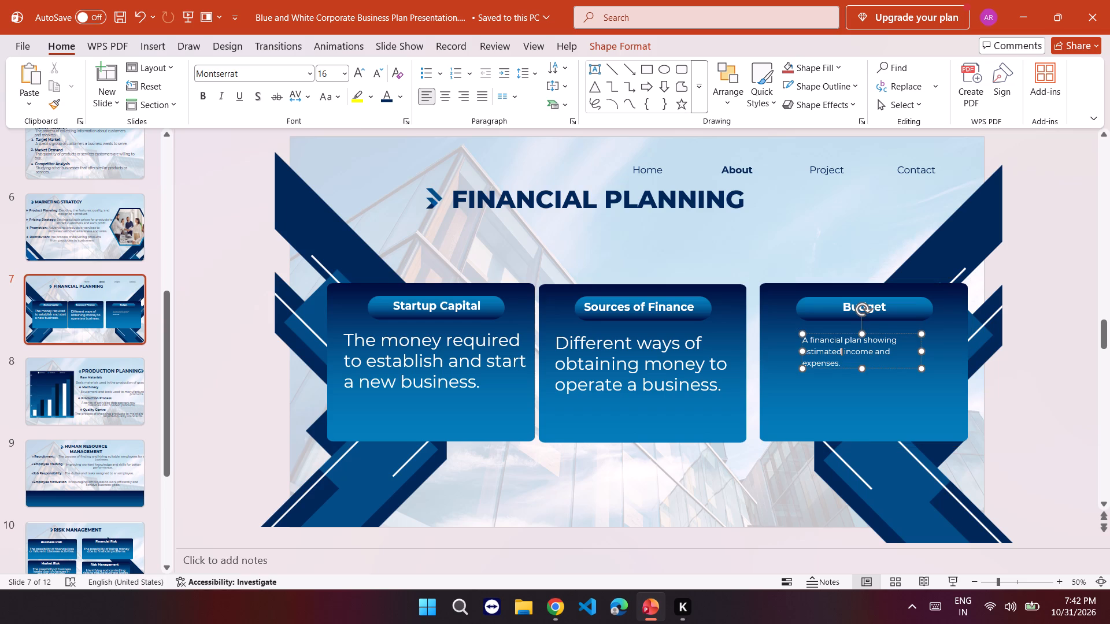
left_click_drag(919, 350, 943, 348)
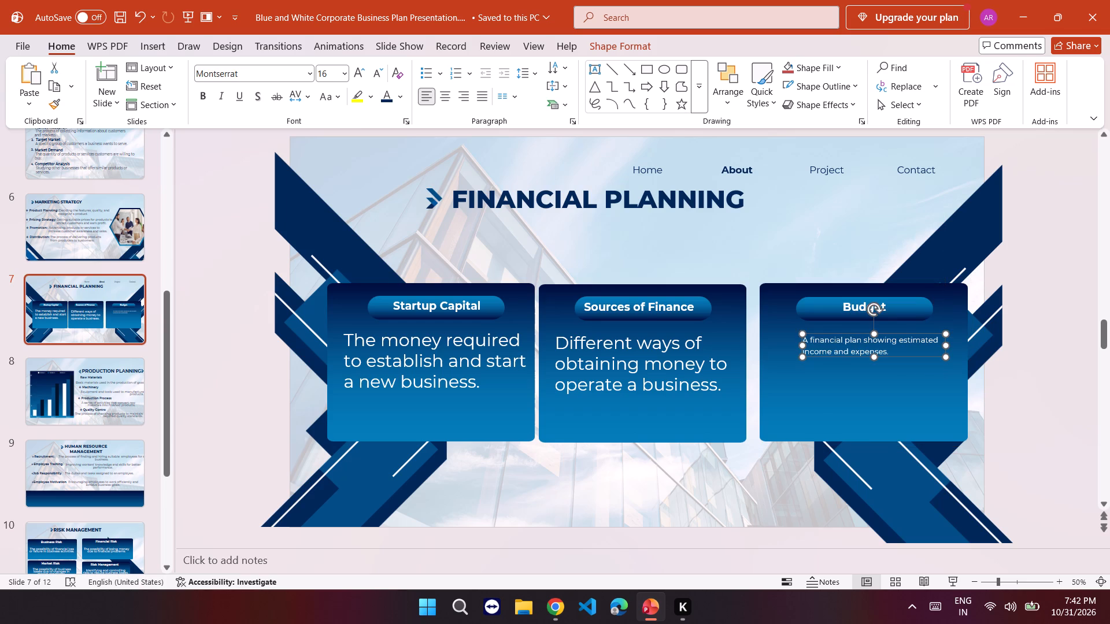
left_click(622, 367)
left_click(444, 356)
left_click(880, 346)
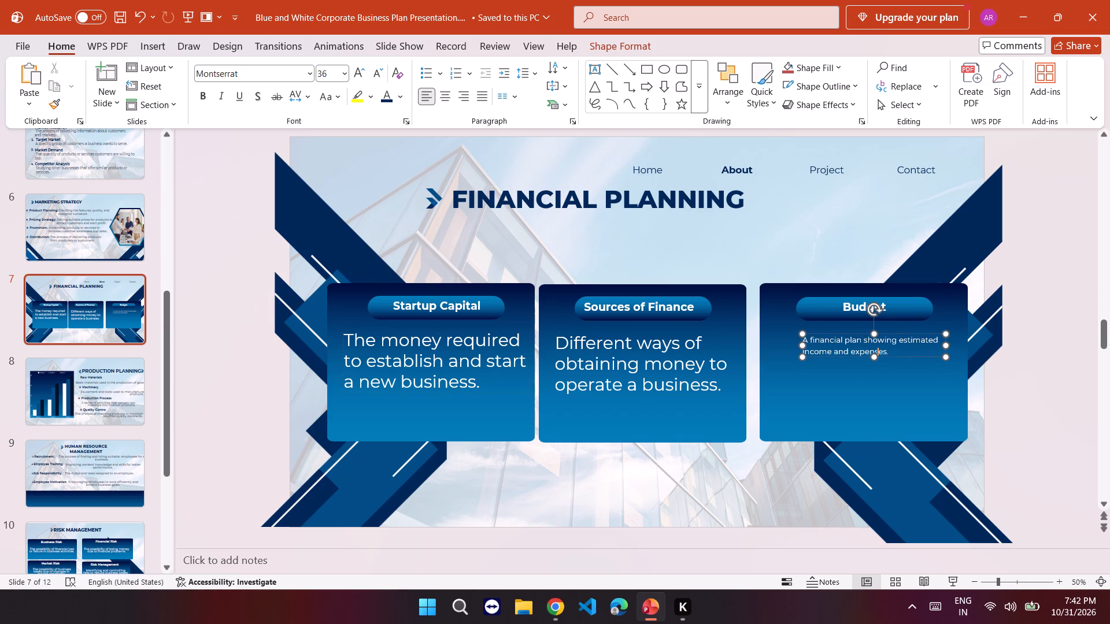
left_click(885, 334)
left_click(345, 76)
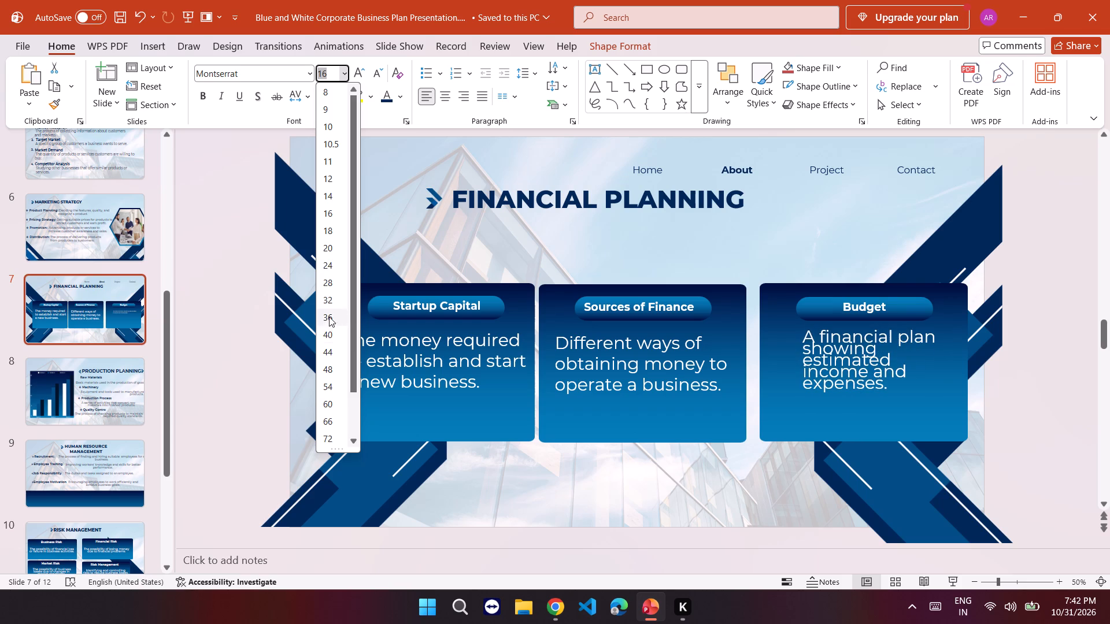
left_click(329, 315)
Widen the Budget description box to both sides so the text wraps onto three lines, and set its line spacing to 1.0.
left_click_drag(948, 363, 971, 363)
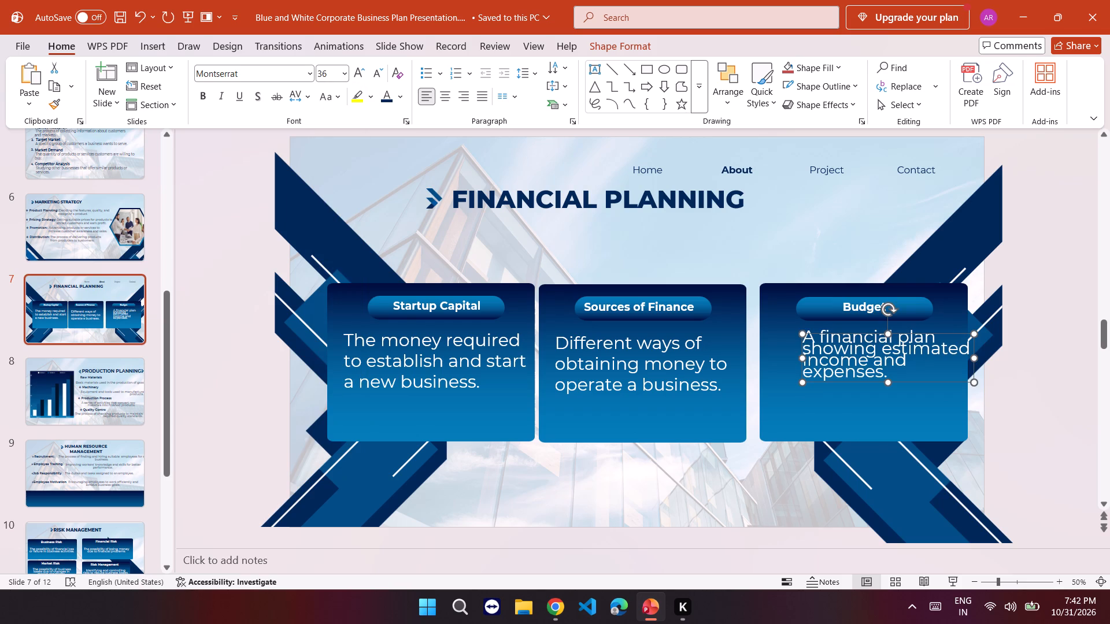
left_click_drag(884, 384, 886, 416)
left_click_drag(804, 357, 772, 354)
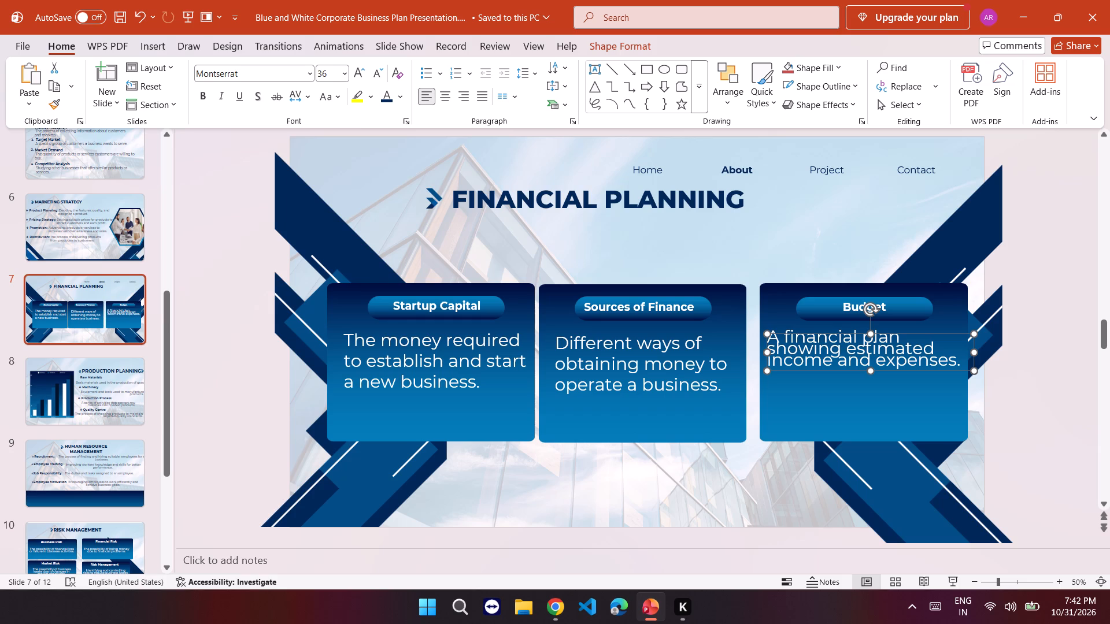
left_click(539, 77)
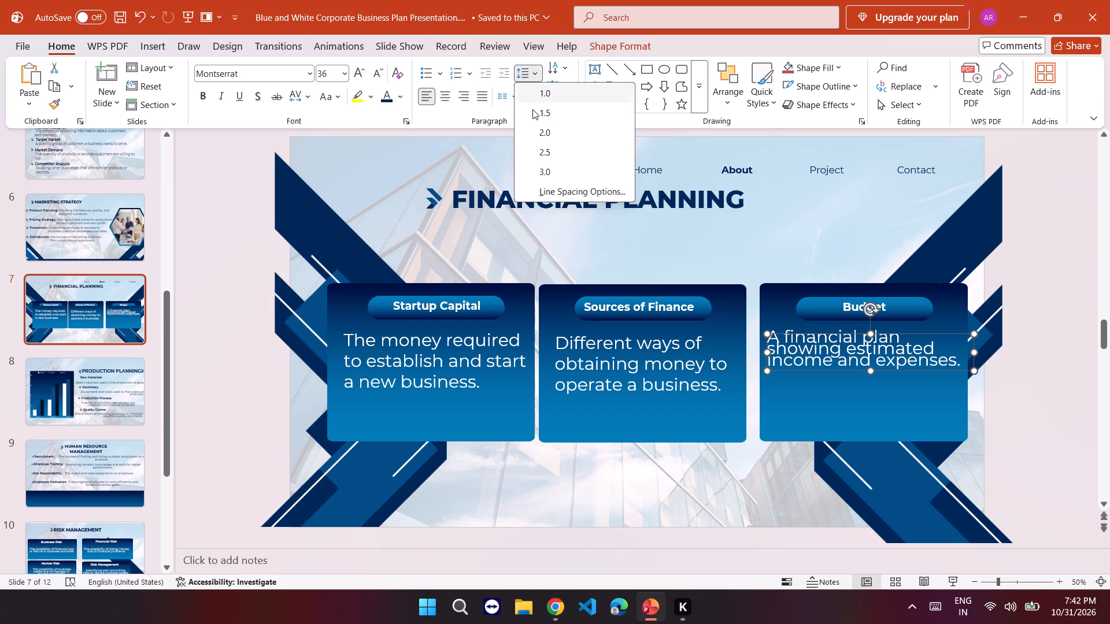
left_click(551, 98)
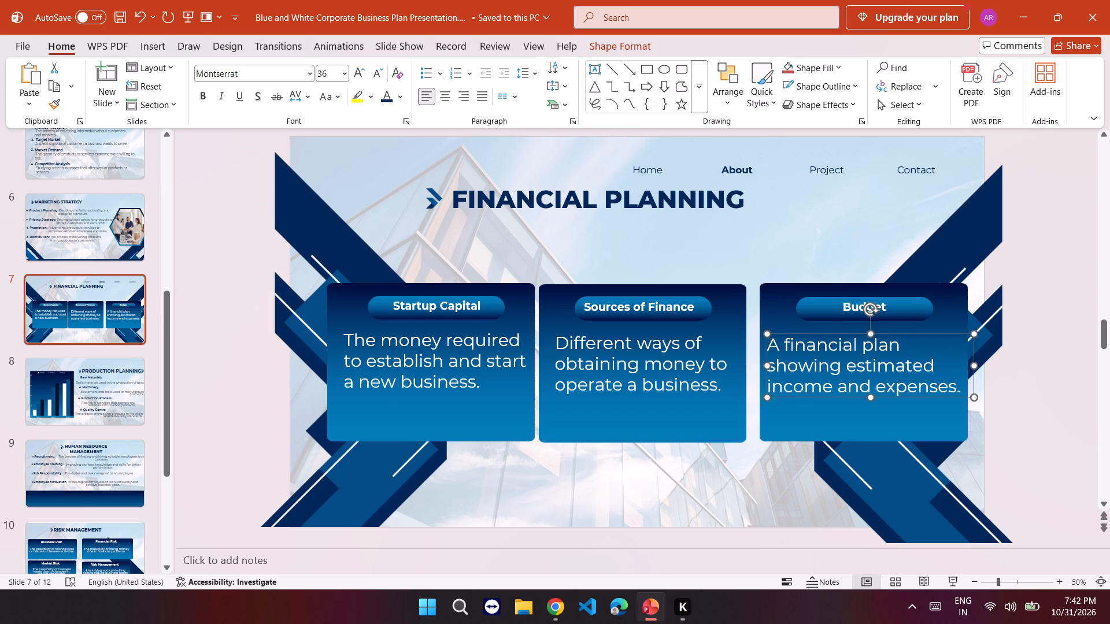
Raise the Budget description slightly and narrow its box so it fits within the card's width.
left_click(811, 334)
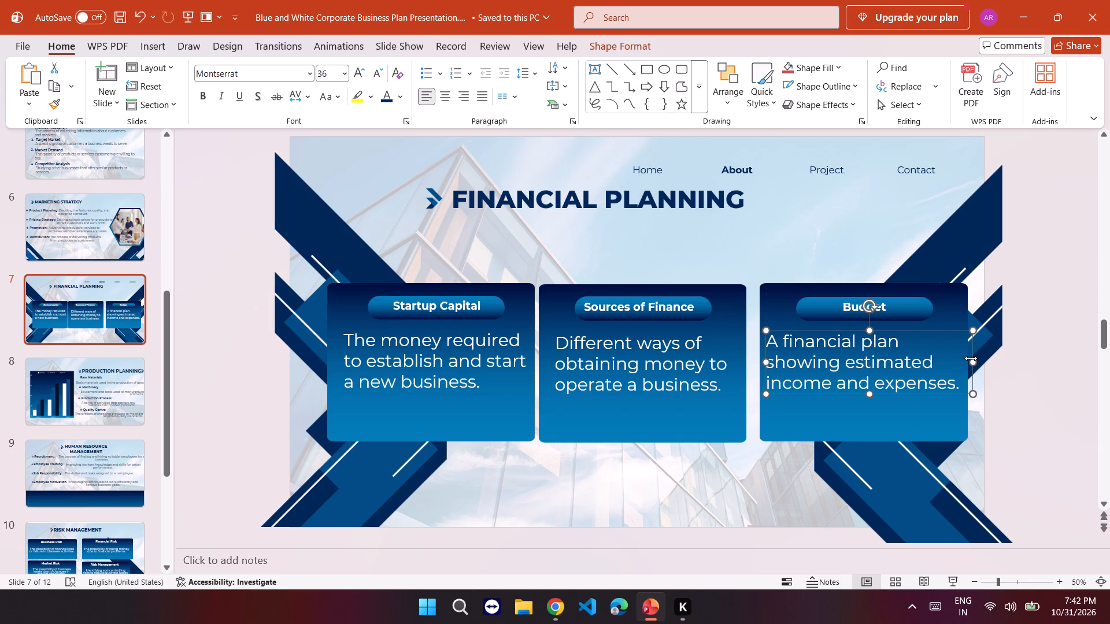
left_click_drag(971, 360, 962, 361)
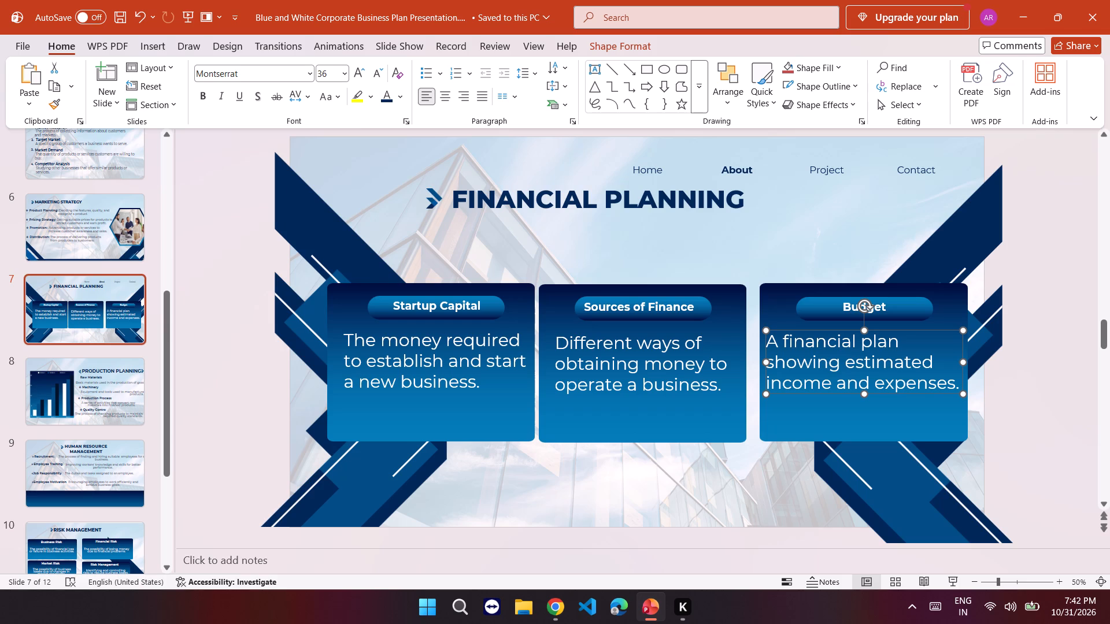
left_click(809, 330)
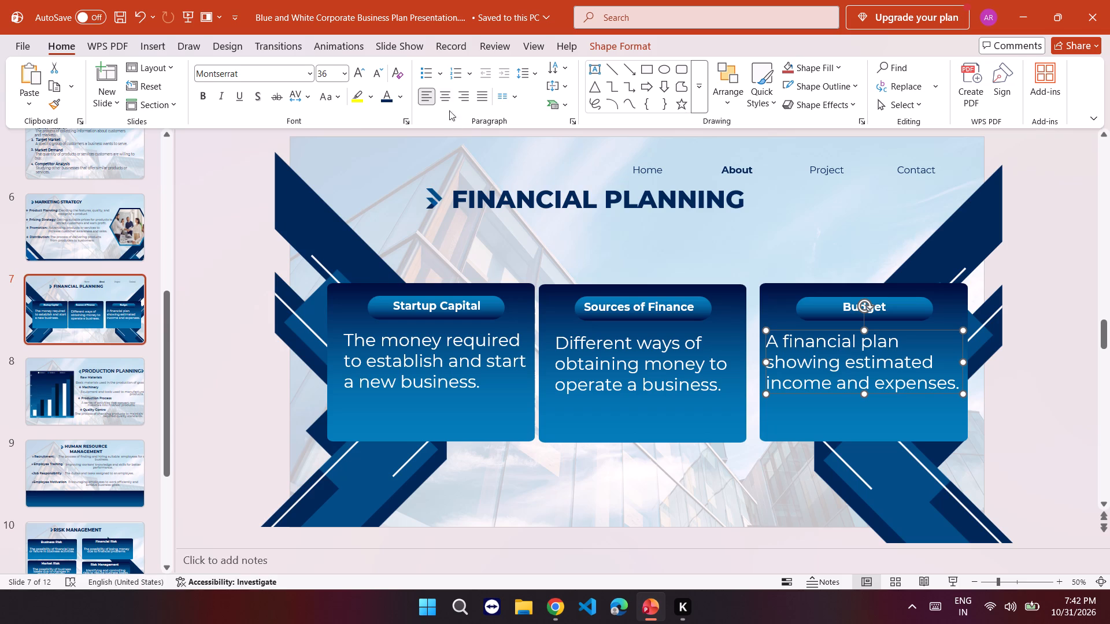
Center-align the description text of the Budget, Sources of Finance and Startup Capital cards.
left_click(449, 103)
left_click(632, 369)
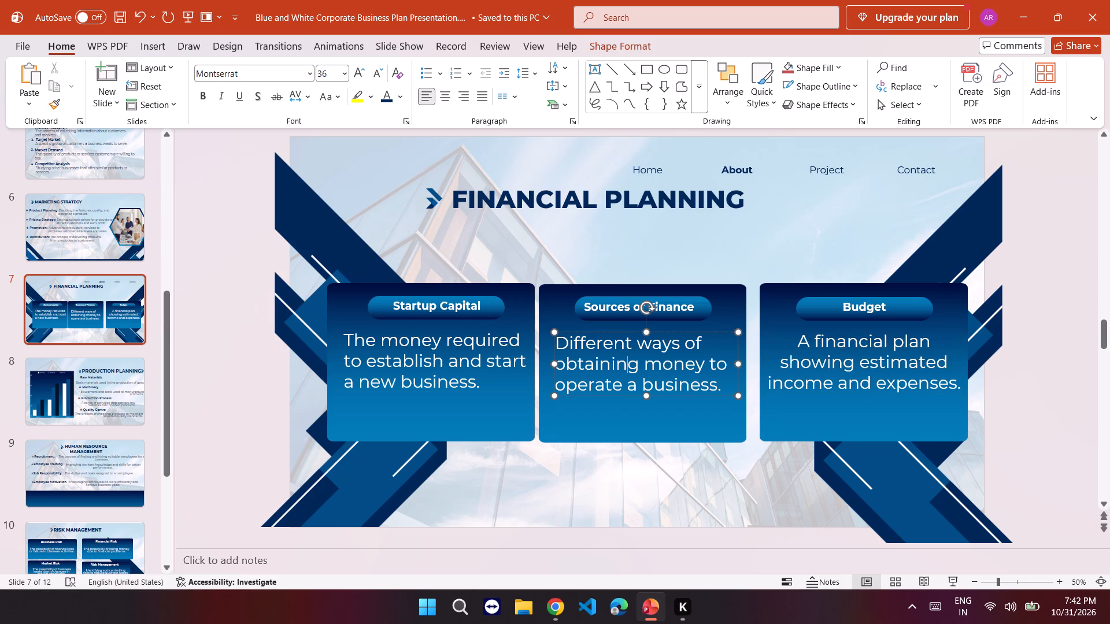
left_click(449, 95)
left_click(440, 341)
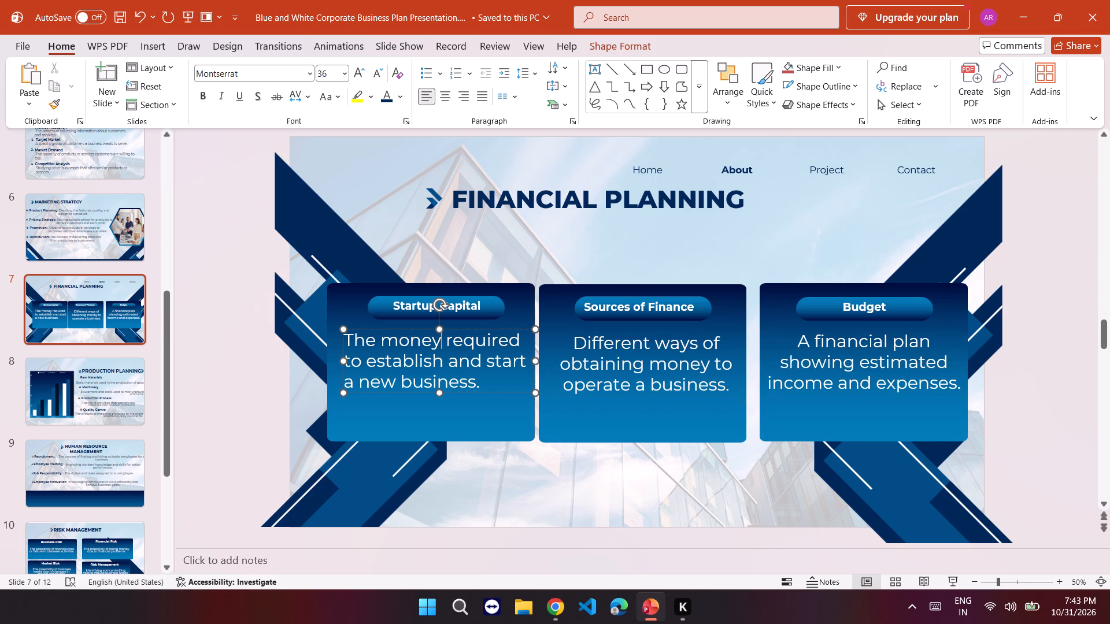
left_click(447, 95)
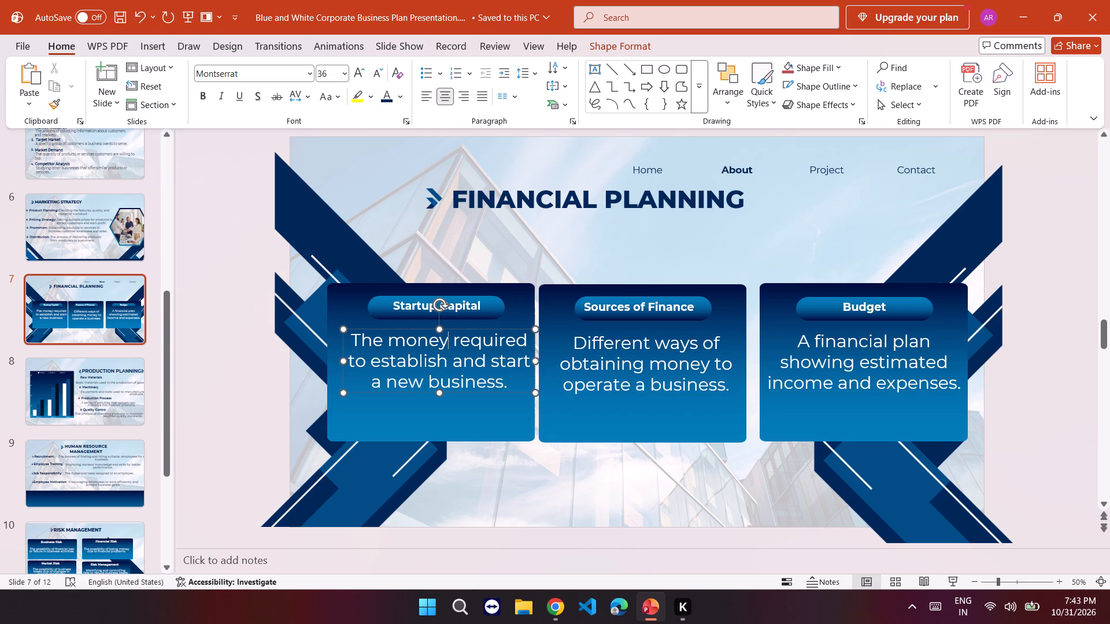
Nudge the Startup Capital description slightly left and up so it sits centered within its card.
left_click_drag(412, 329, 405, 328)
left_click(406, 326)
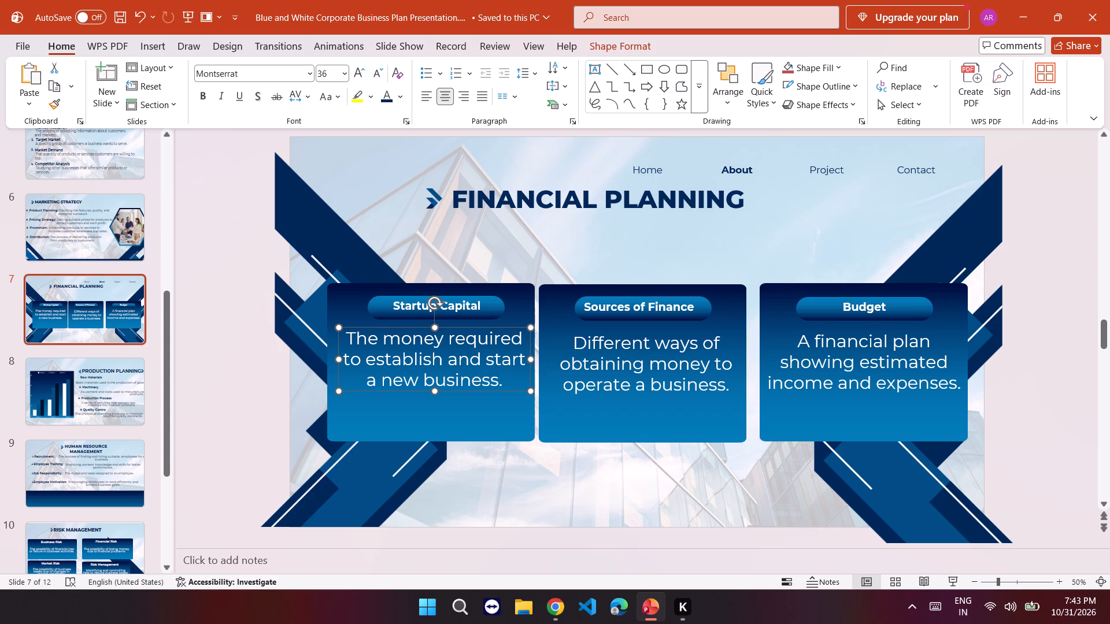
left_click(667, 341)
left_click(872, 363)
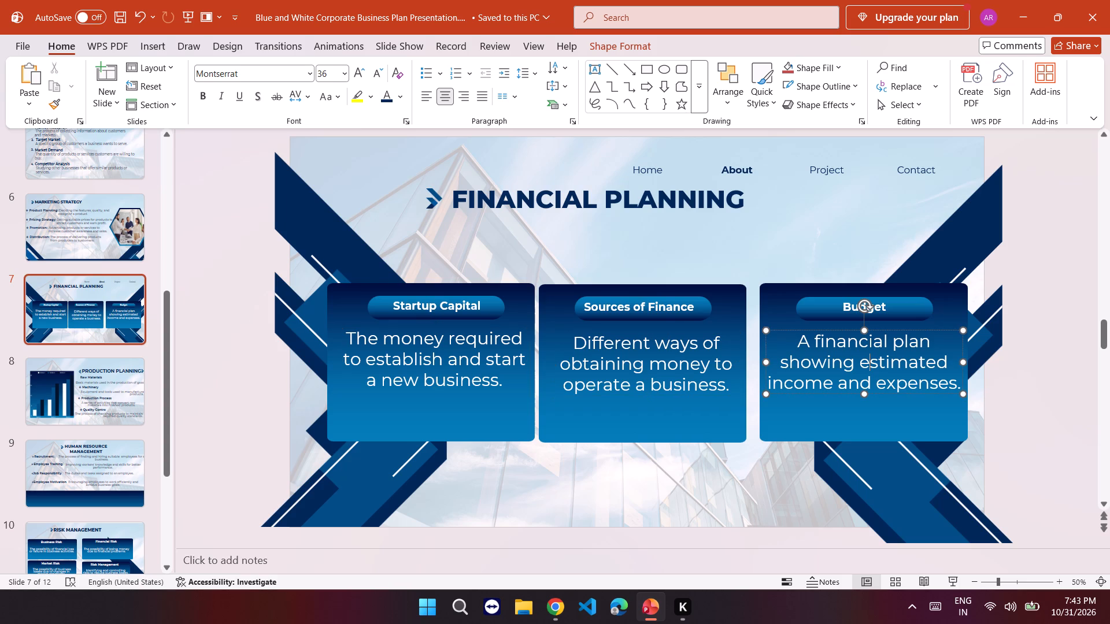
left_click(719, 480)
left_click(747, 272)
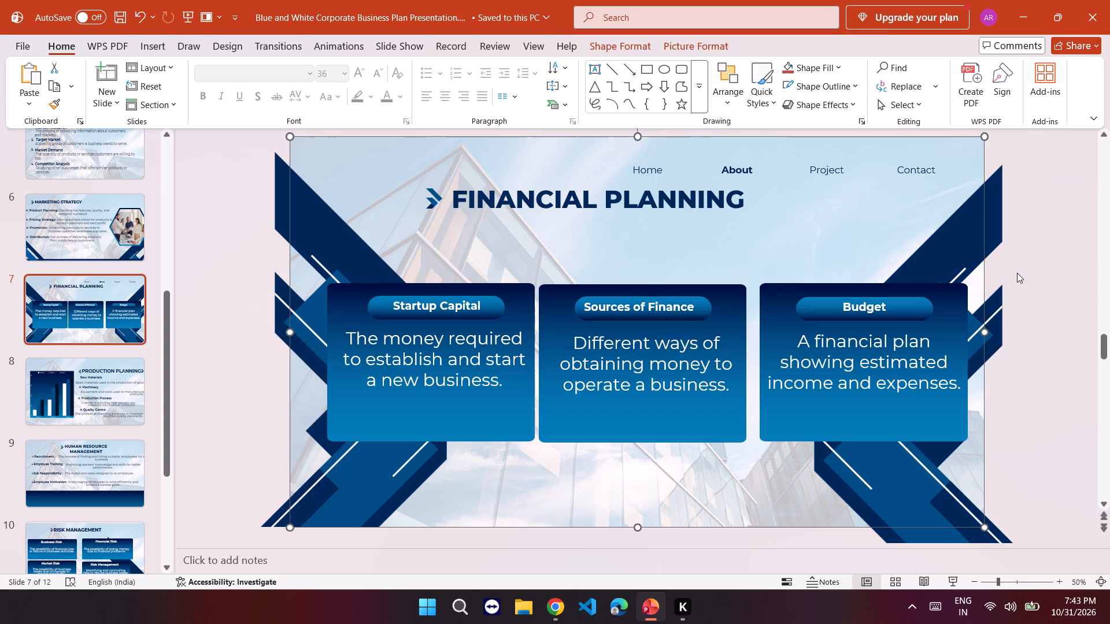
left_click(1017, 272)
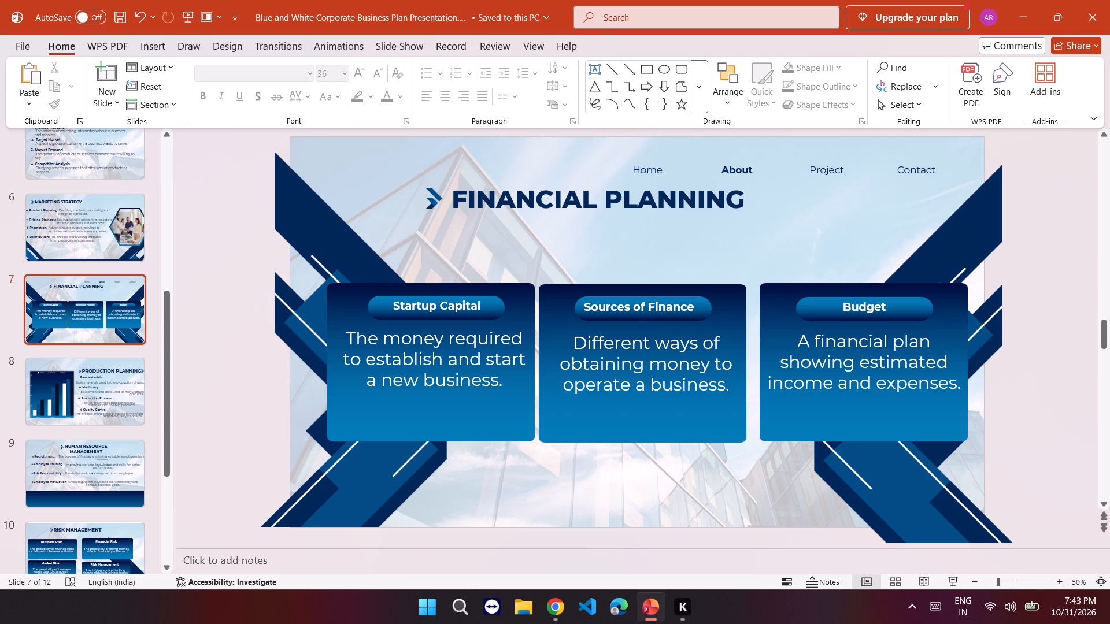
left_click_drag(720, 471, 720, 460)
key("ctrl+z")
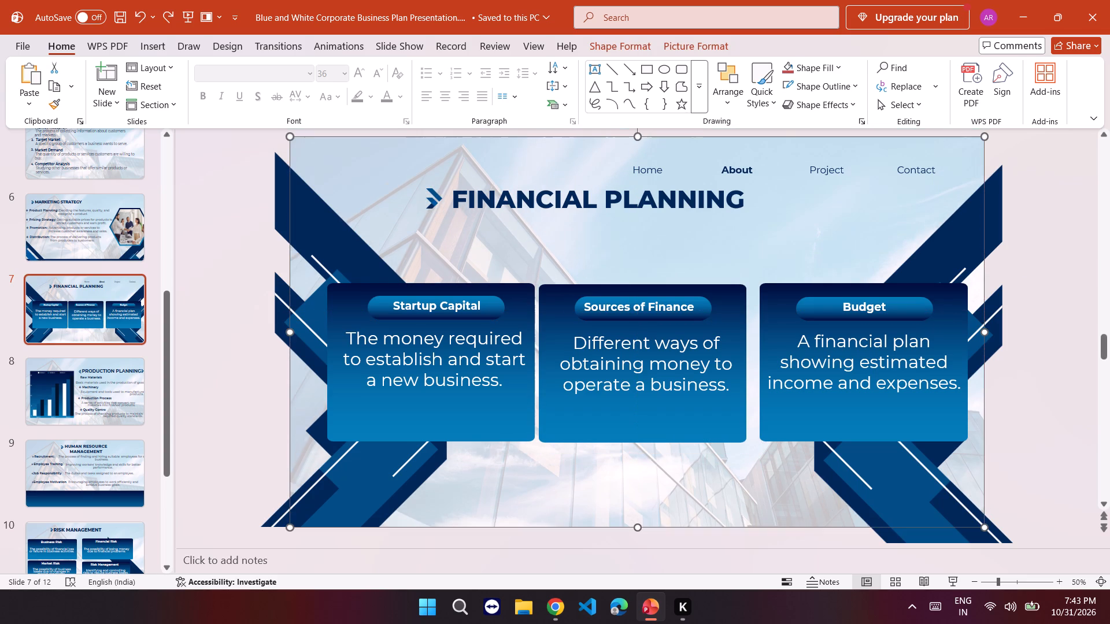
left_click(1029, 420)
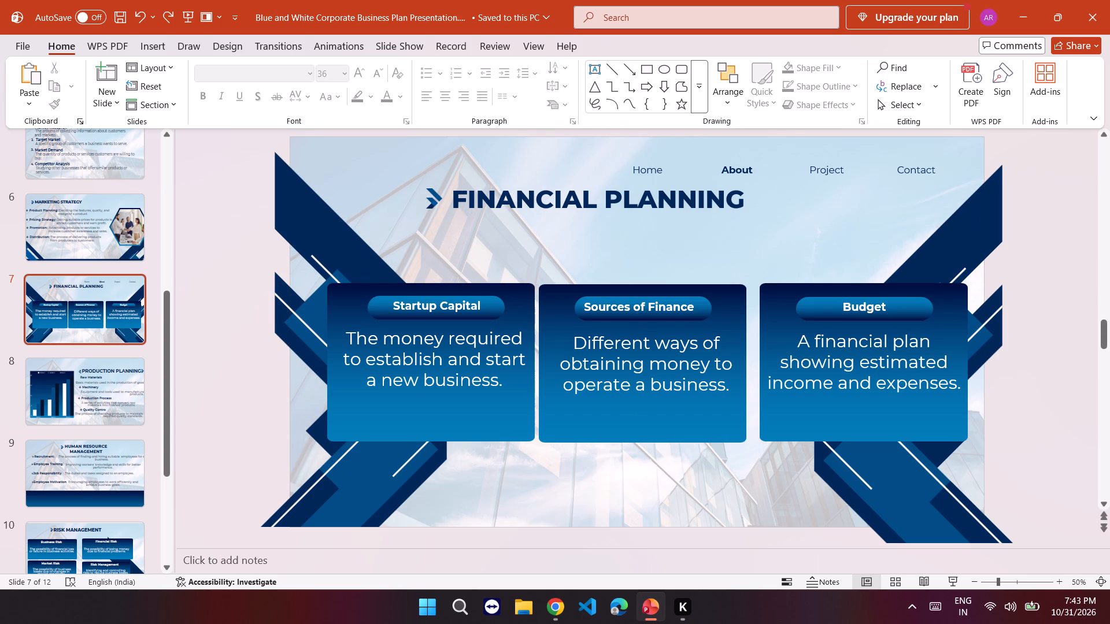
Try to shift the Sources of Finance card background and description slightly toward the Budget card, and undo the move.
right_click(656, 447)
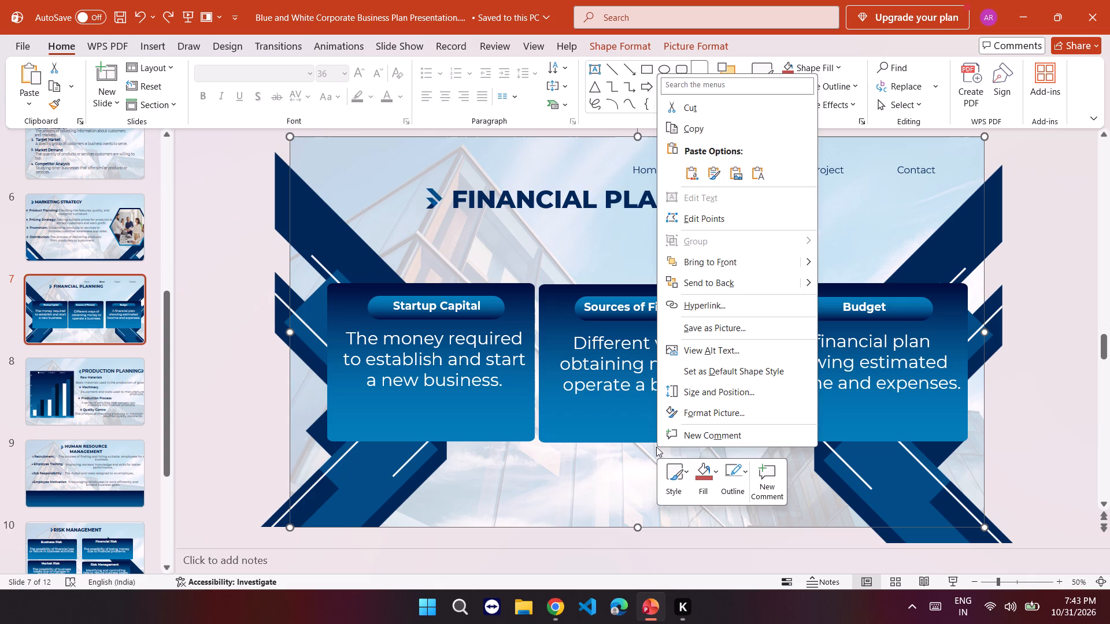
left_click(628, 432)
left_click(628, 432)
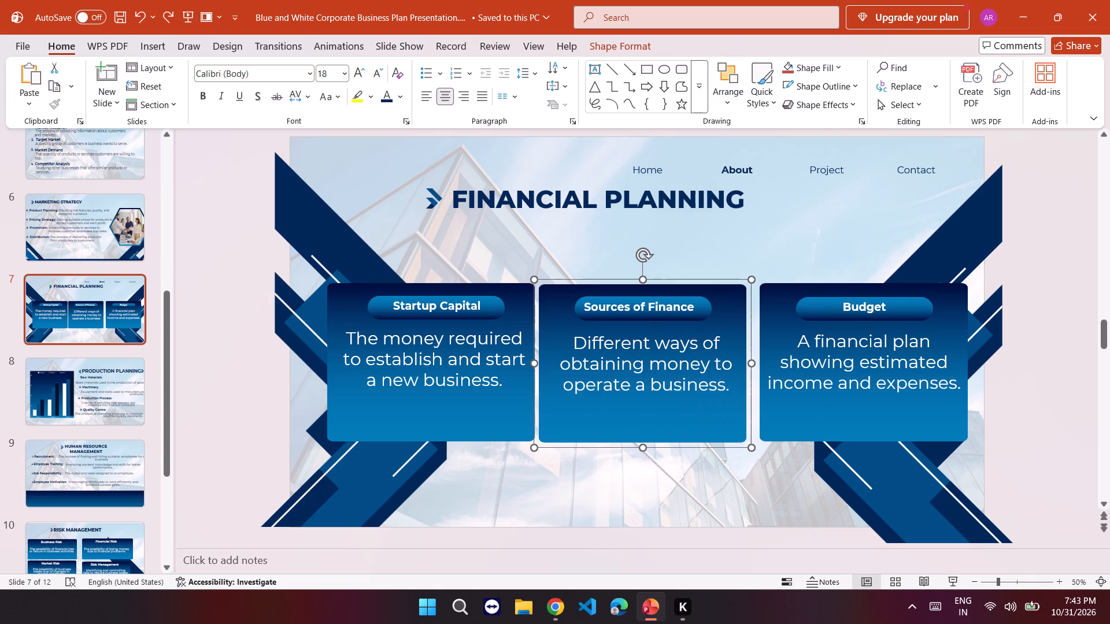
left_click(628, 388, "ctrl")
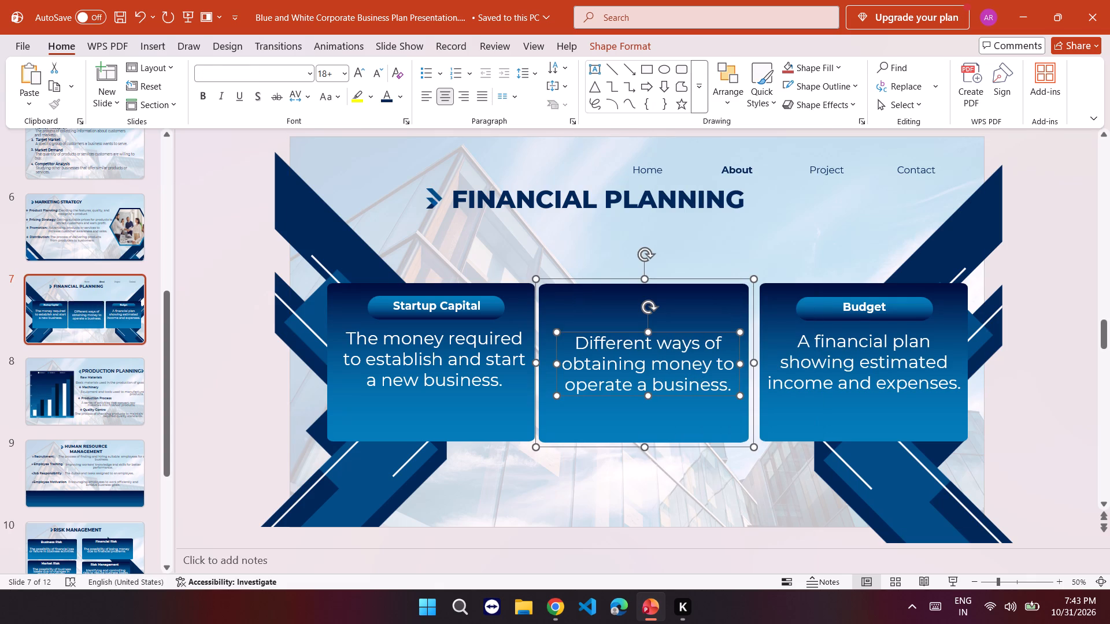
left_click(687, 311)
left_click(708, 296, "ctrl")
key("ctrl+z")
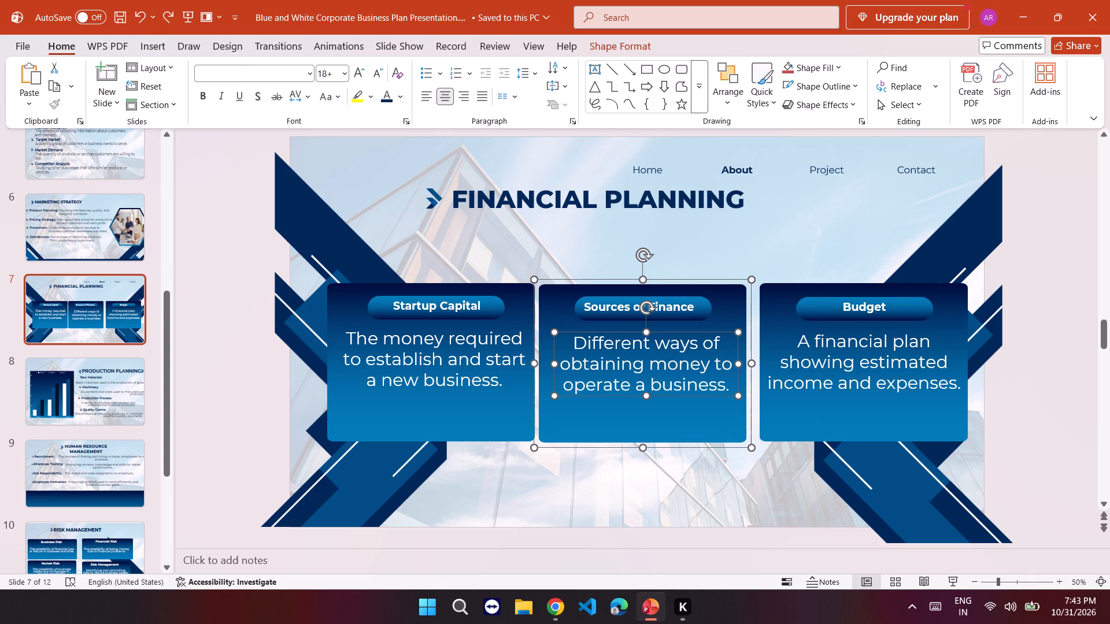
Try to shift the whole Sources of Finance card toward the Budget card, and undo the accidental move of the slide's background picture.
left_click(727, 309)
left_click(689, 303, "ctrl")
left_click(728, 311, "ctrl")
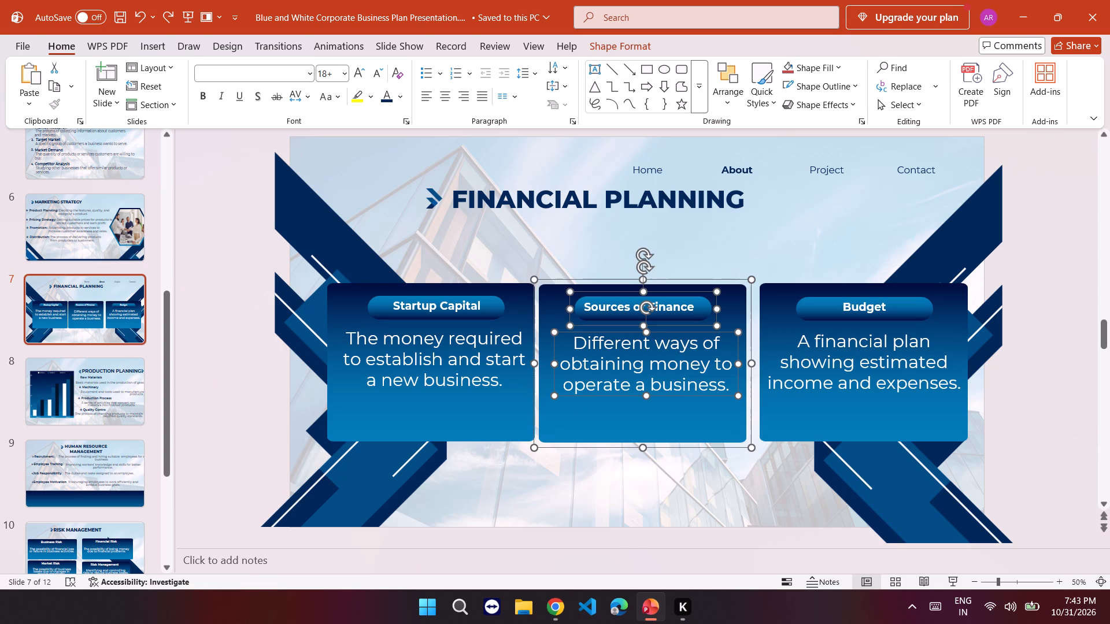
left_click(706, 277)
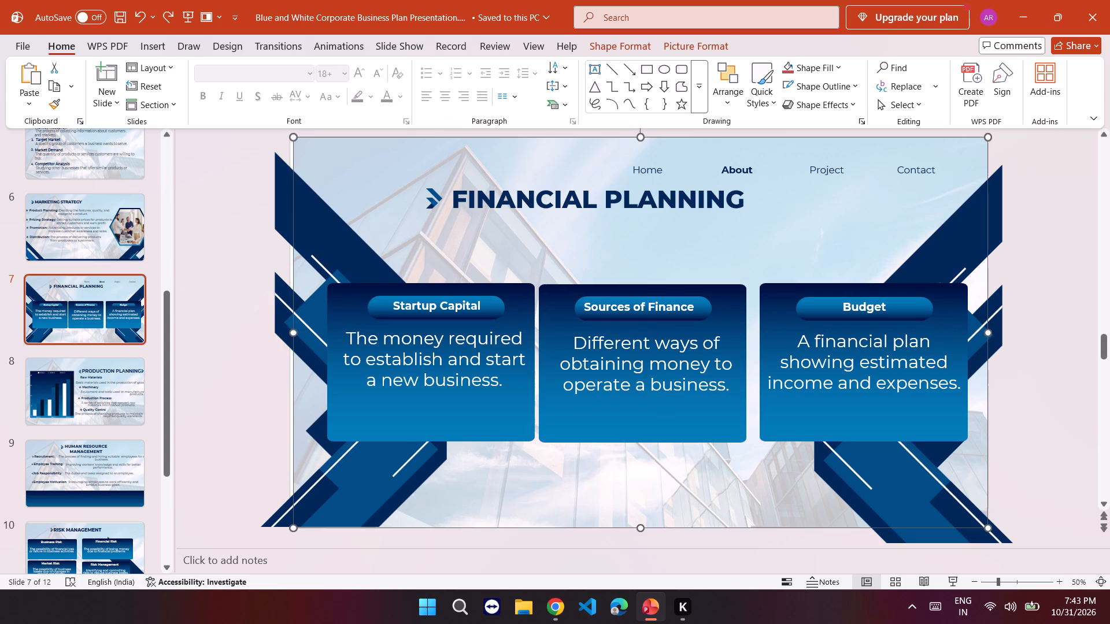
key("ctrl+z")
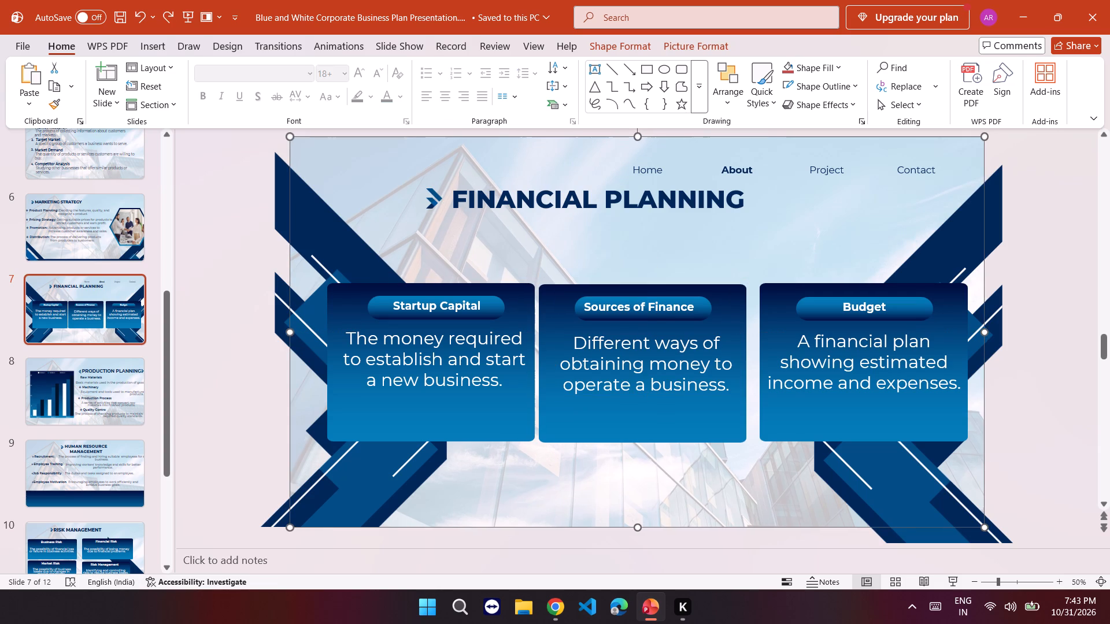
Move the Sources of Finance card with its banner, title and description slightly toward the Budget card to even out the card spacing.
left_click(706, 332)
left_click(675, 407, "ctrl")
left_click(679, 305, "ctrl")
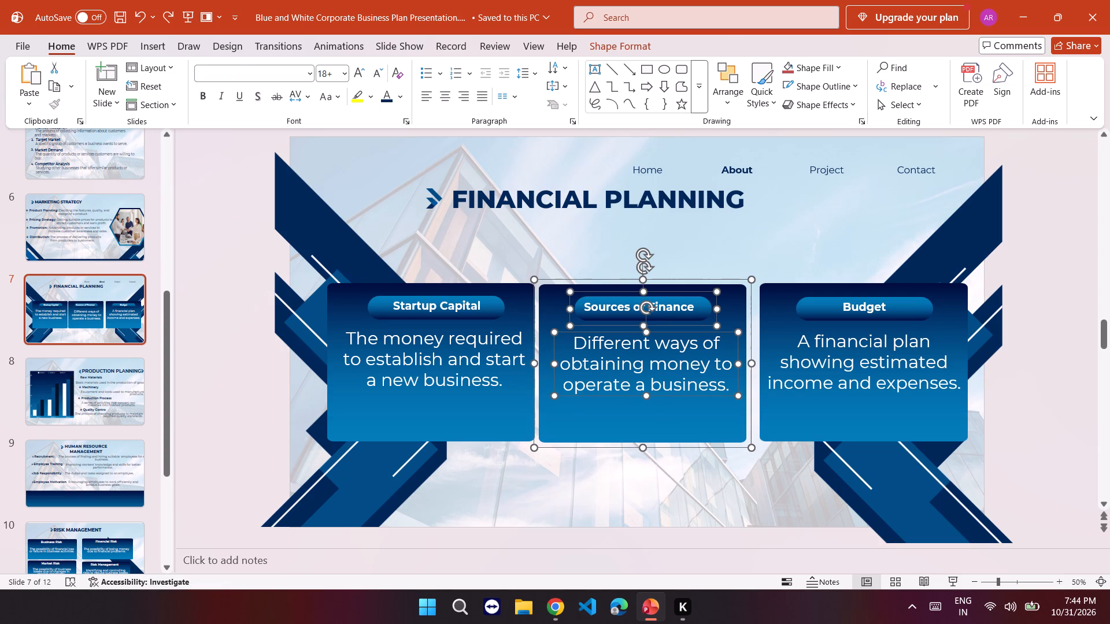
left_click(693, 291)
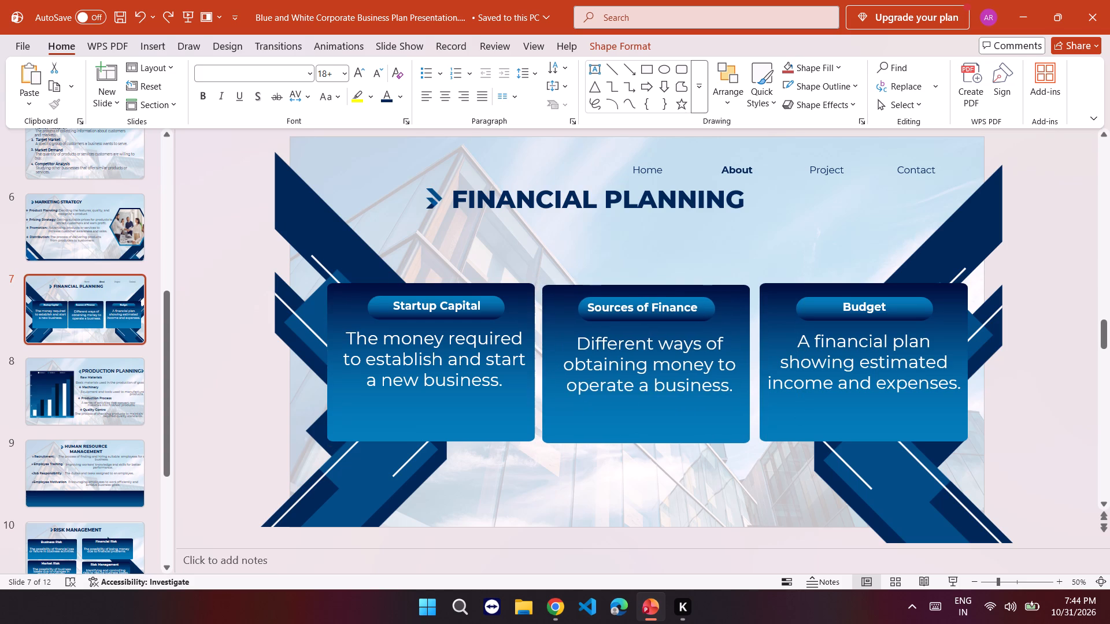